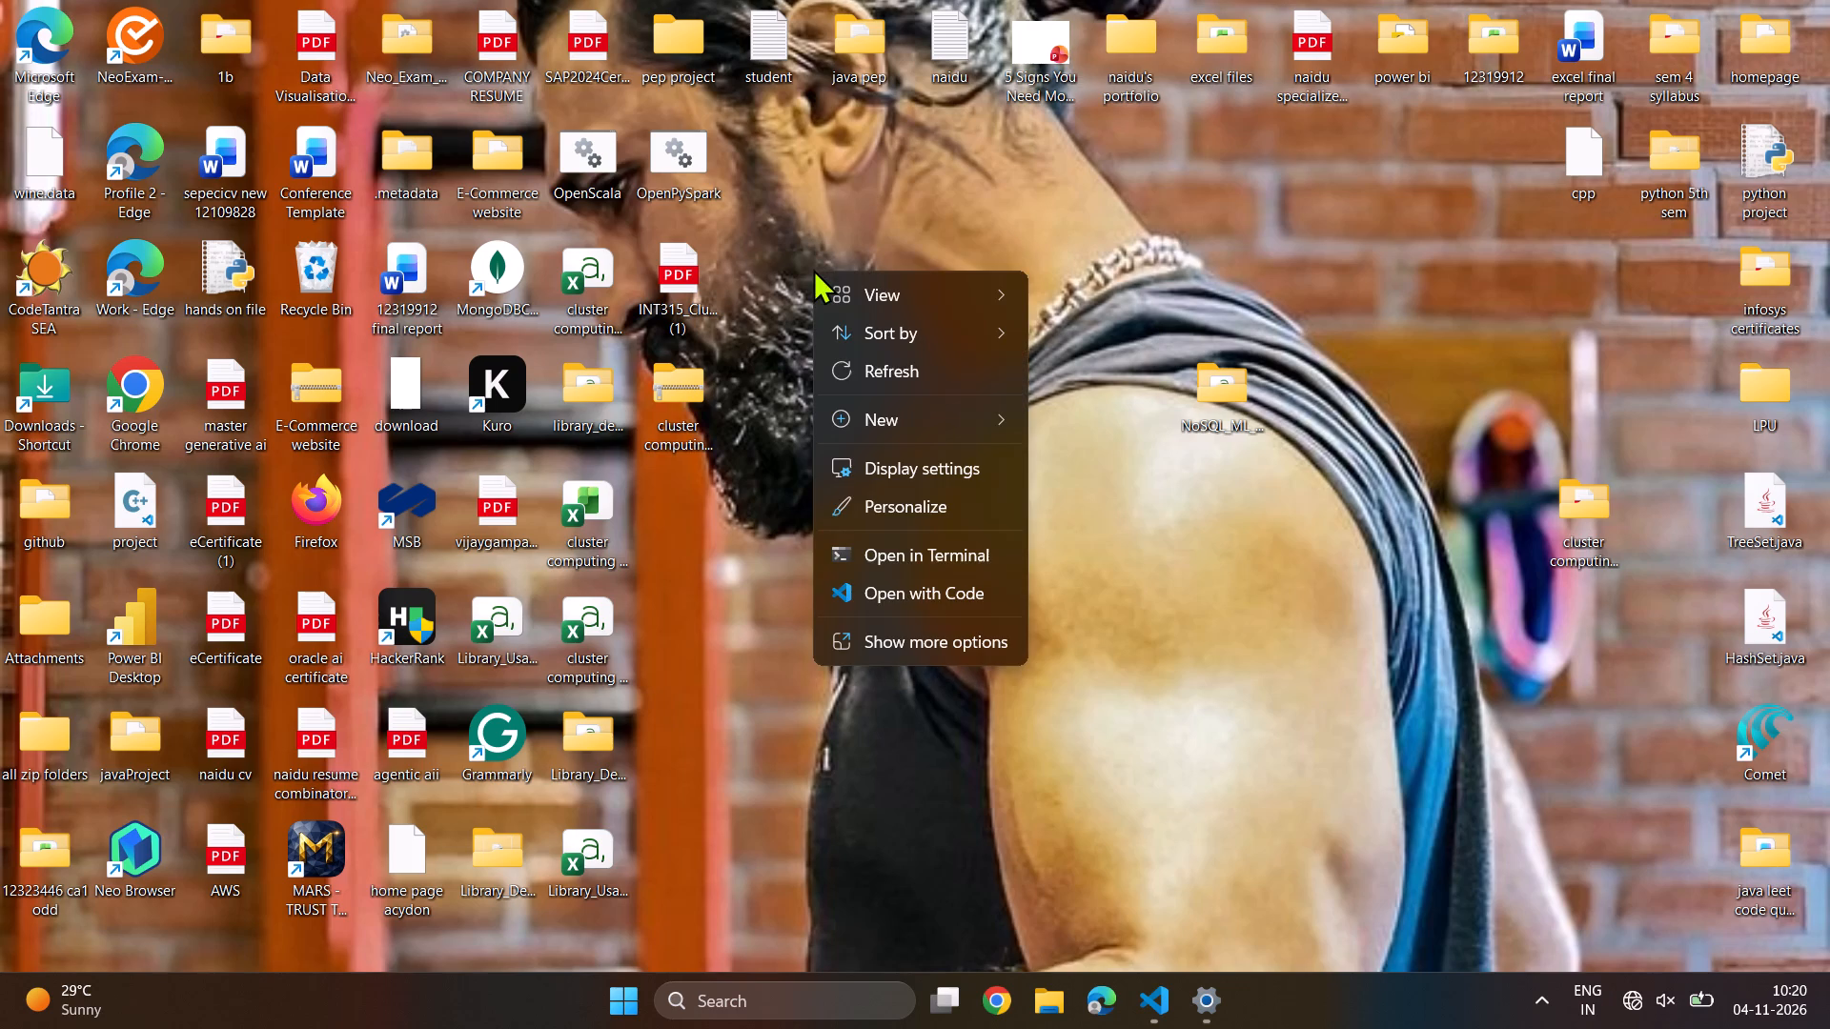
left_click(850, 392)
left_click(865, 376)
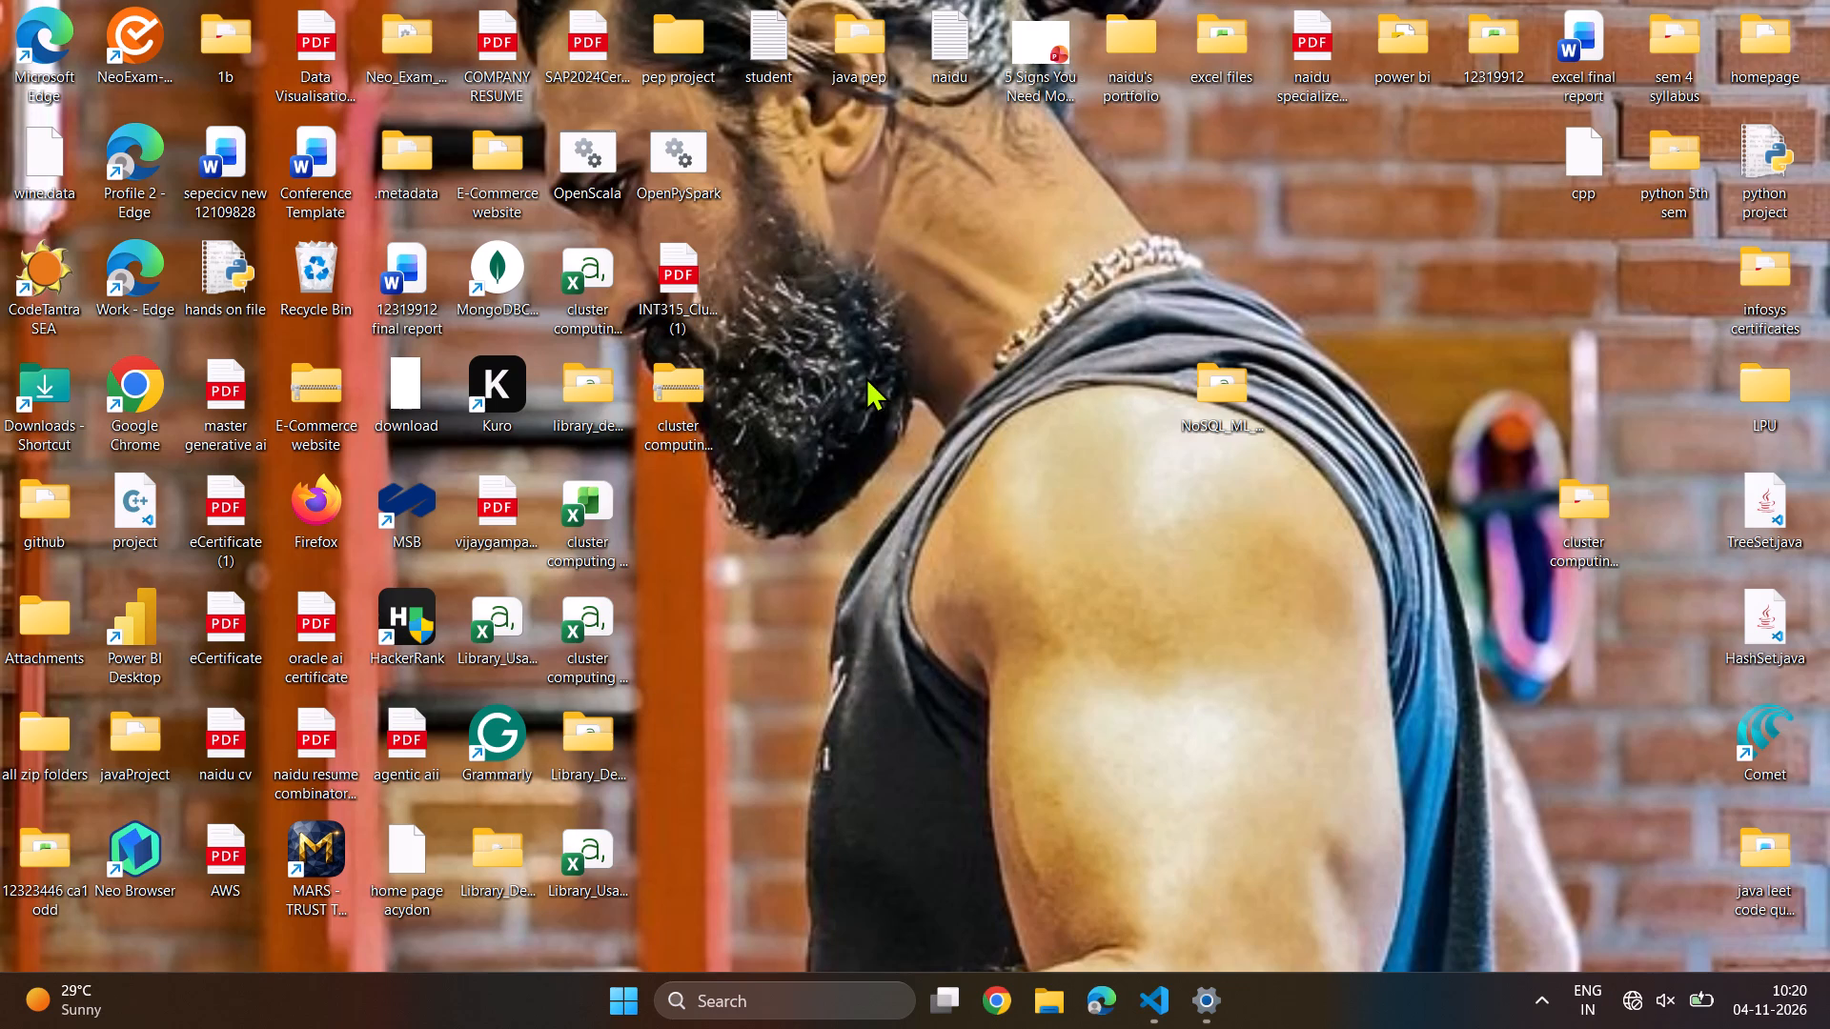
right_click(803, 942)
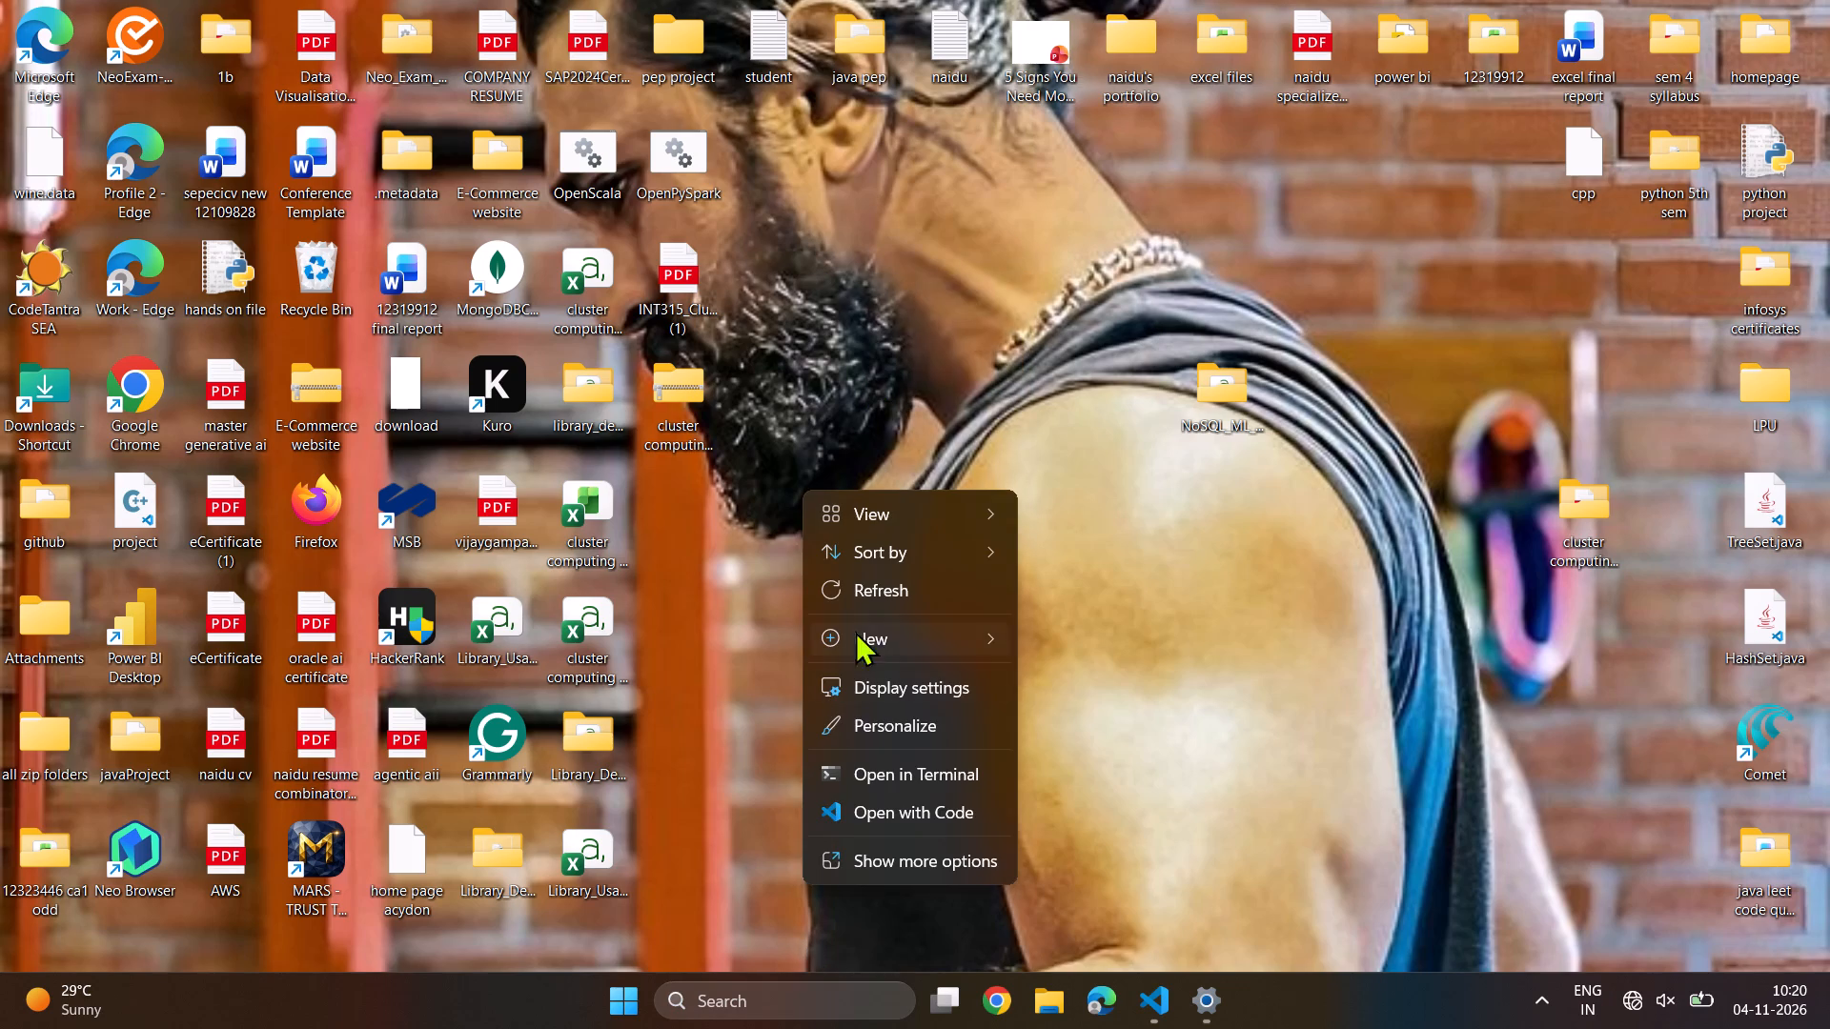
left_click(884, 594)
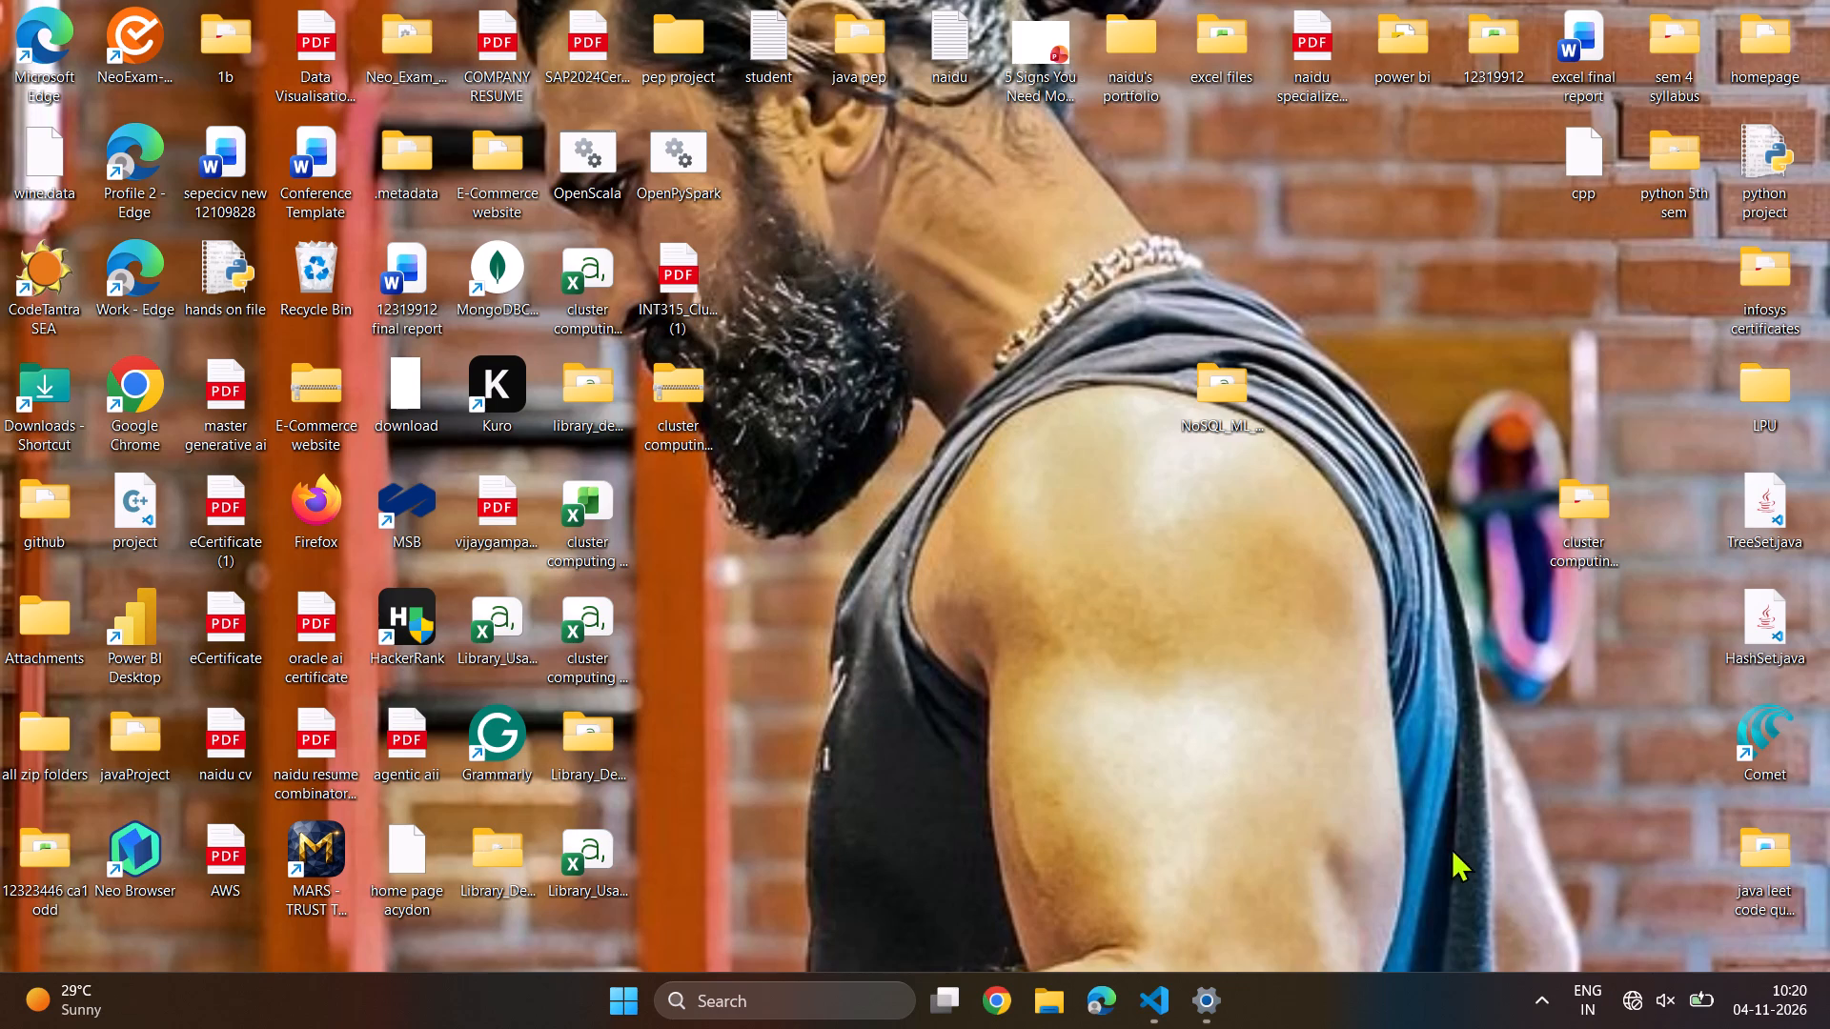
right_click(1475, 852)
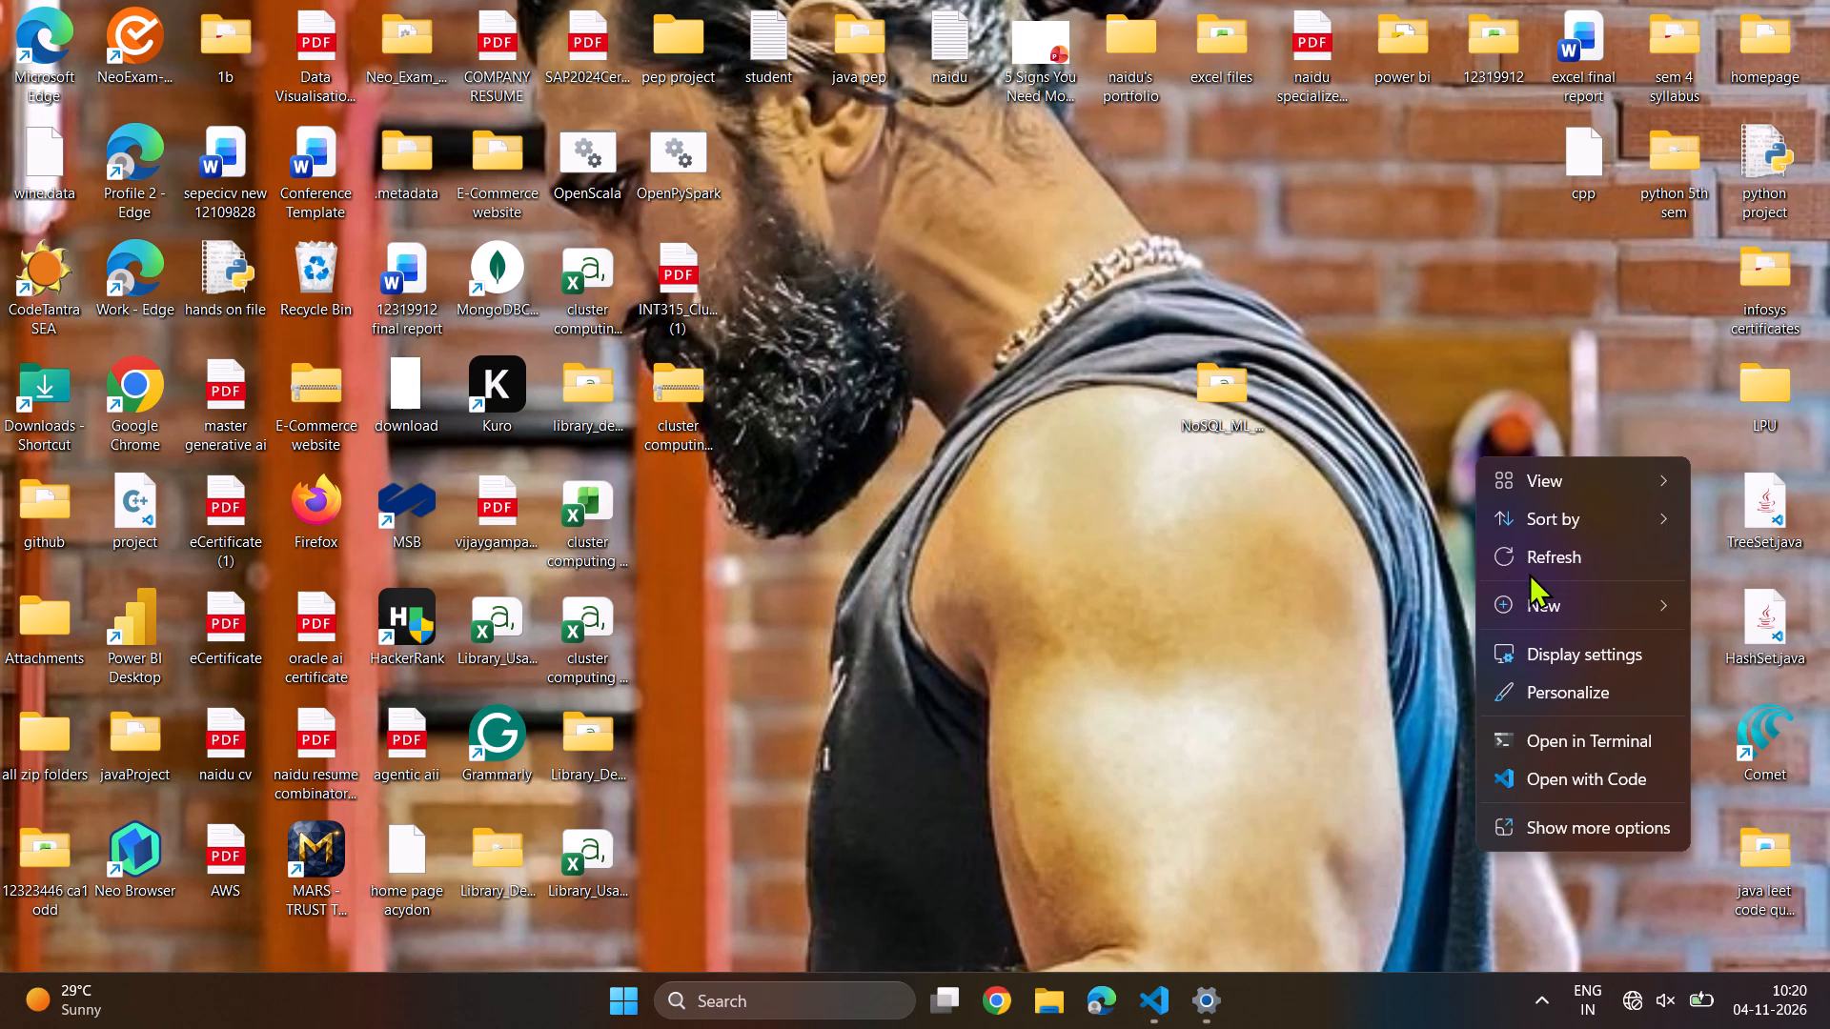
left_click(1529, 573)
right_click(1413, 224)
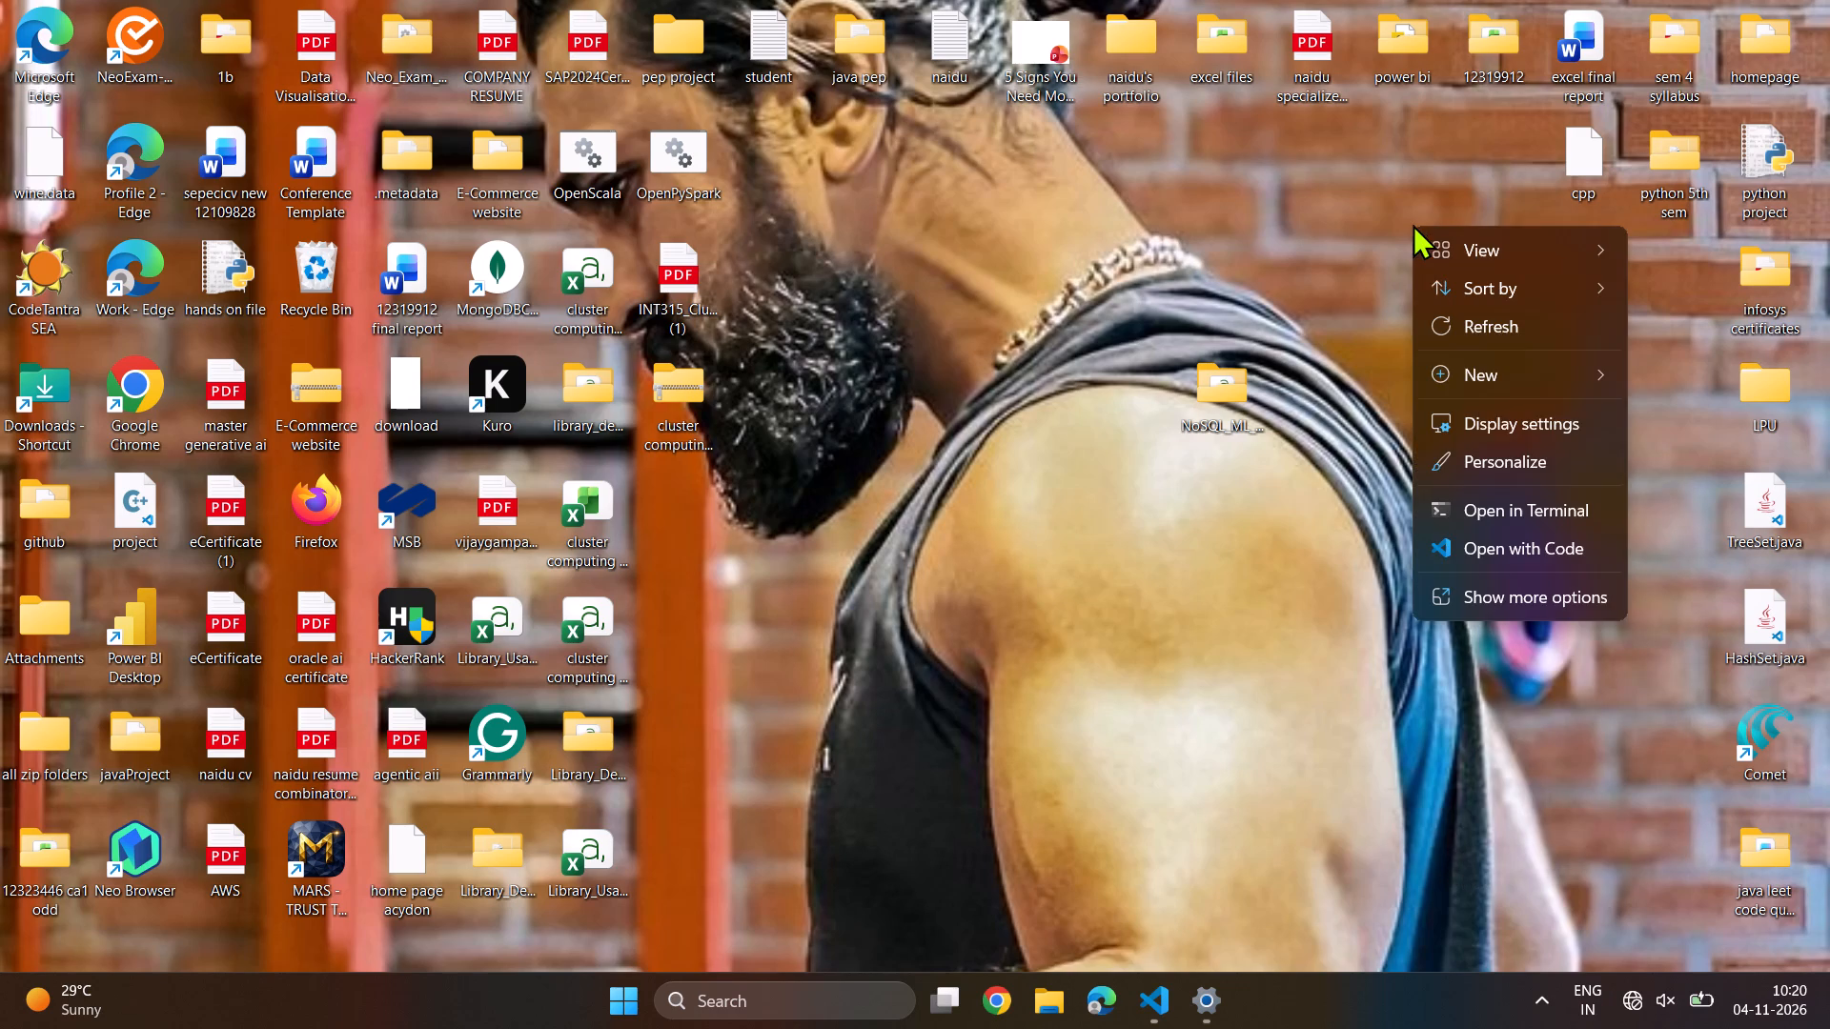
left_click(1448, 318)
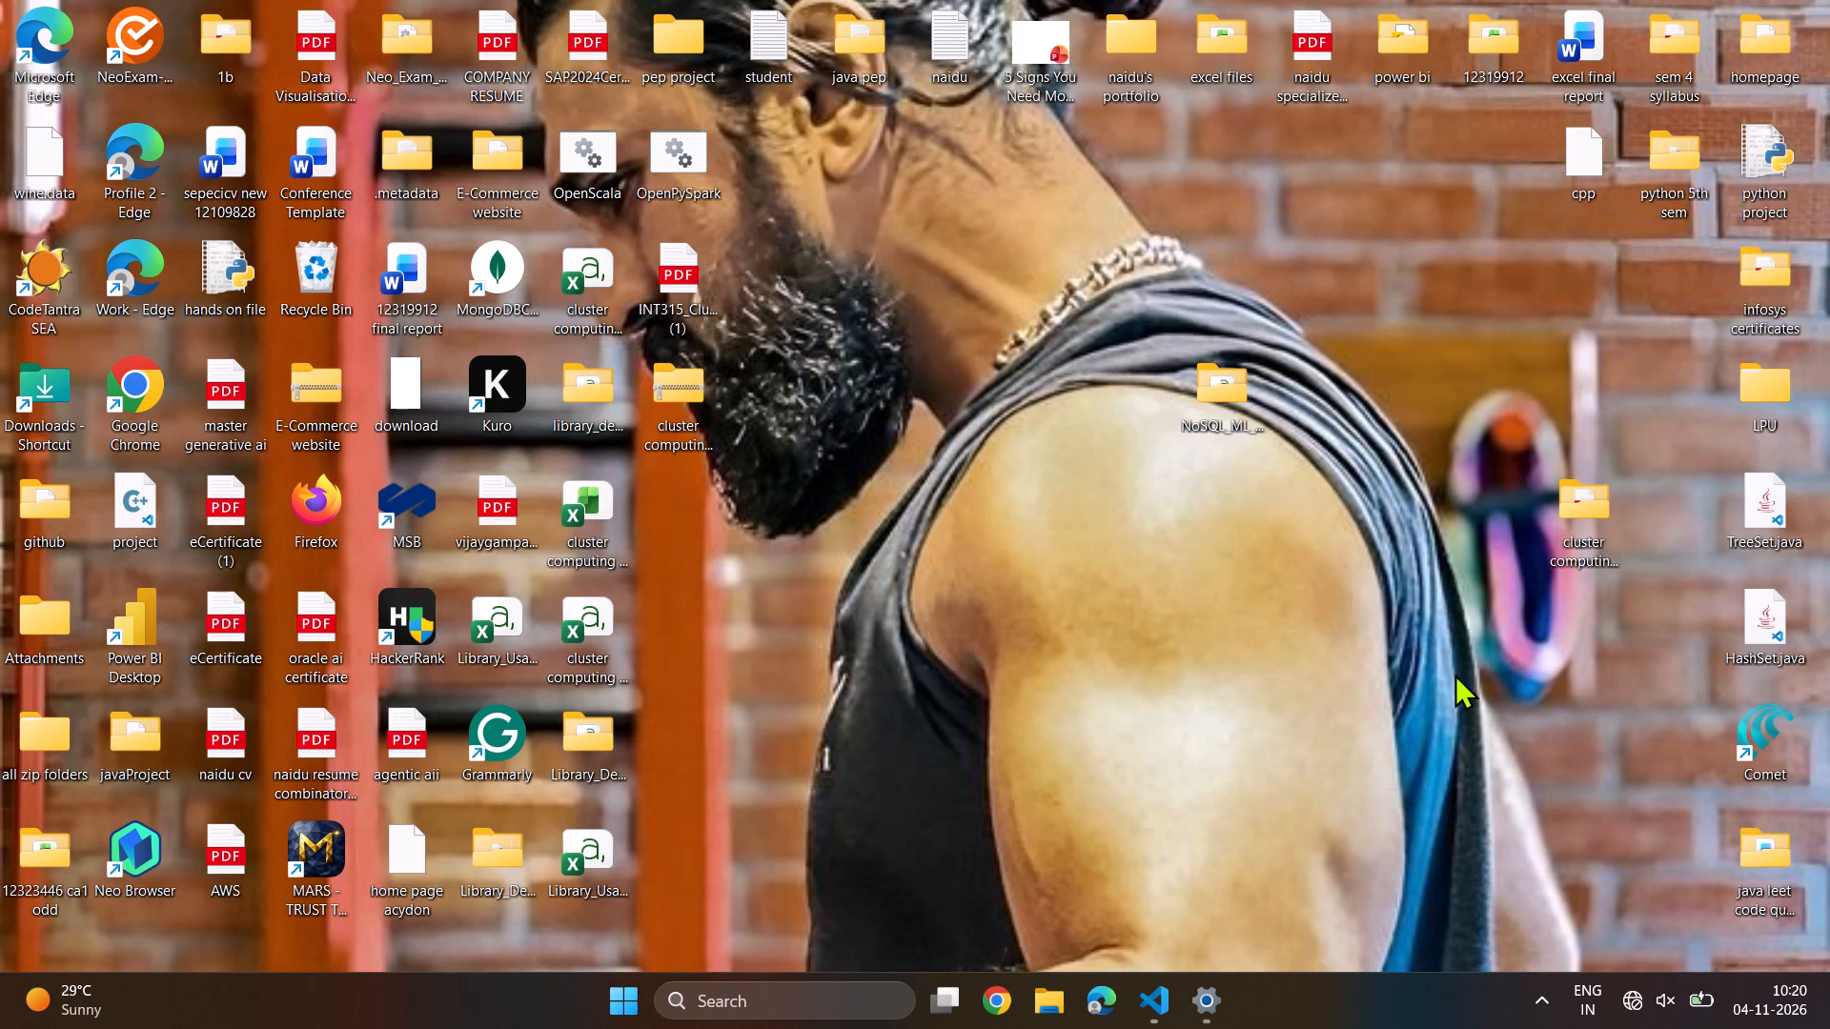
Check the Wi-Fi connection in the list of available networks, and return to the desktop.
left_click(1635, 1006)
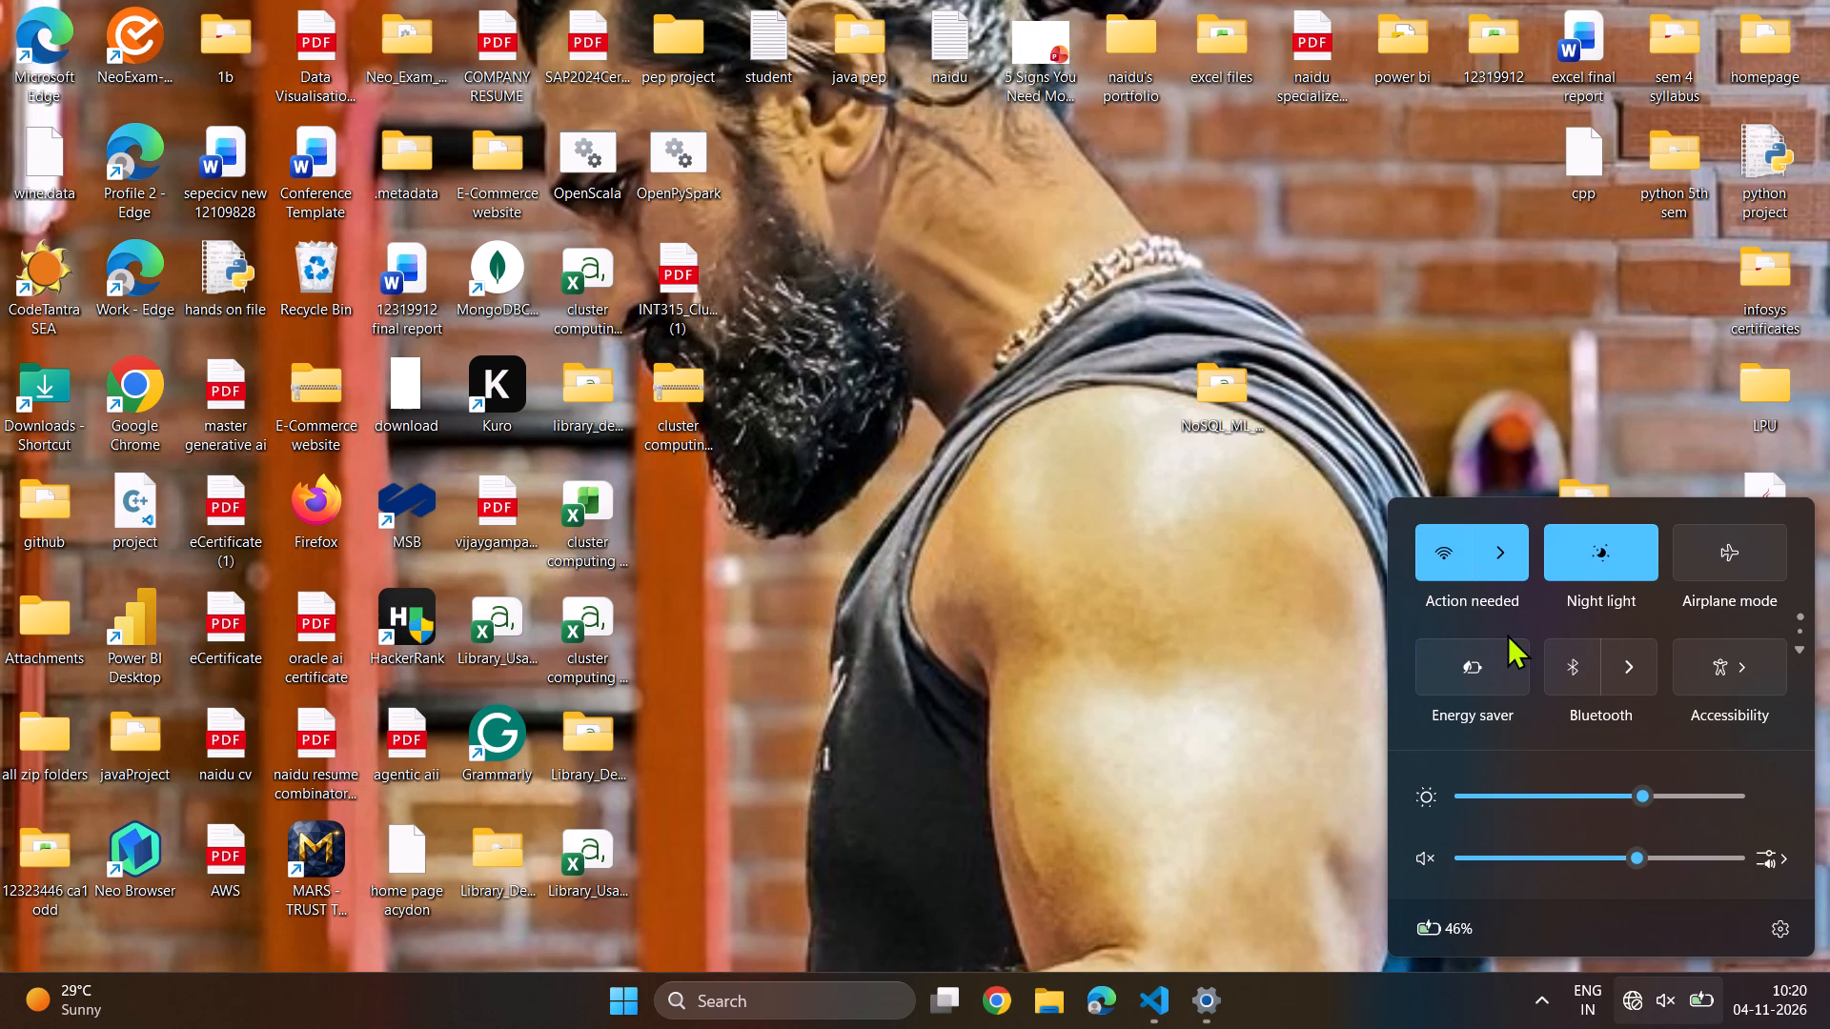
left_click(1508, 575)
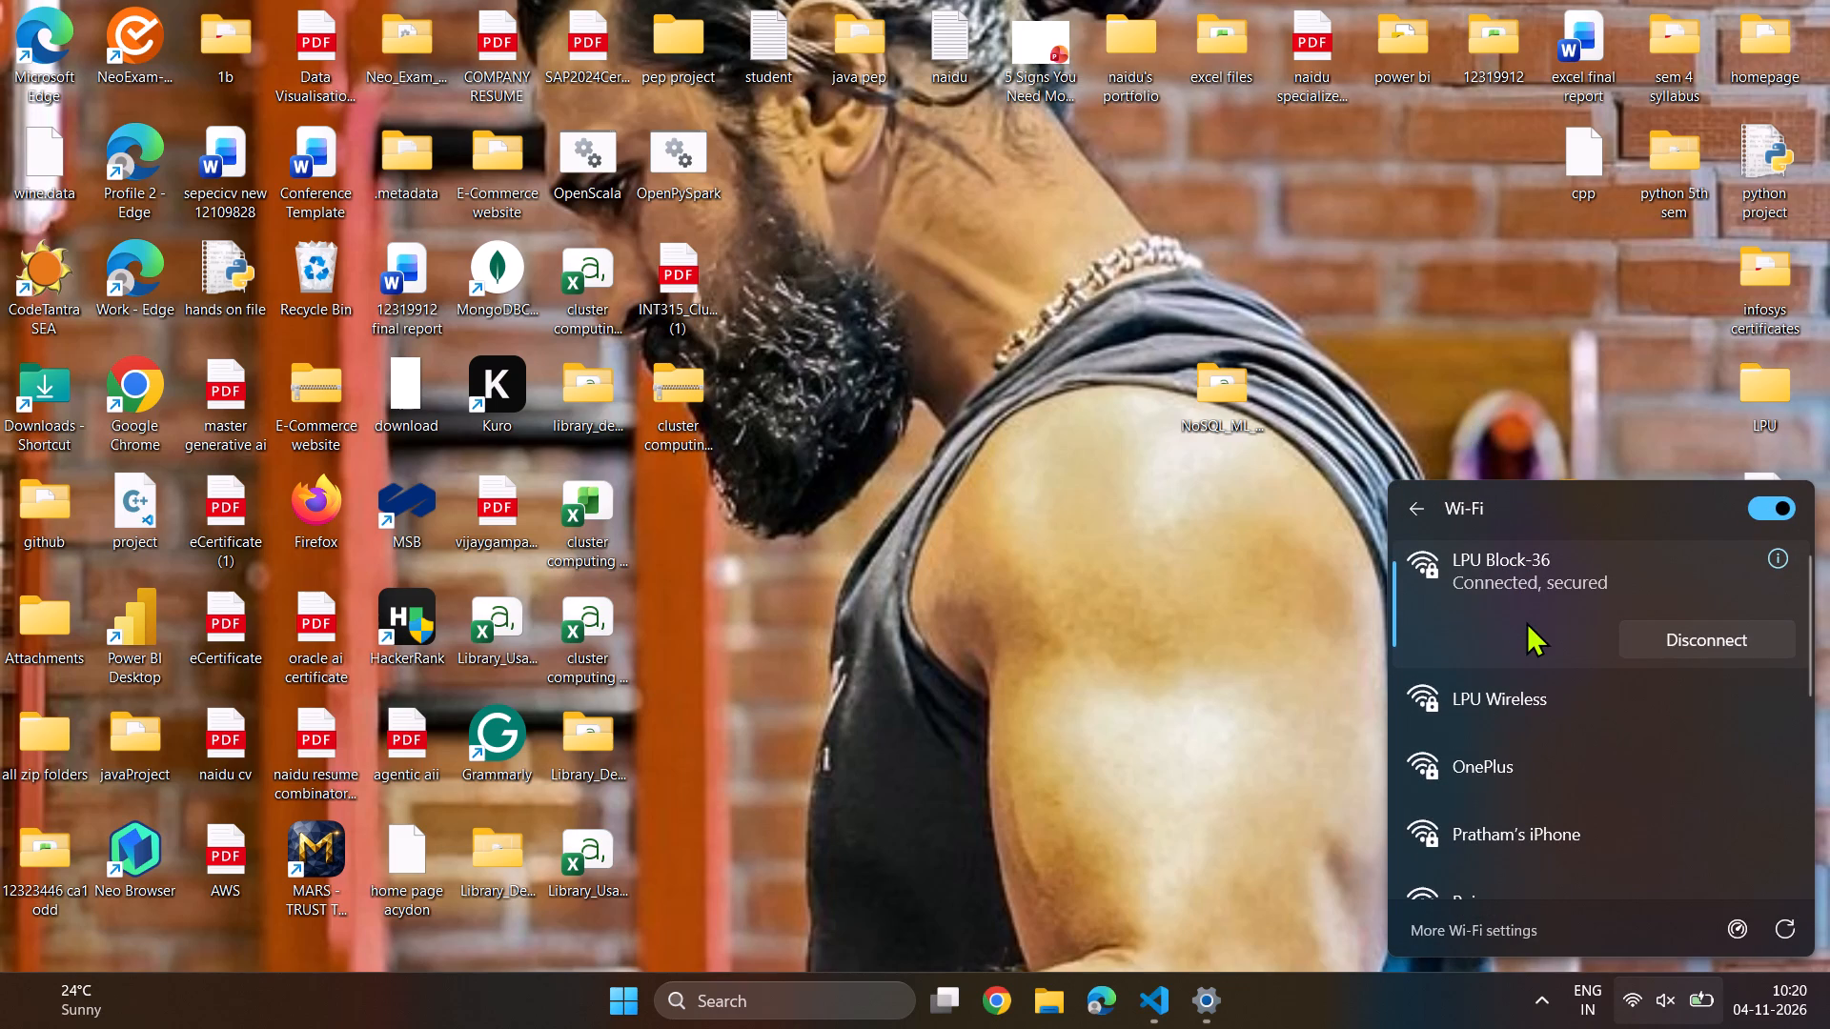
left_click(1295, 530)
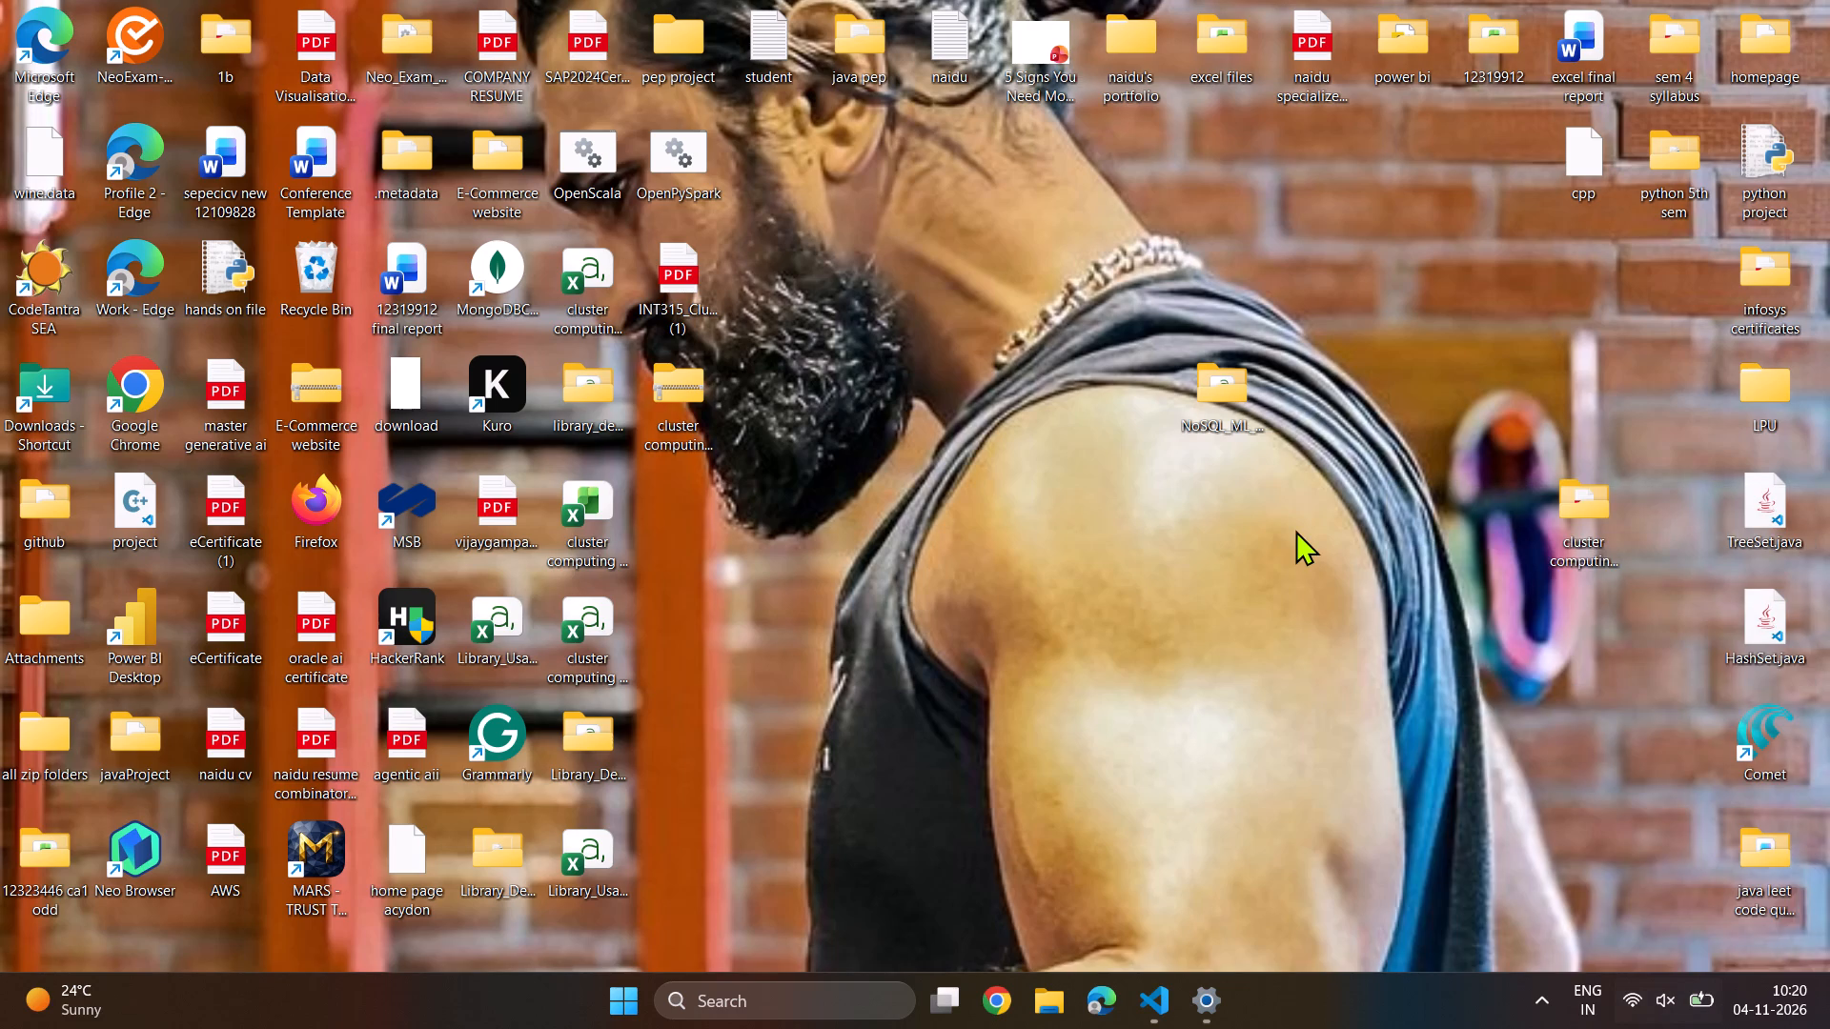
left_click(1295, 530)
Search the computer for "po" and launch Power BI Desktop.
left_click(833, 984)
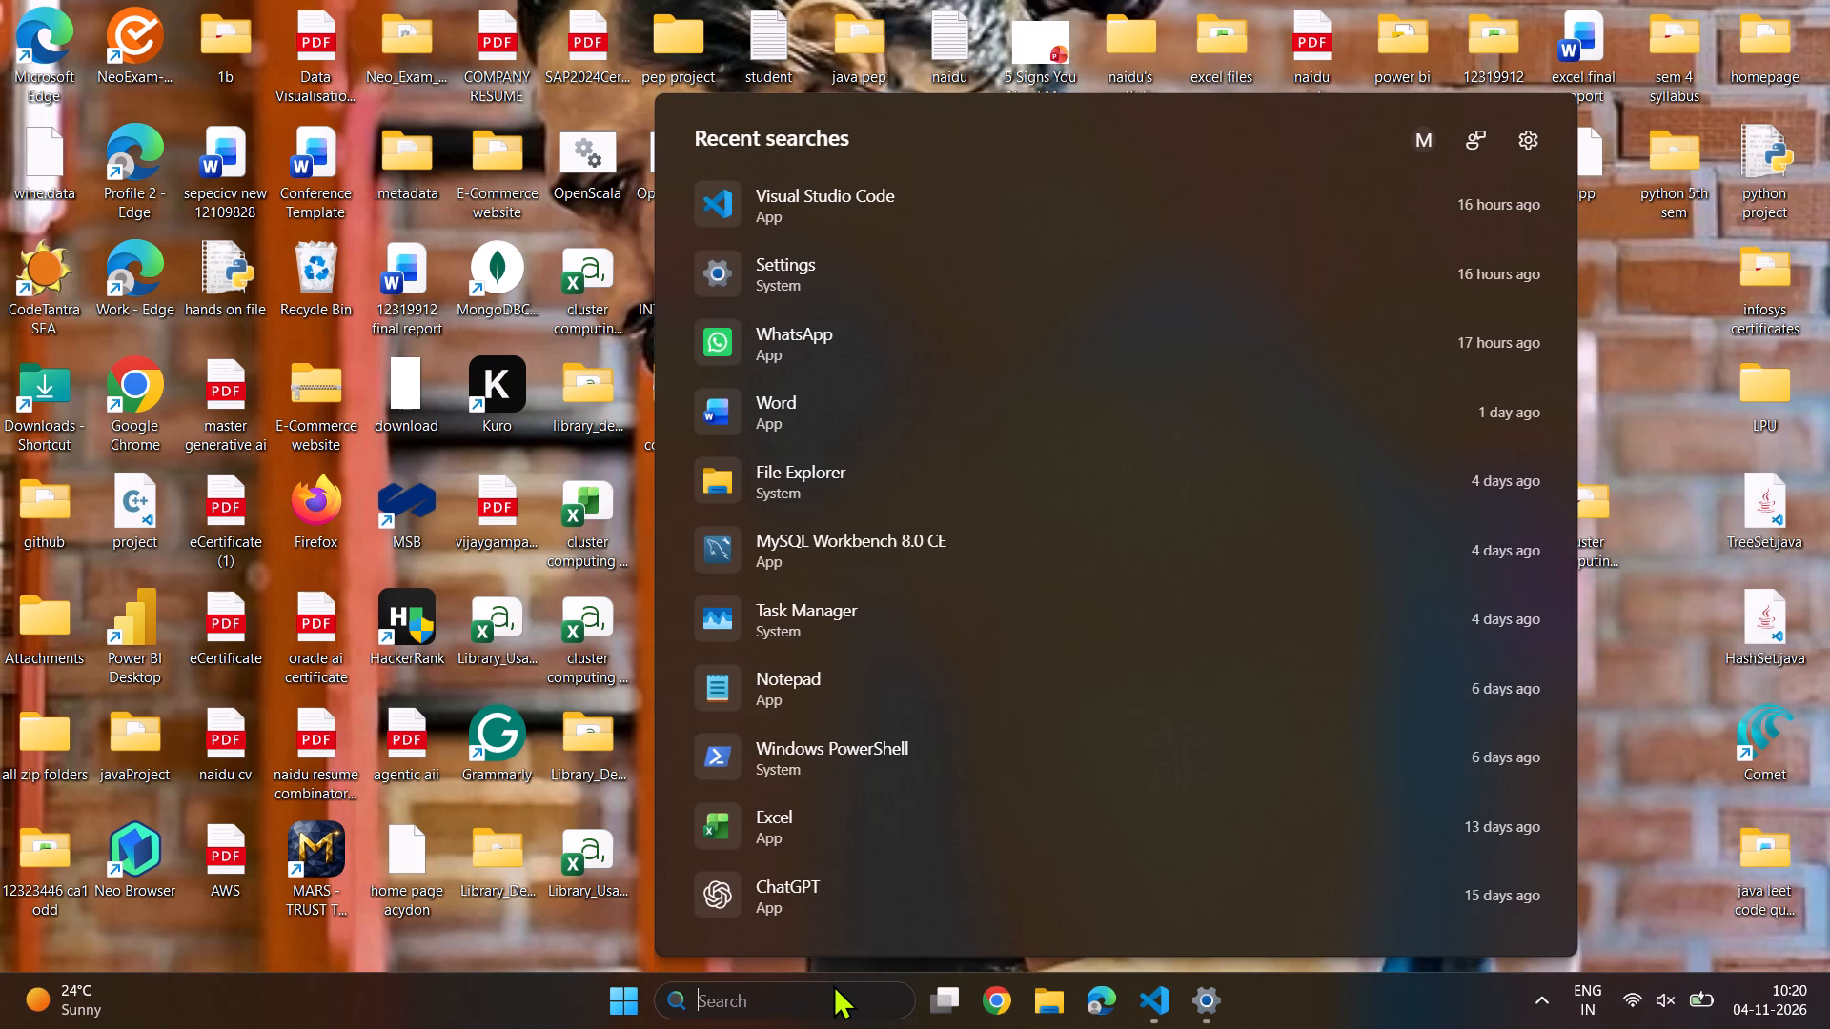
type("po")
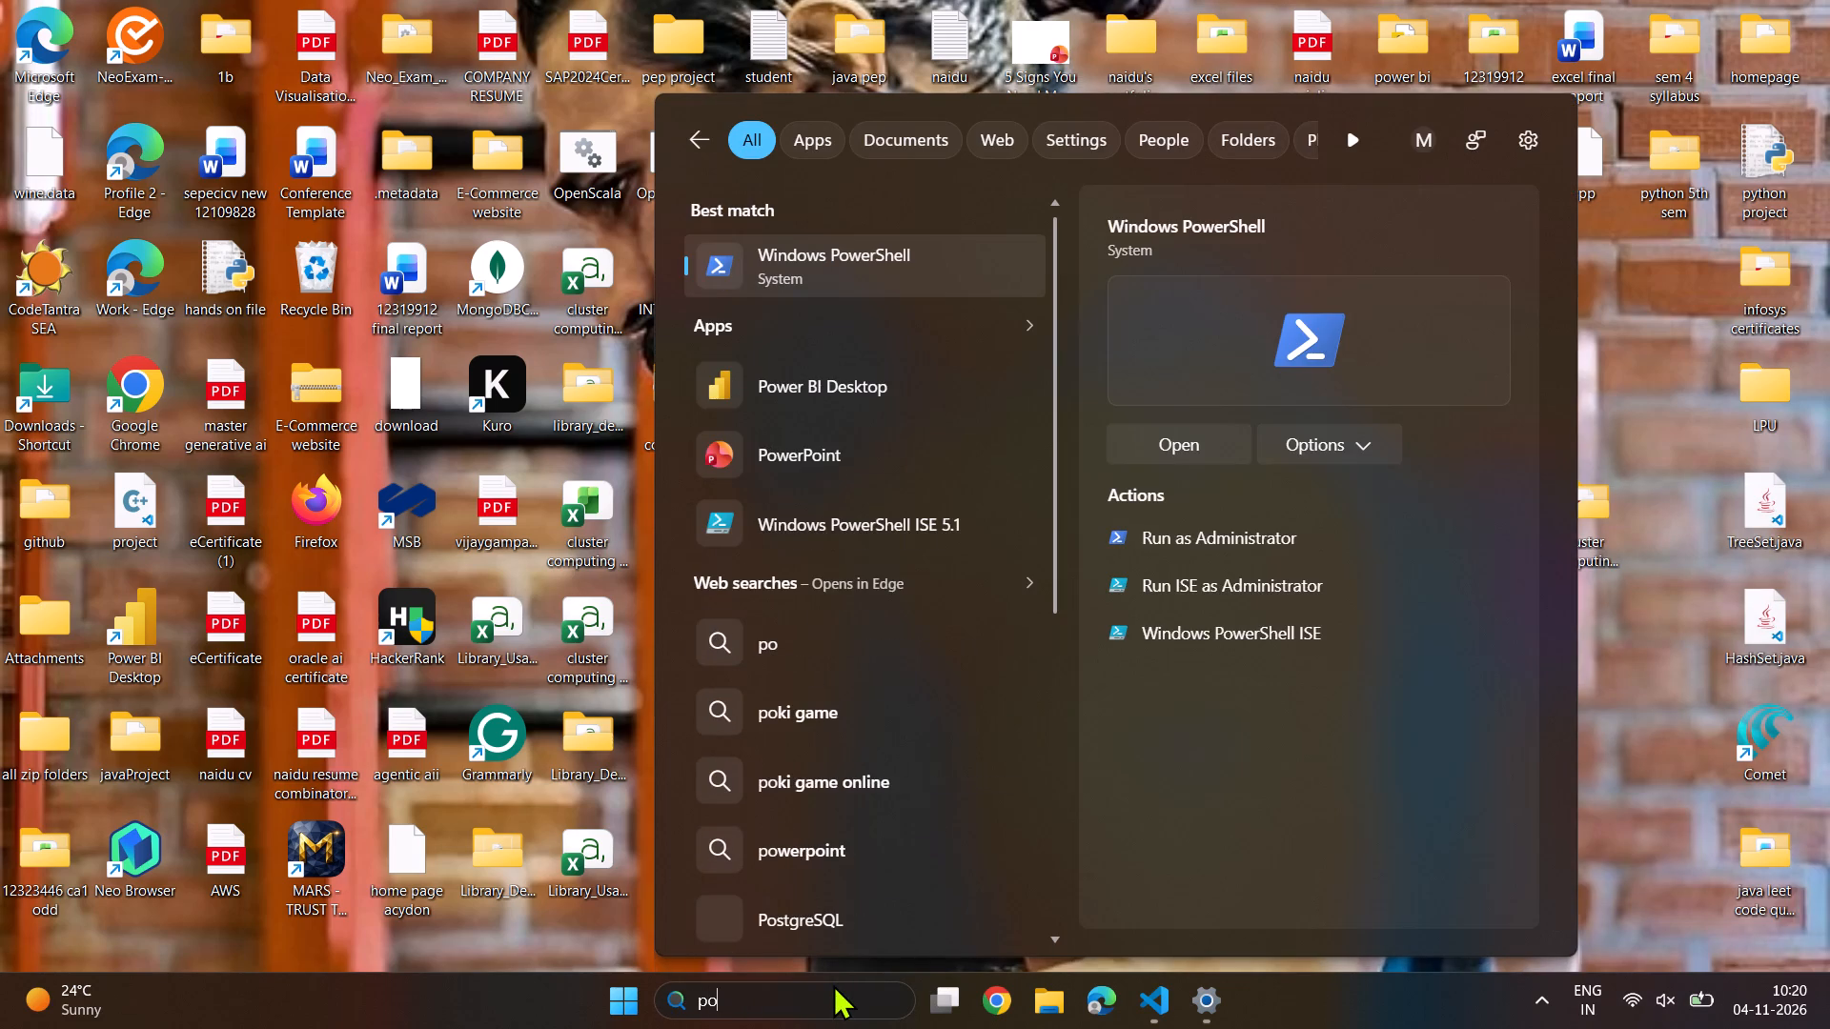
left_click(939, 406)
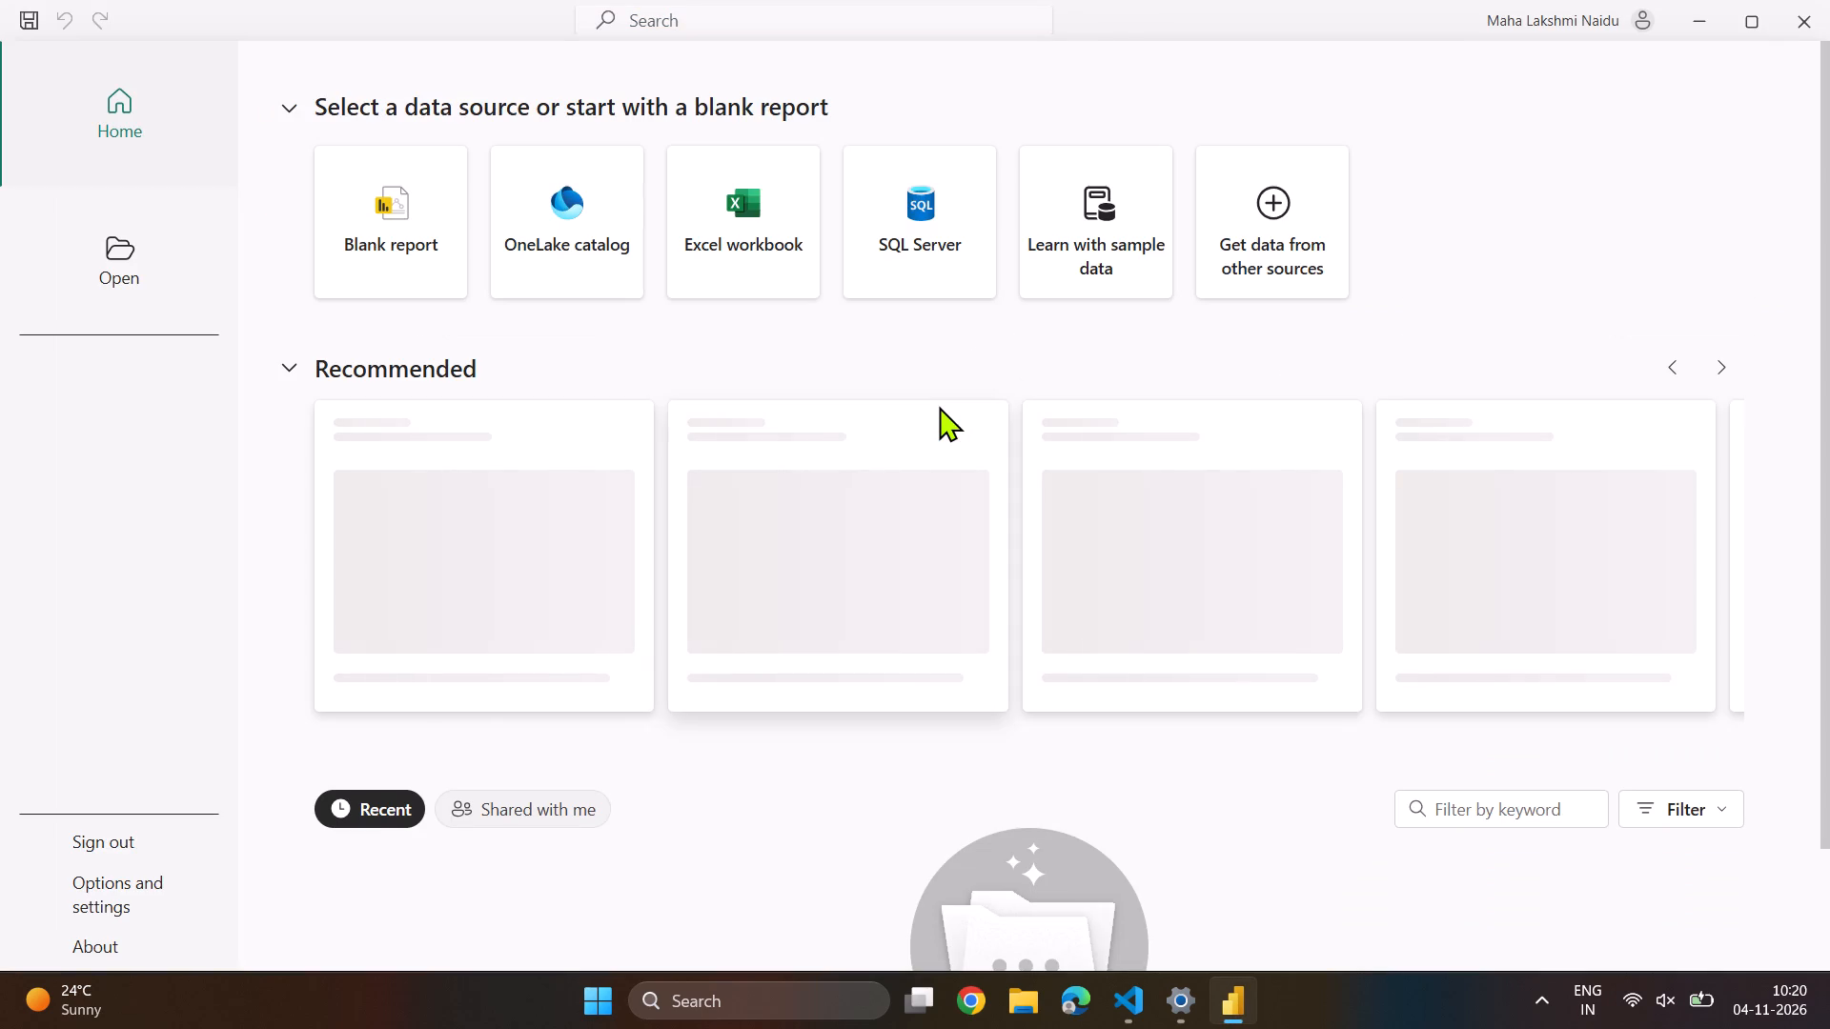
Start a new blank report from the Power BI Desktop home screen.
scroll(945, 692, "down", 2)
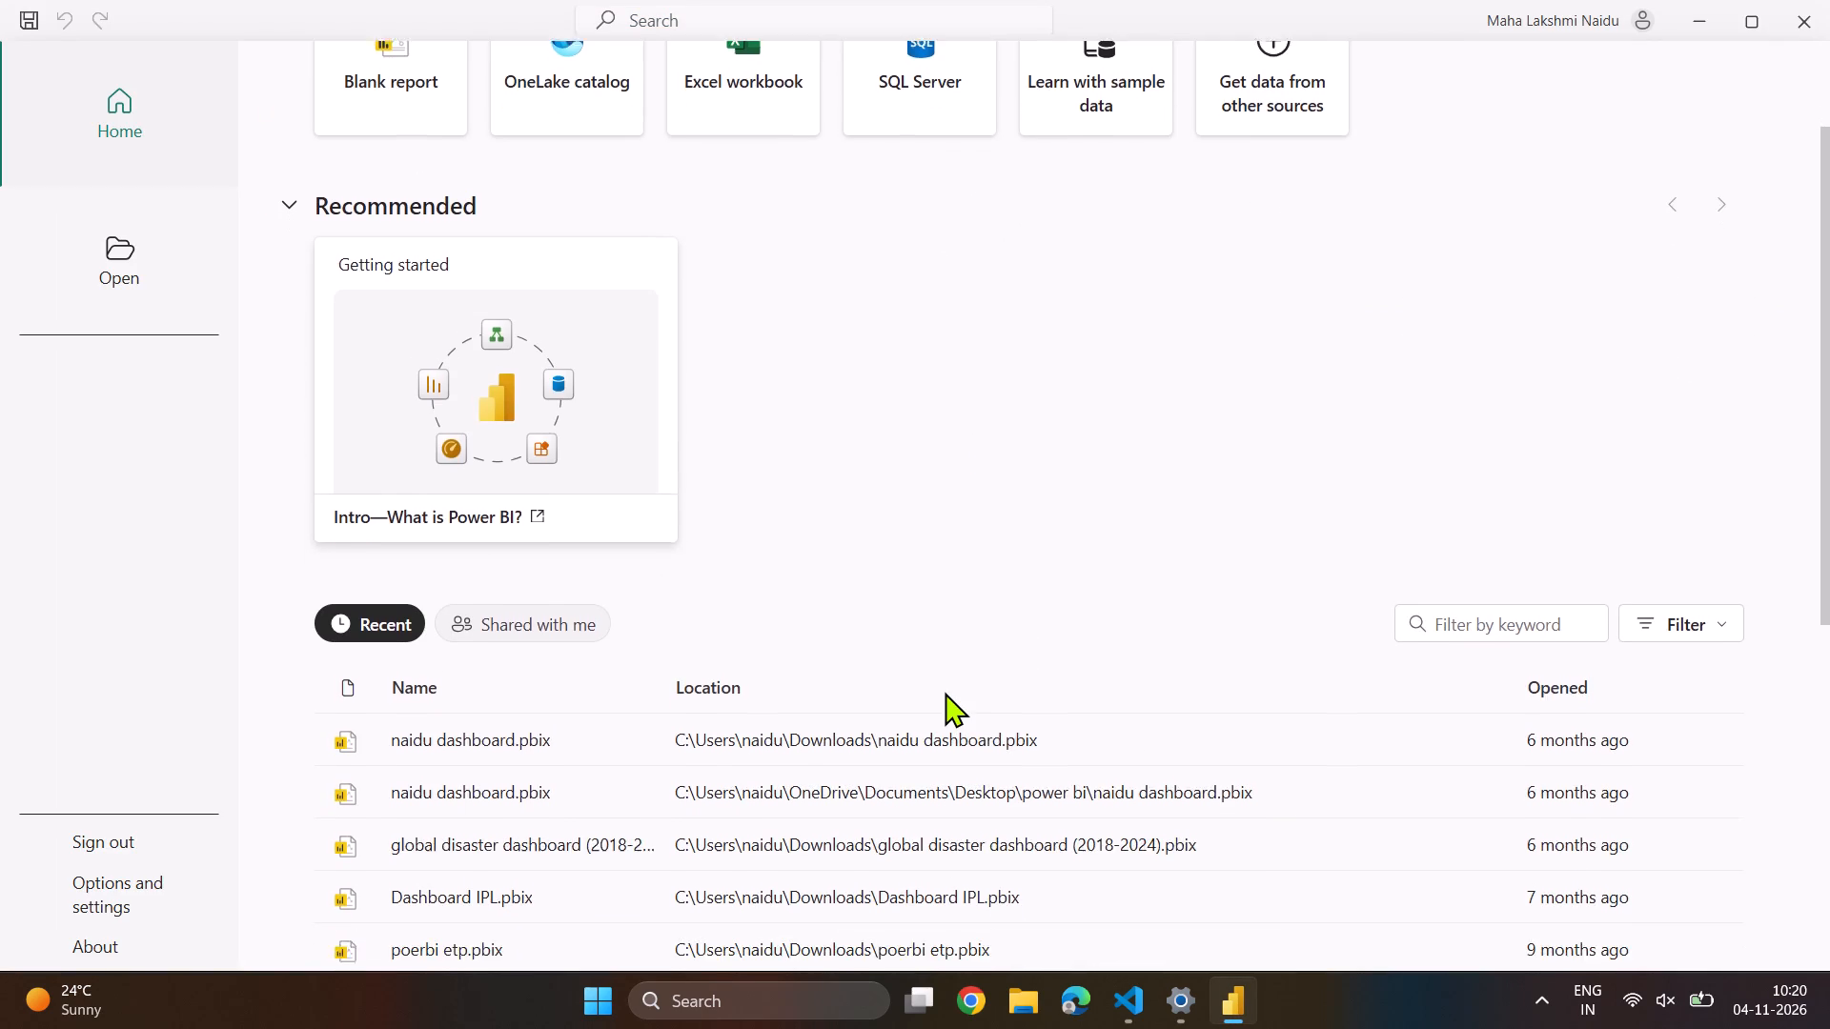
scroll(945, 692, "down", 3)
scroll(945, 692, "up", 1)
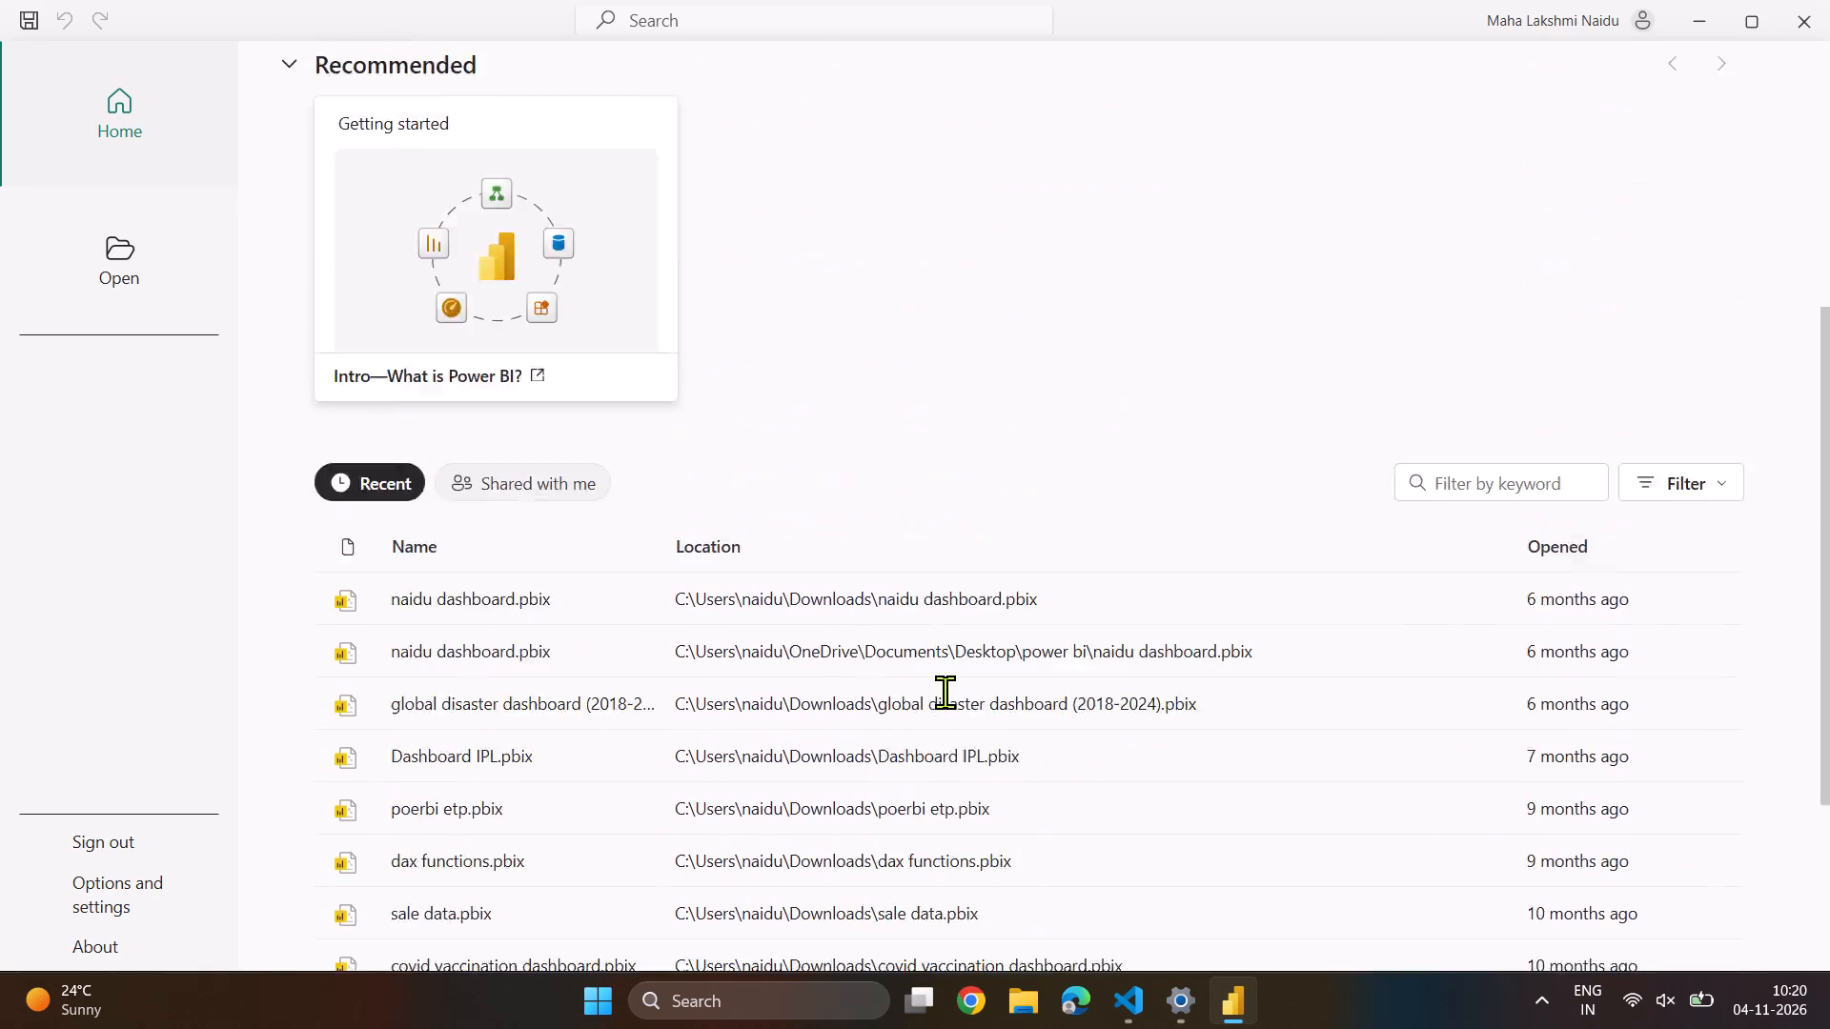
scroll(945, 692, "up", 1)
left_click(417, 252)
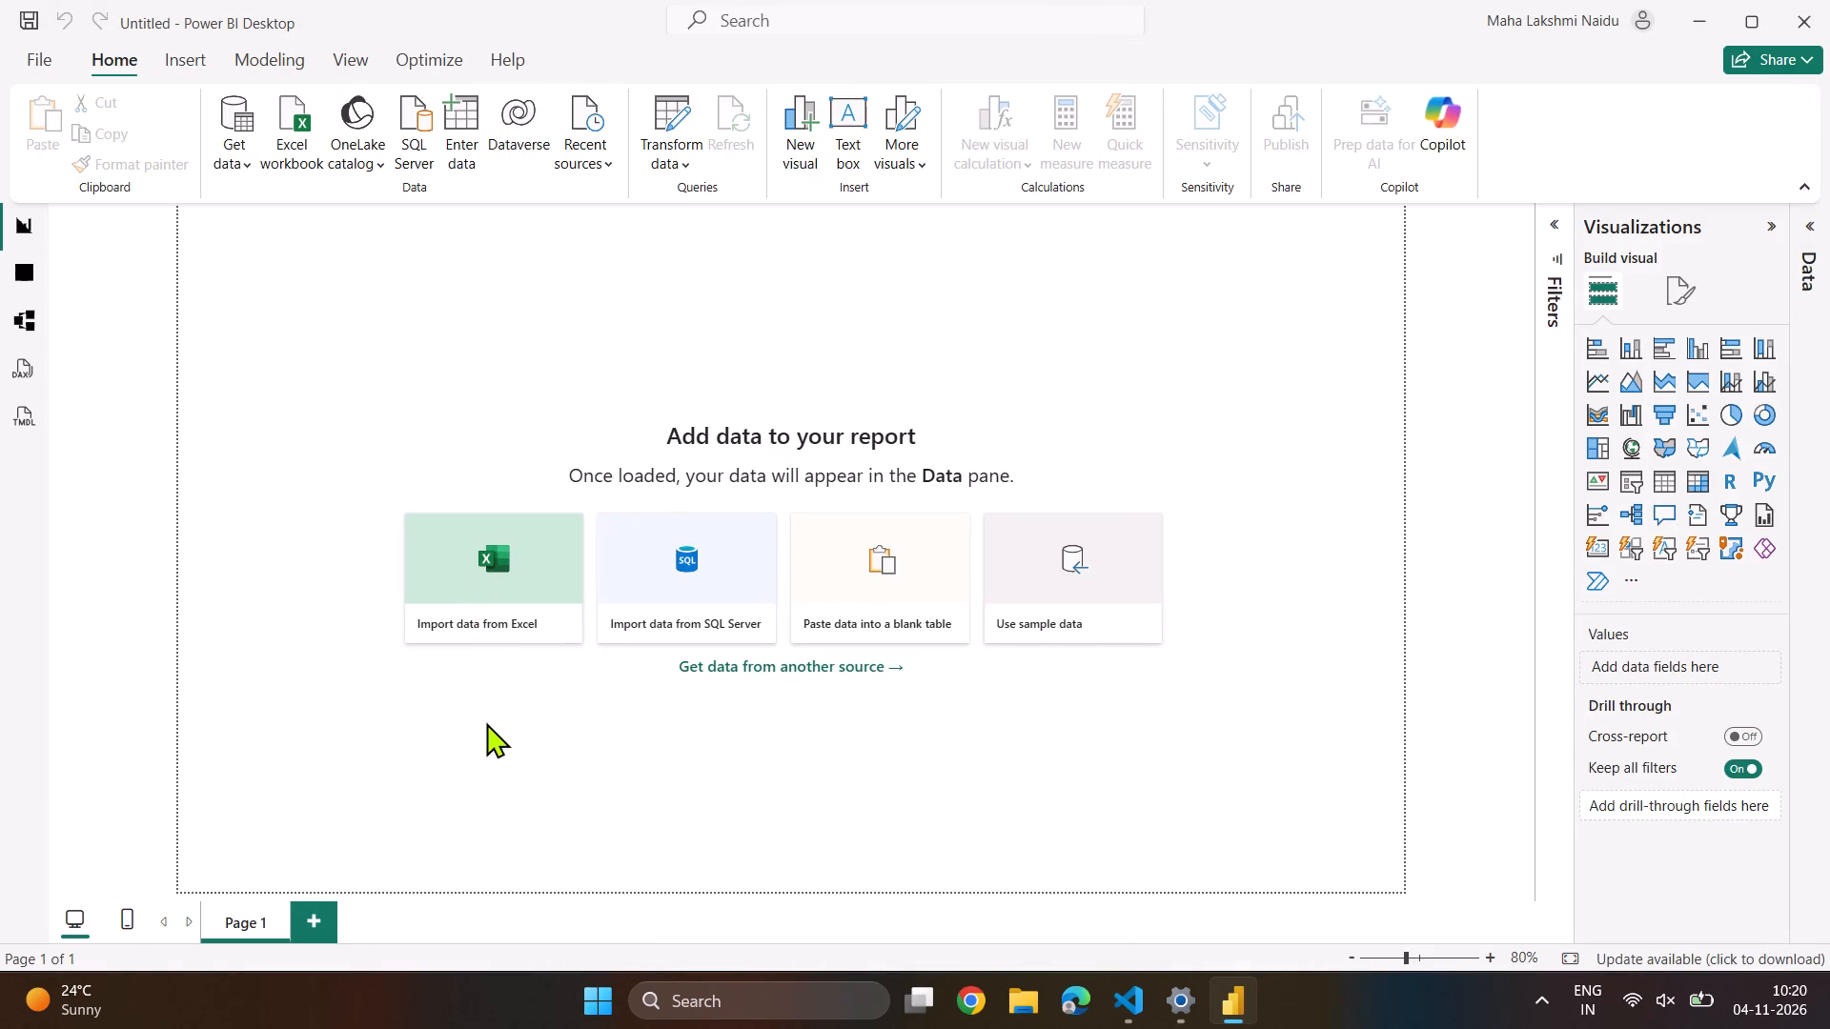
Import the Library_Usage_2000_Prepared CSV file from the Desktop folder and load it into the report.
left_click(228, 165)
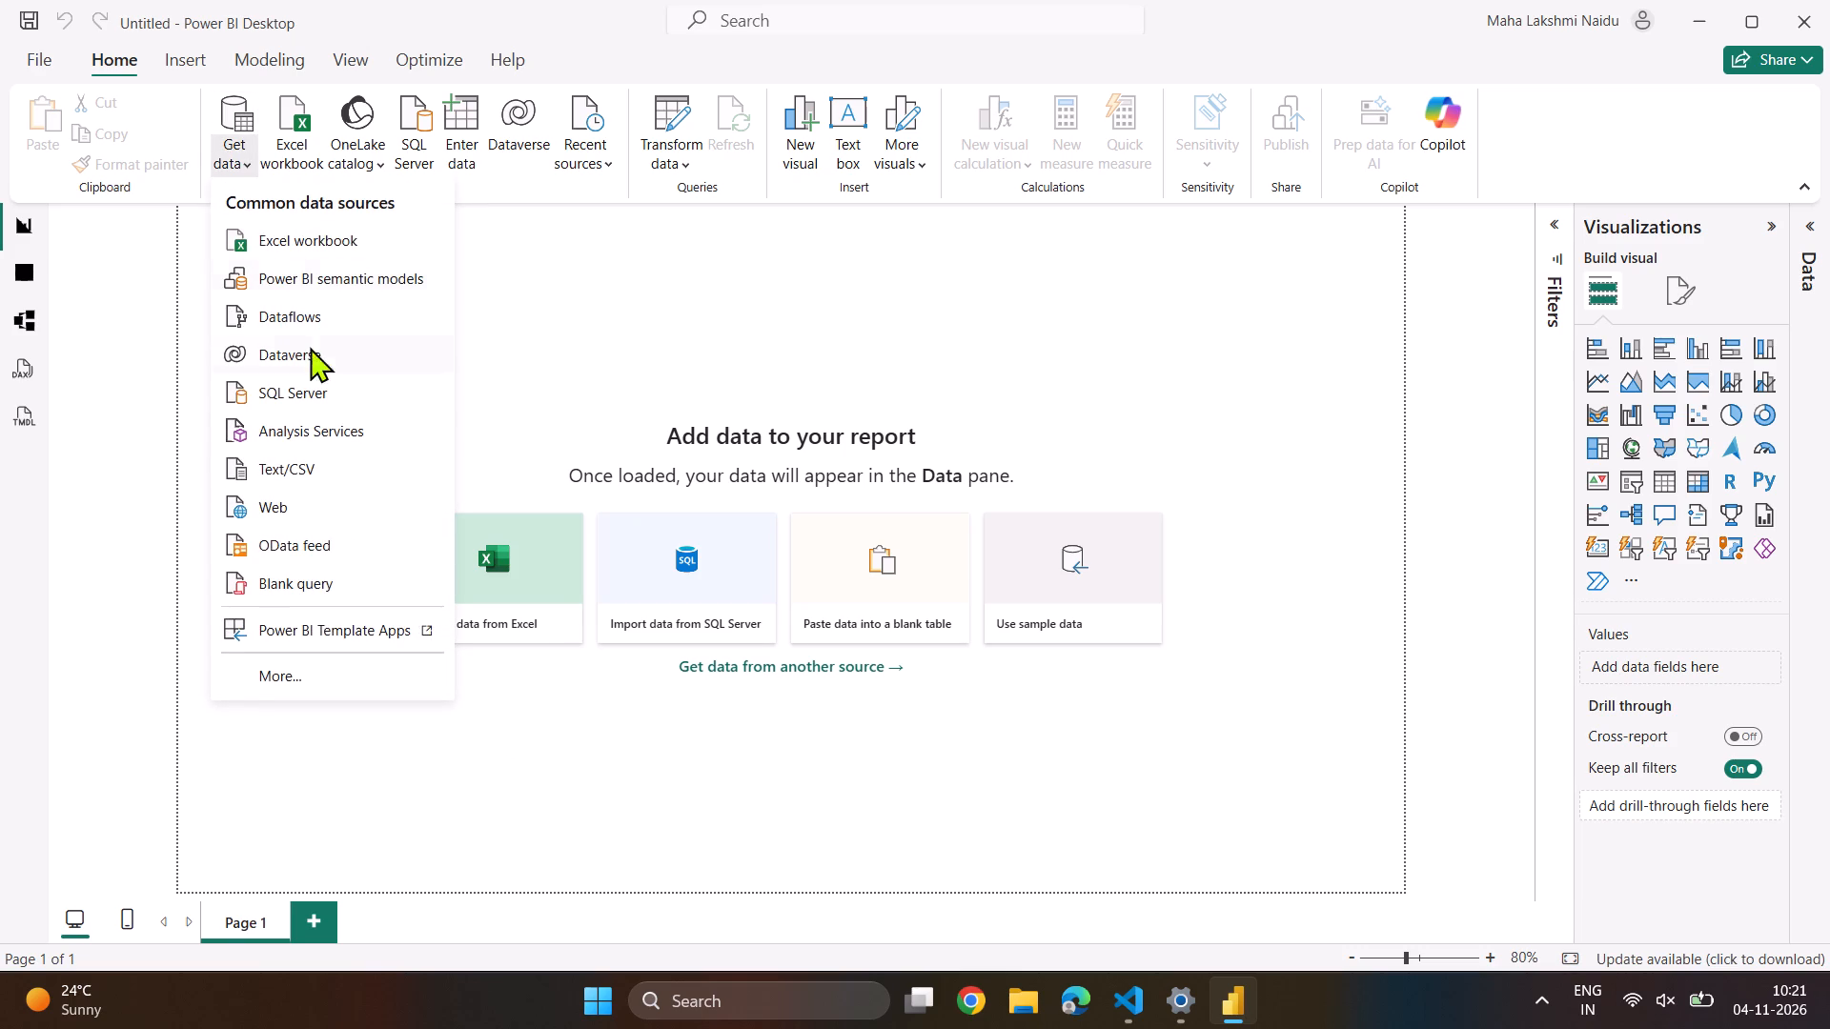
left_click(315, 474)
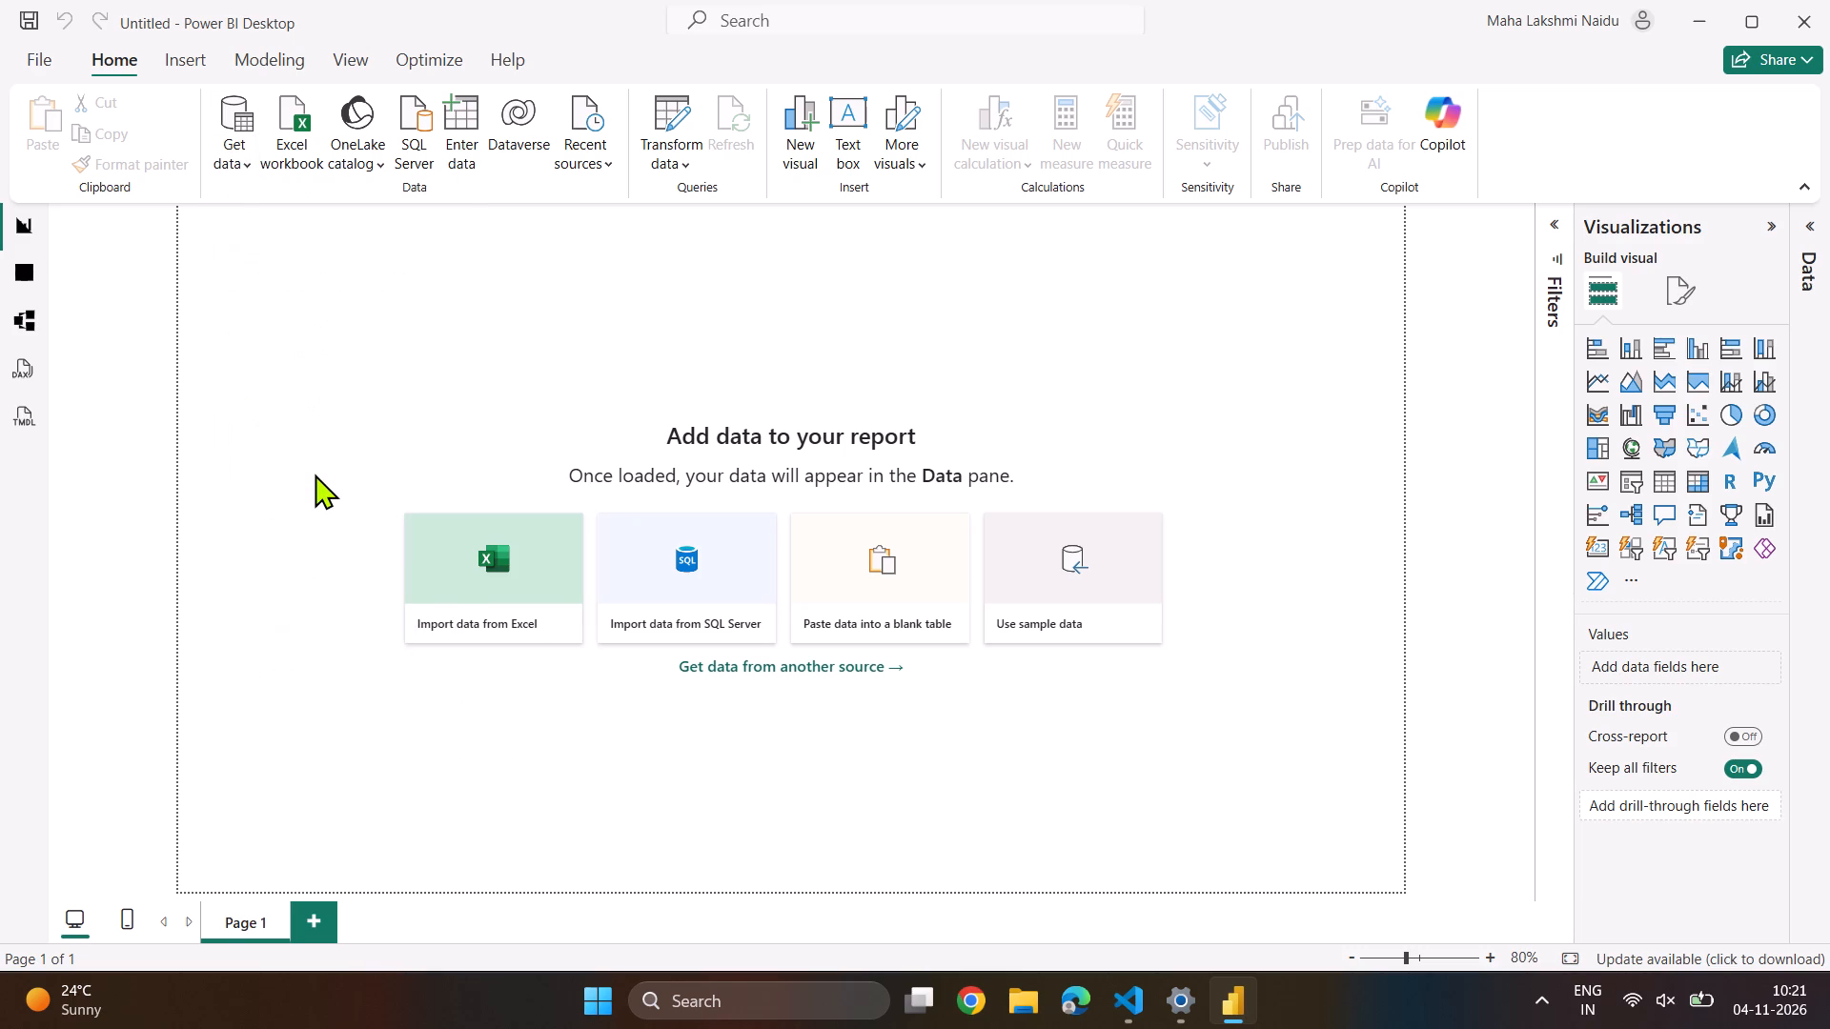
scroll(117, 306, "right", 1)
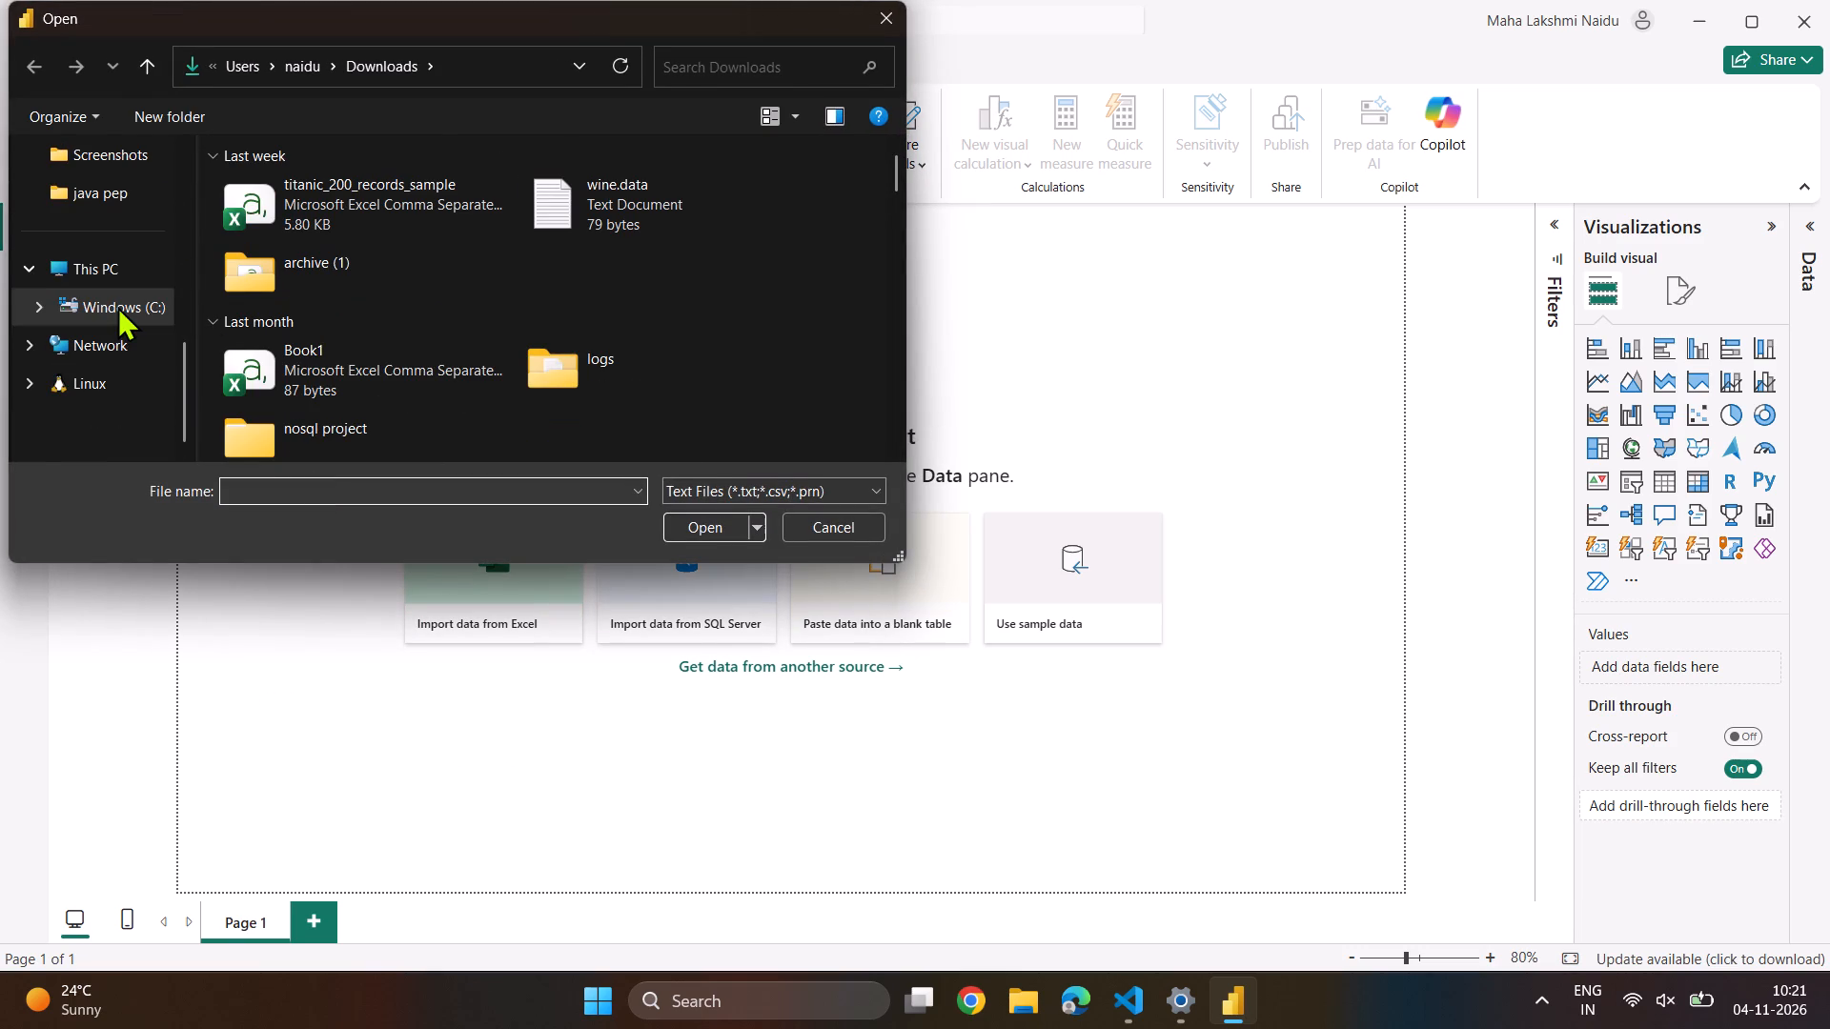
scroll(117, 306, "right", 1)
left_click(108, 262)
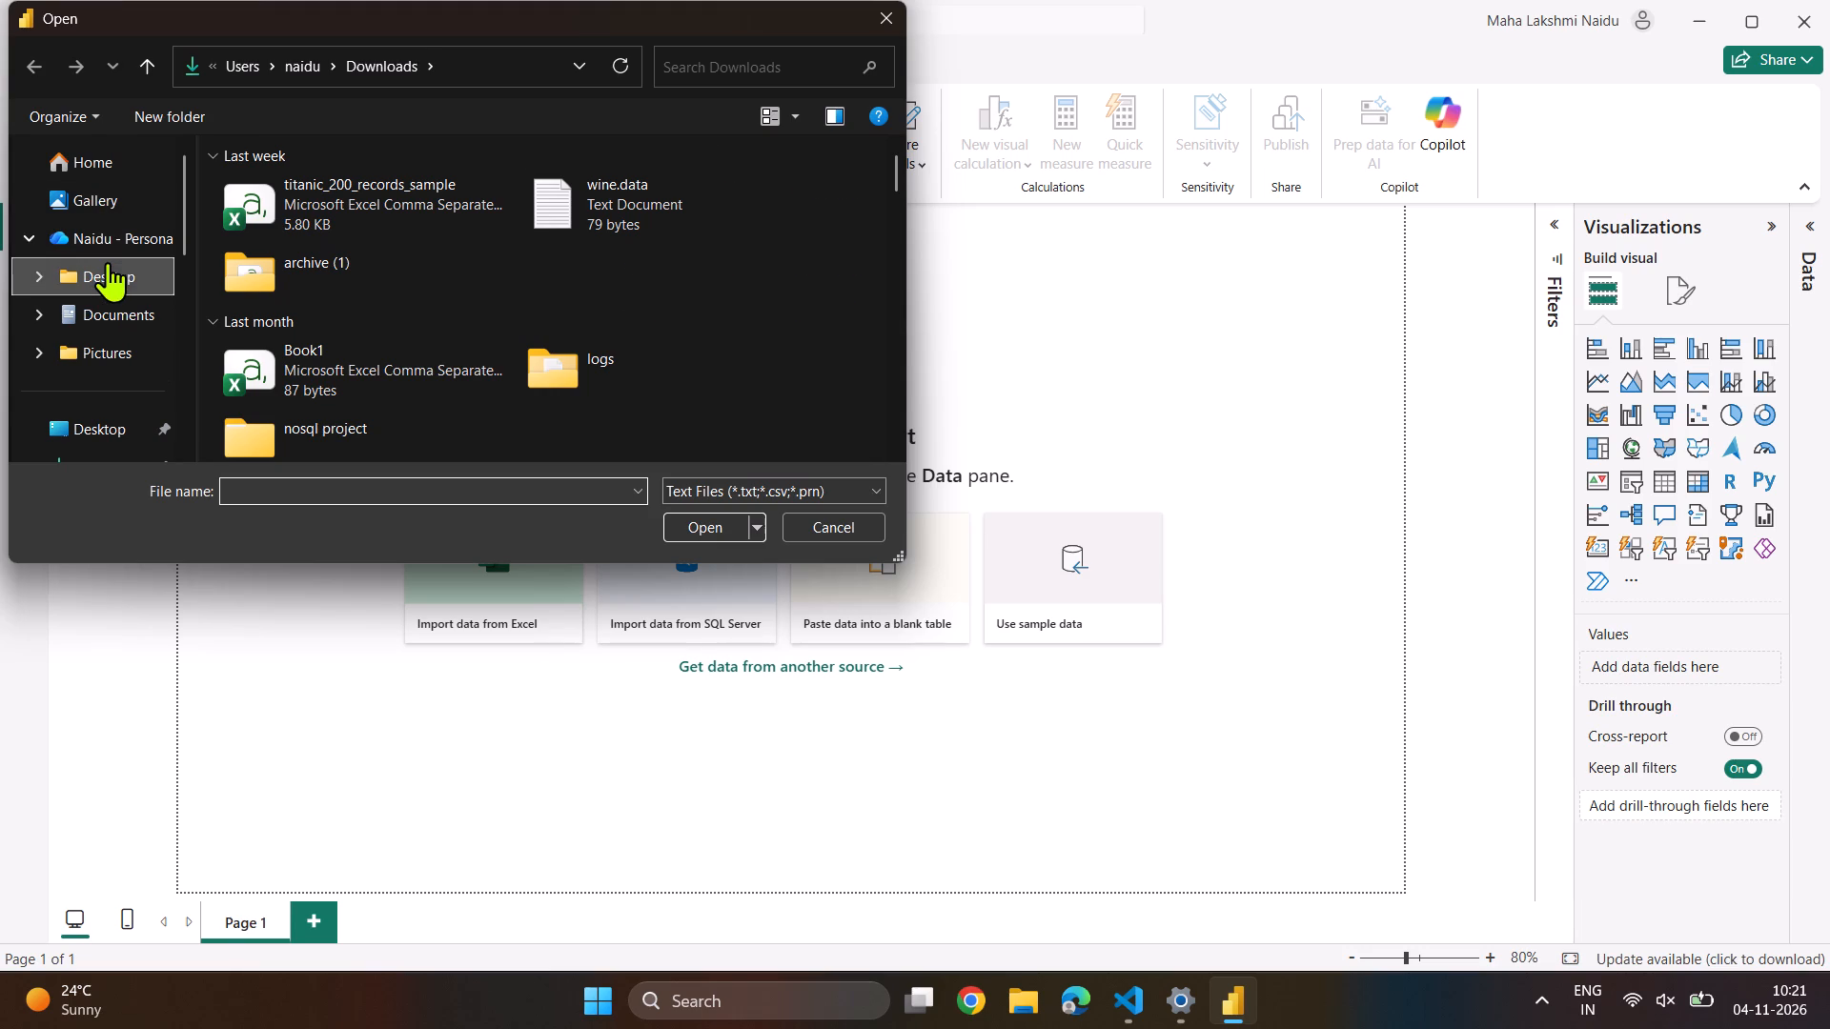
left_click(69, 407)
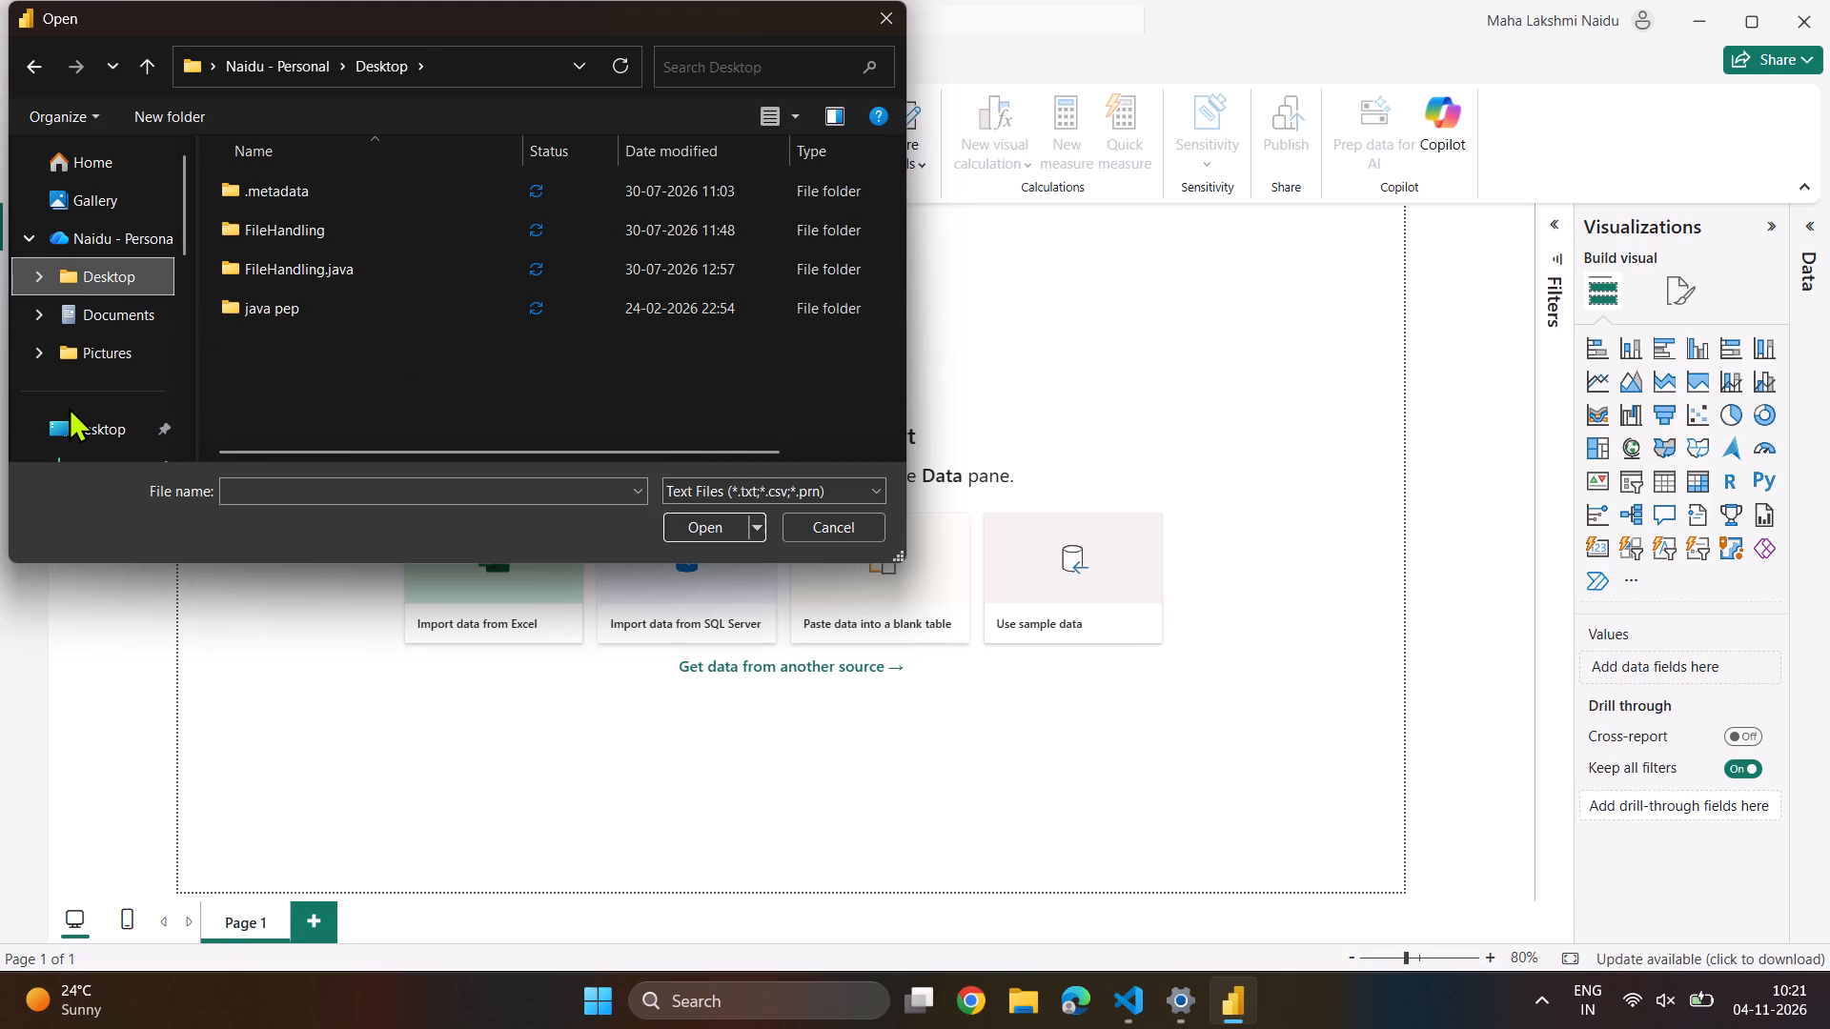
left_click(91, 429)
scroll(341, 400, "down", 2)
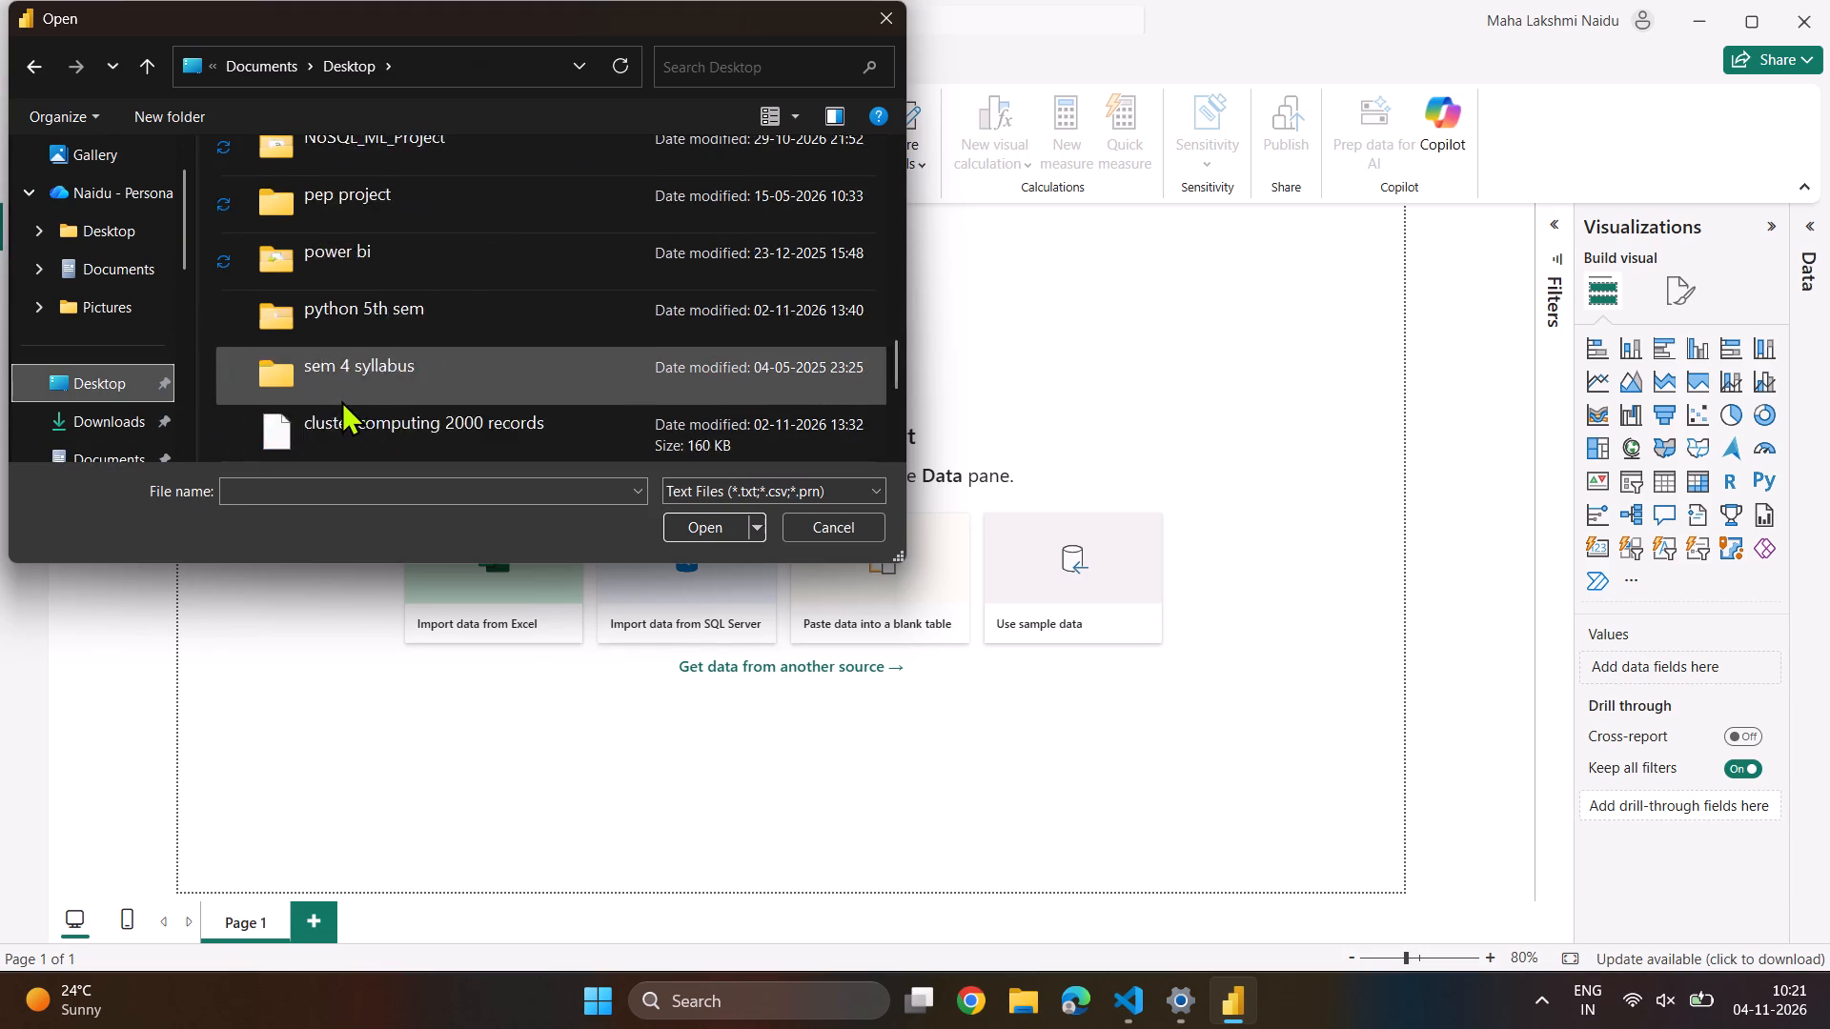
scroll(341, 400, "down", 2)
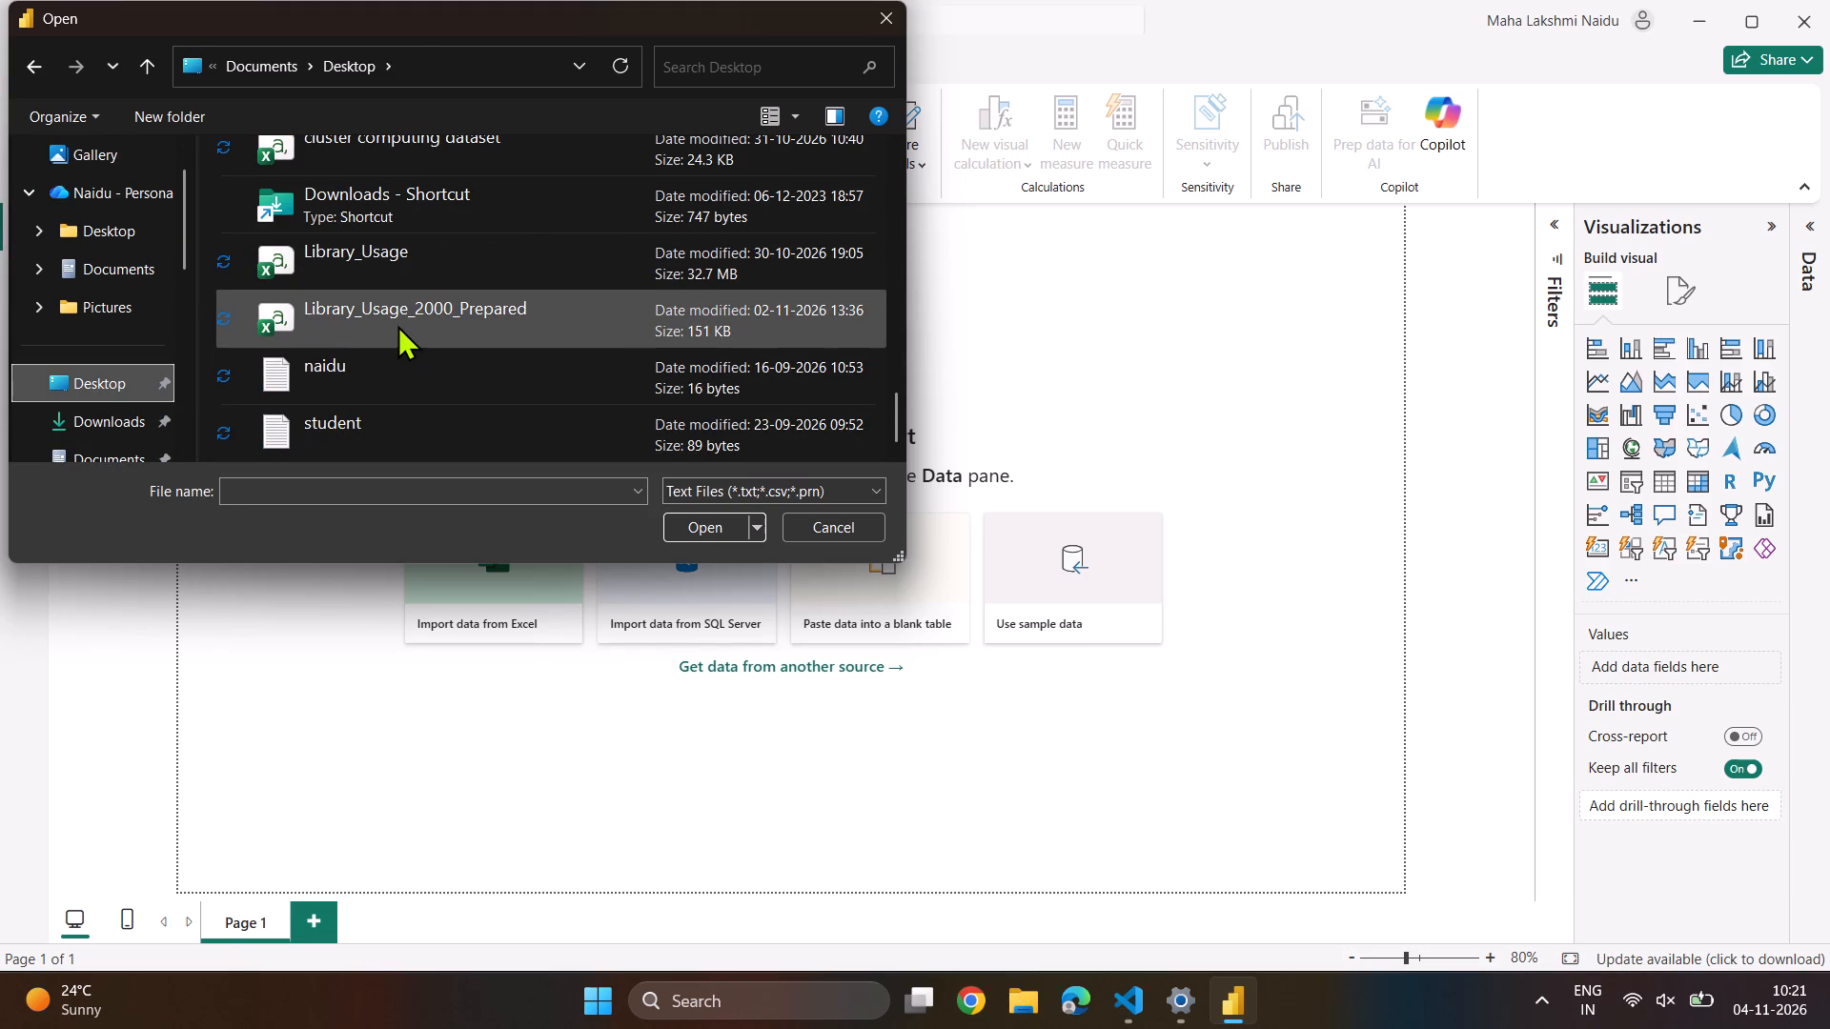
double_click(397, 325)
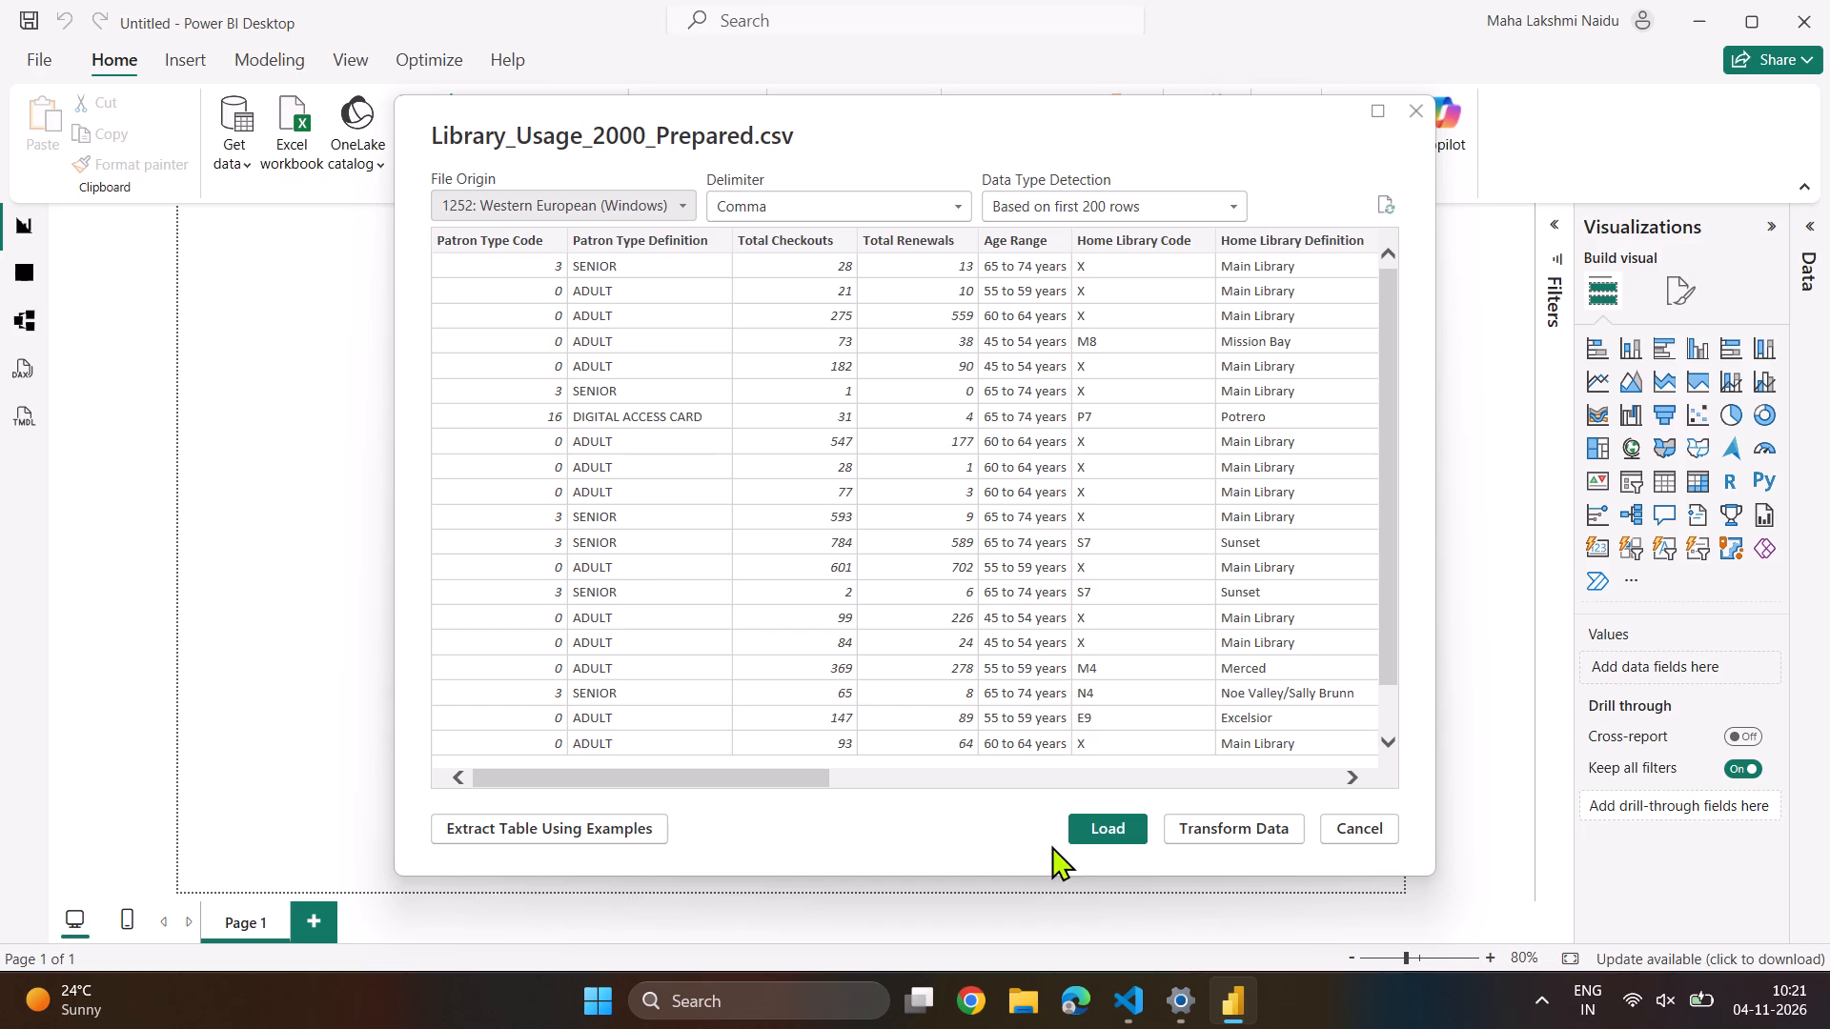
left_click(1120, 829)
right_click(1120, 829)
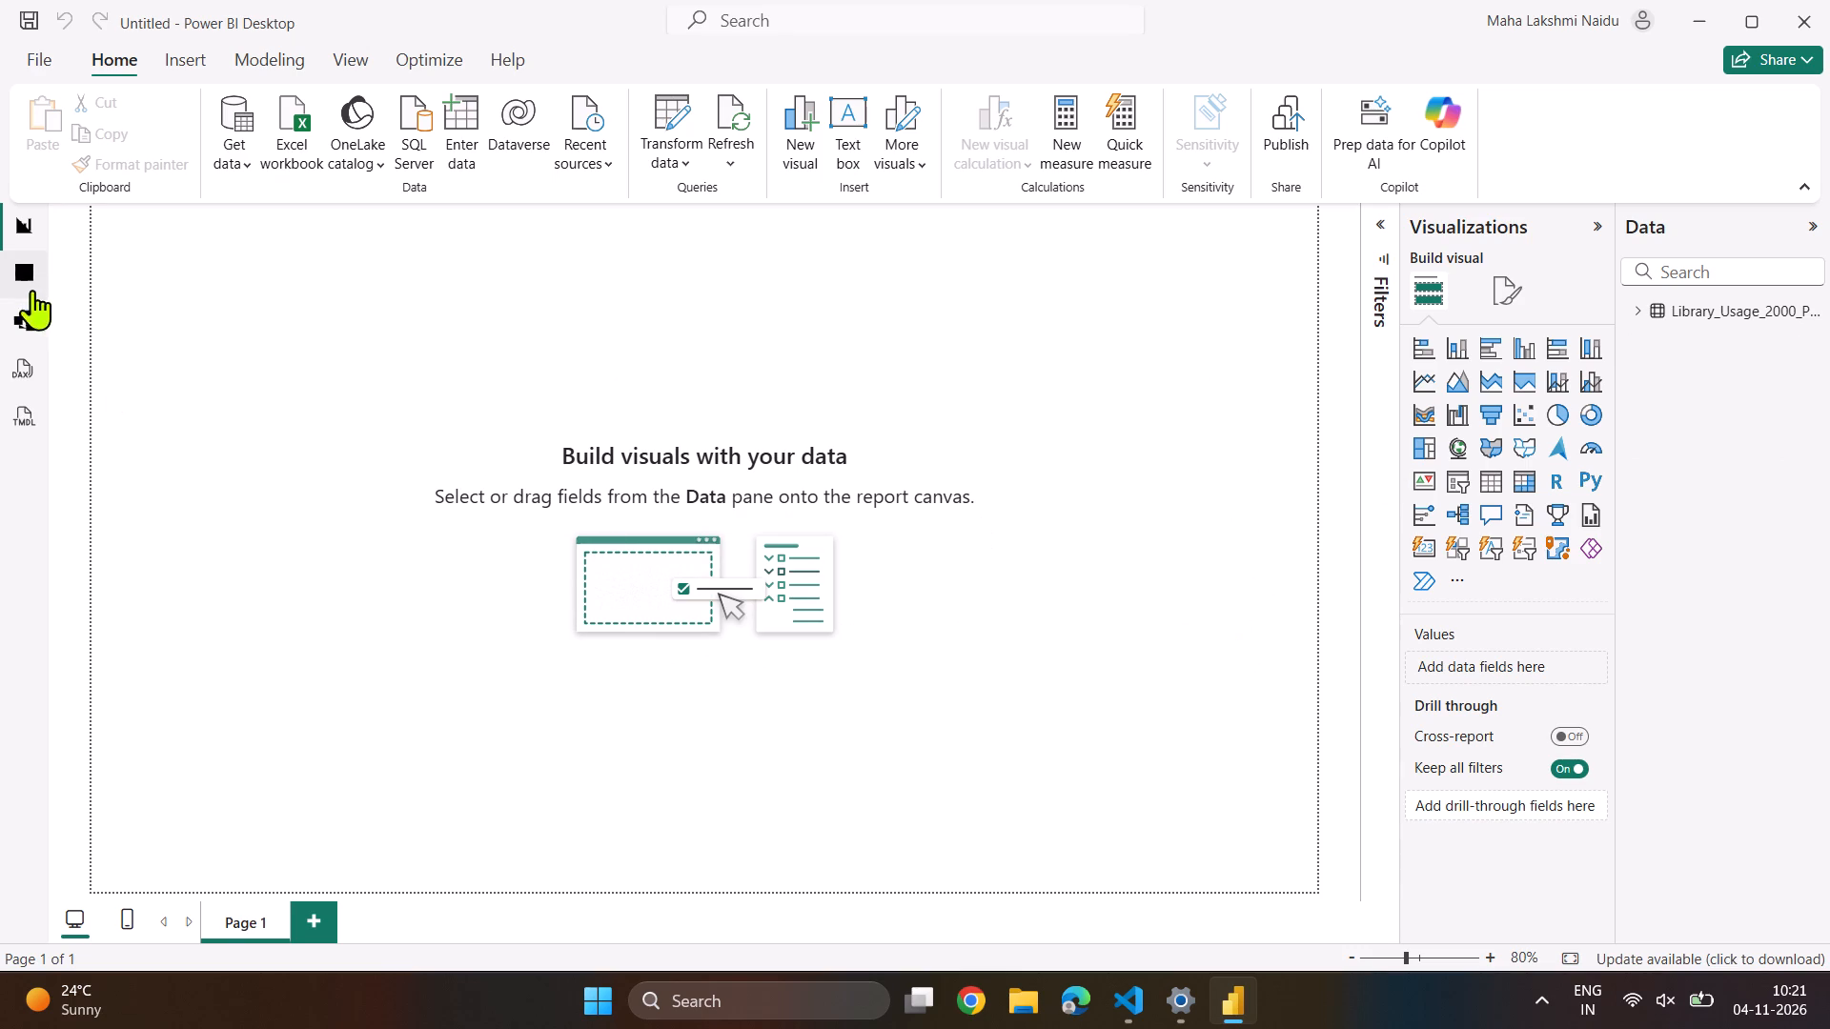
Look over the imported library table in Model view and Table view, and return to Report view.
left_click(22, 324)
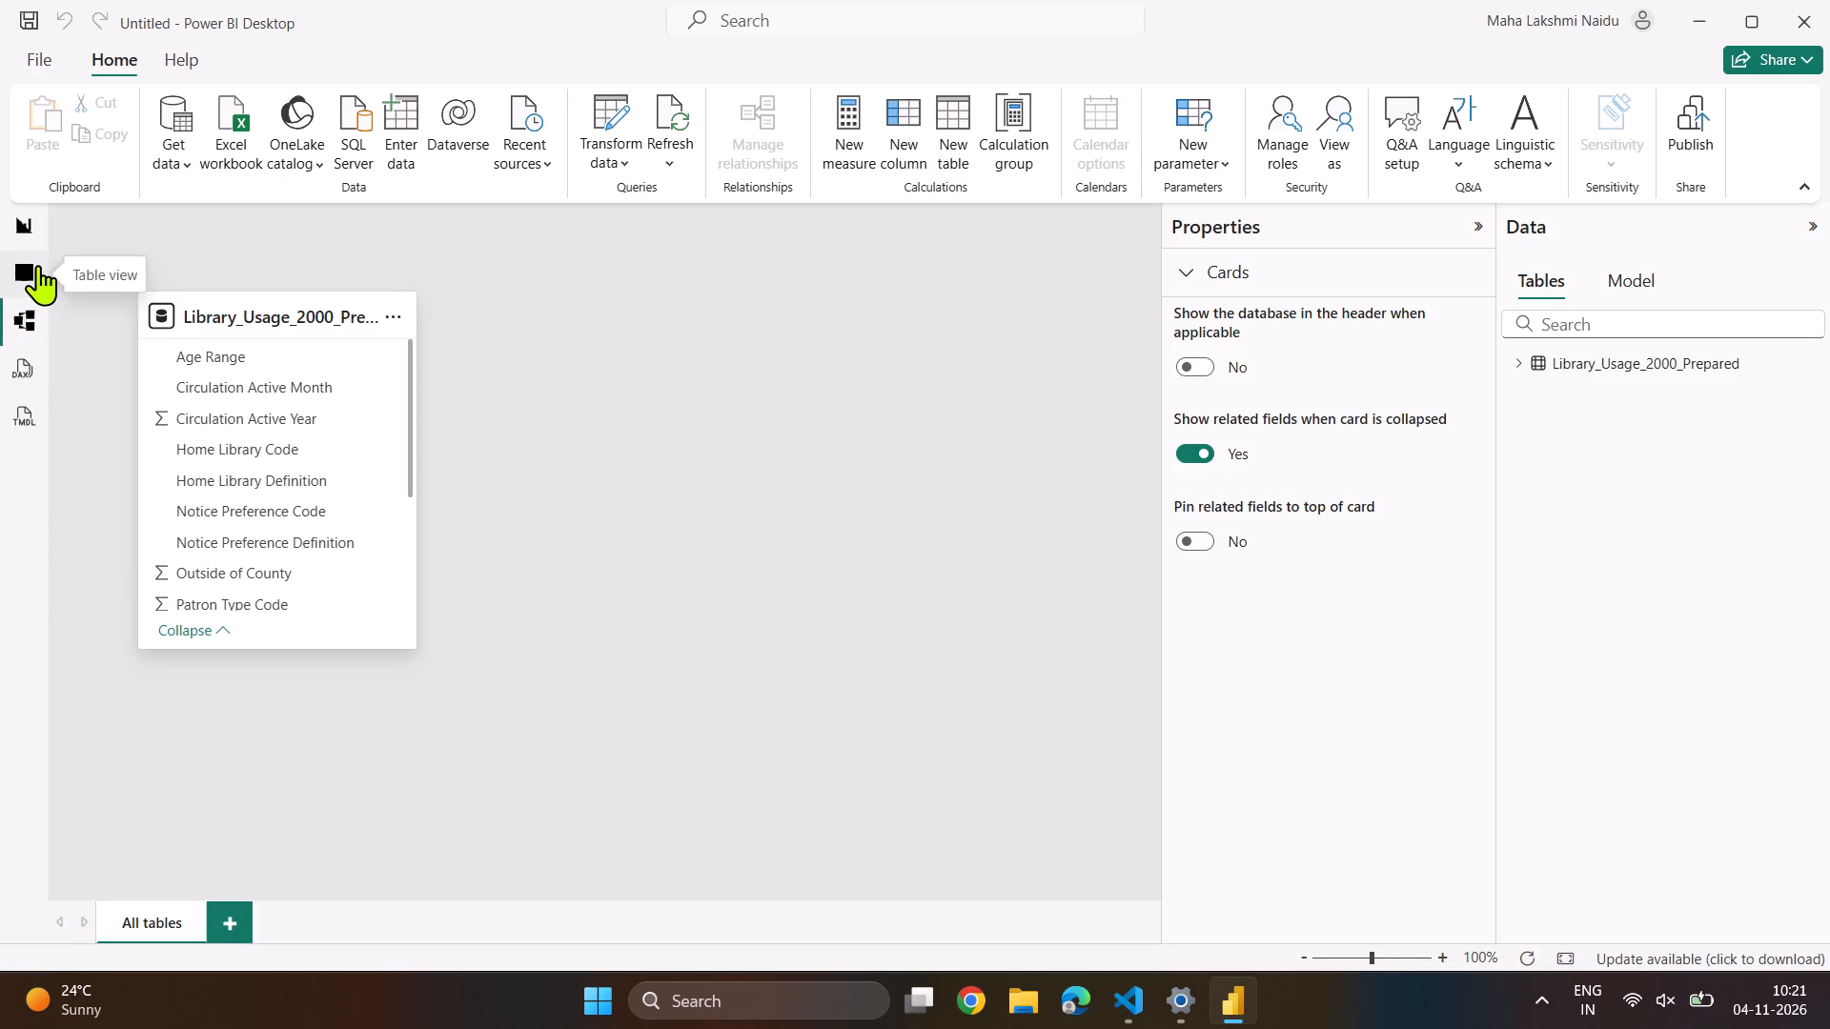
left_click(38, 265)
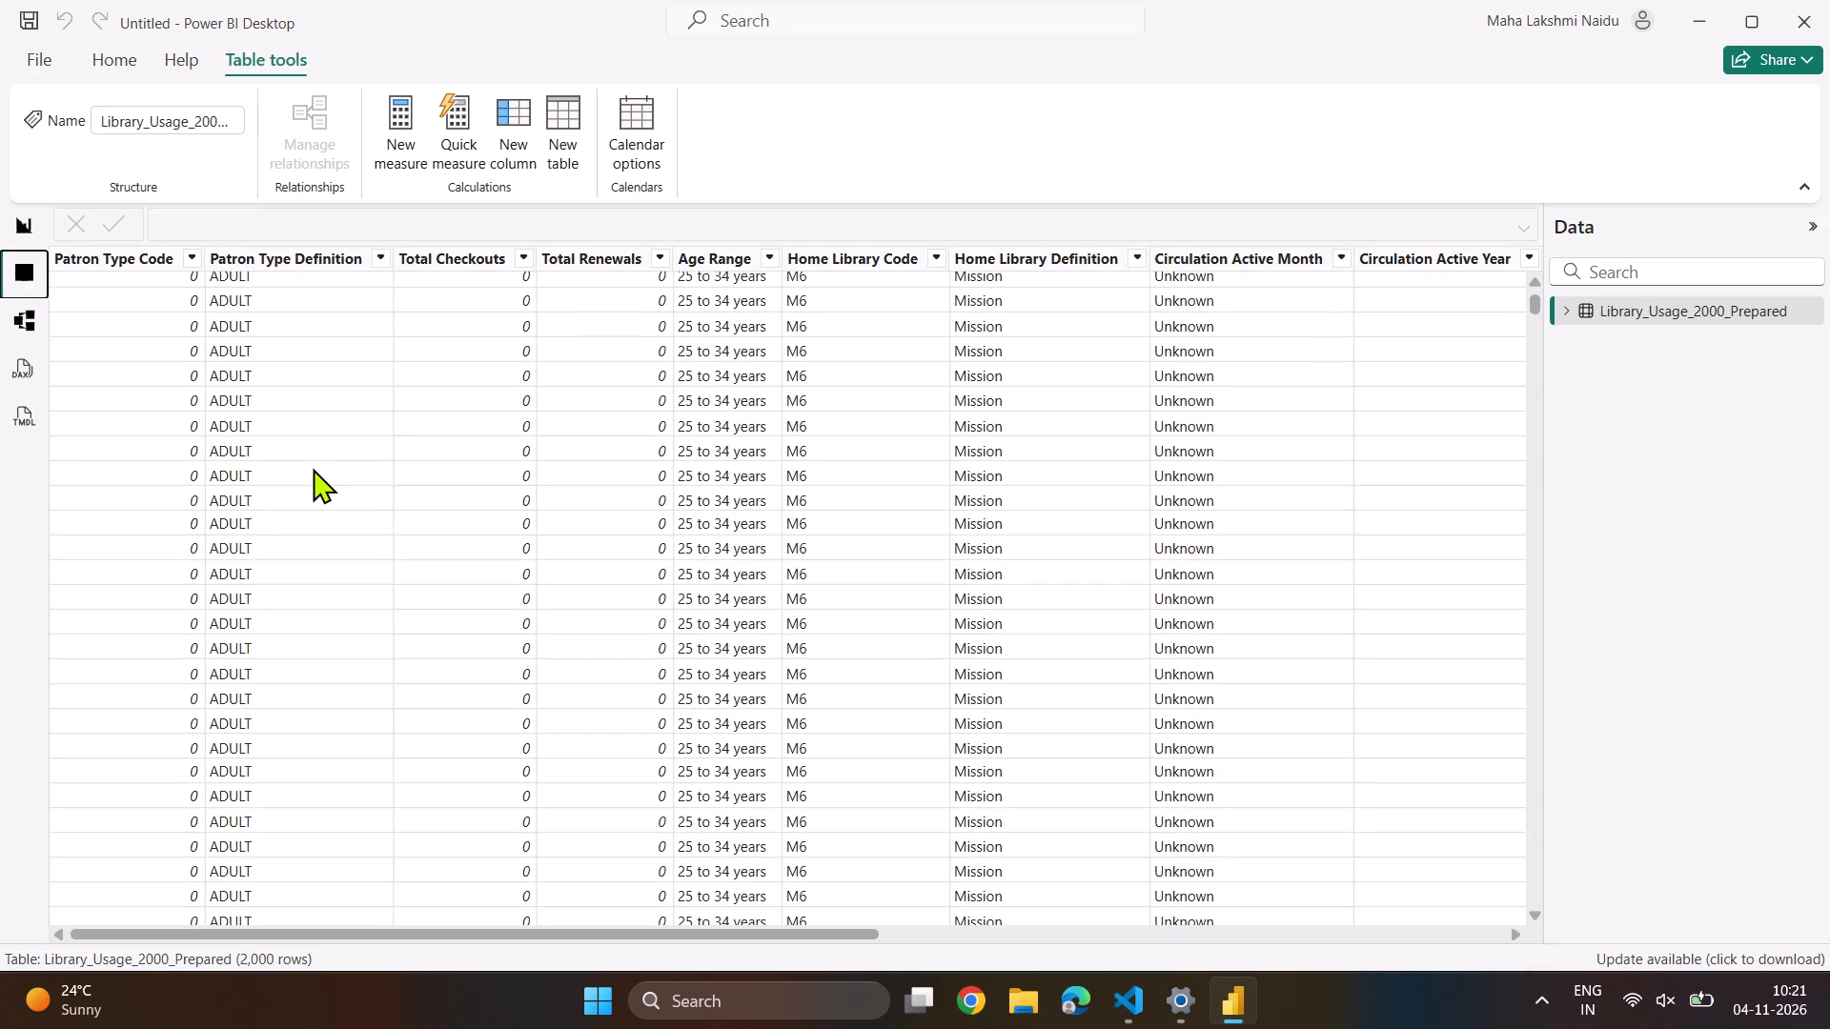
left_click(35, 232)
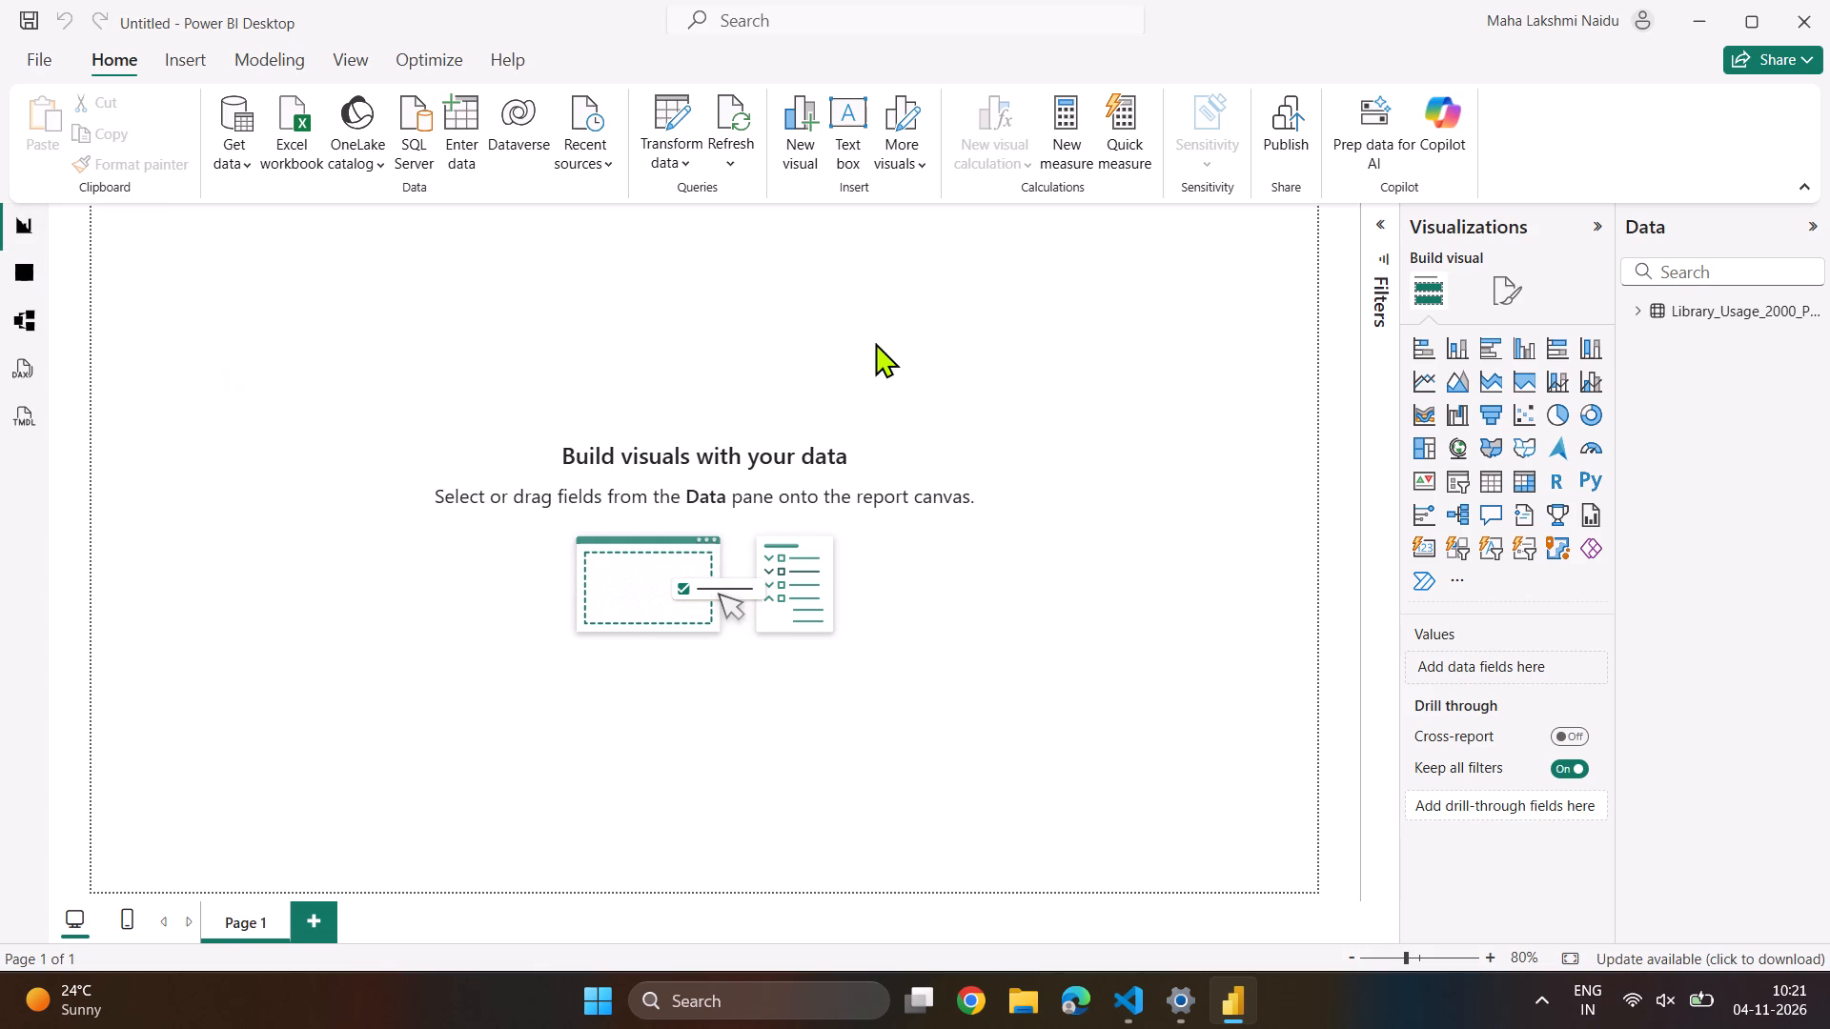
Open the imported library usage data in Power Query Editor for transformation.
left_click(661, 169)
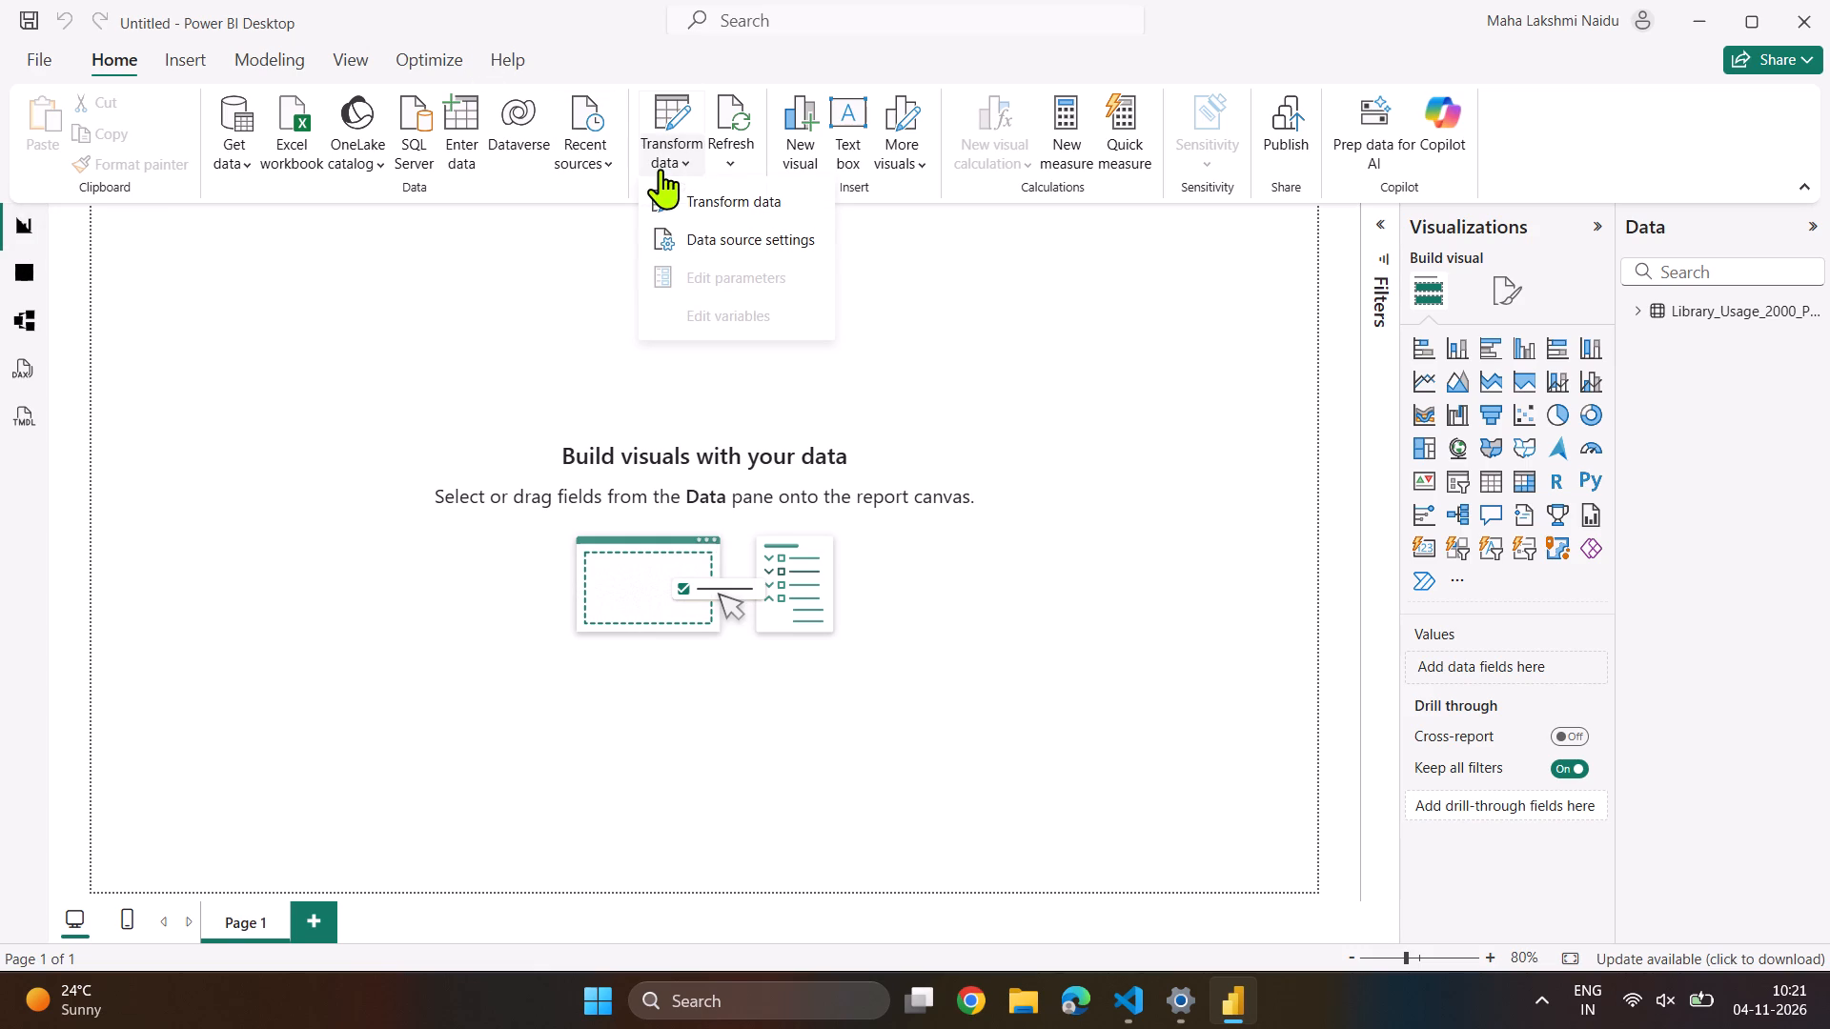
left_click(678, 199)
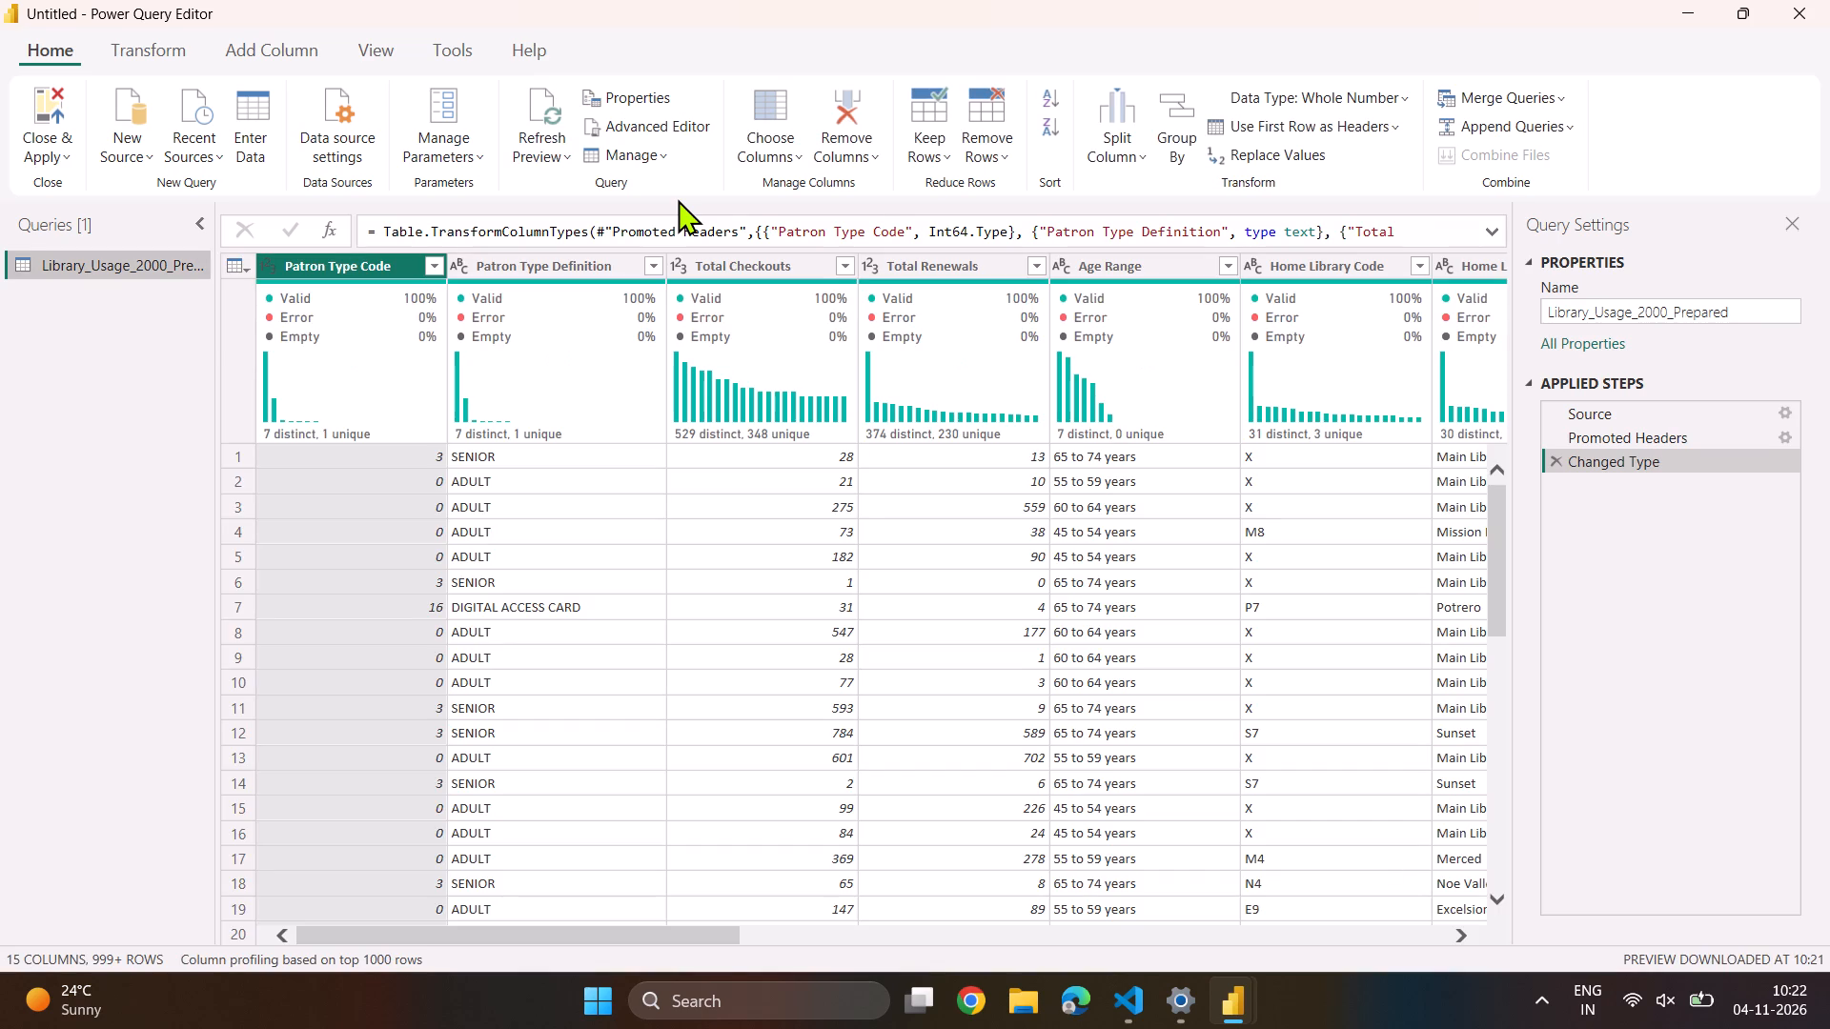
Examine the quality and value distribution of the columns across the table, up to Supervisor District.
scroll(838, 393, "left", 3)
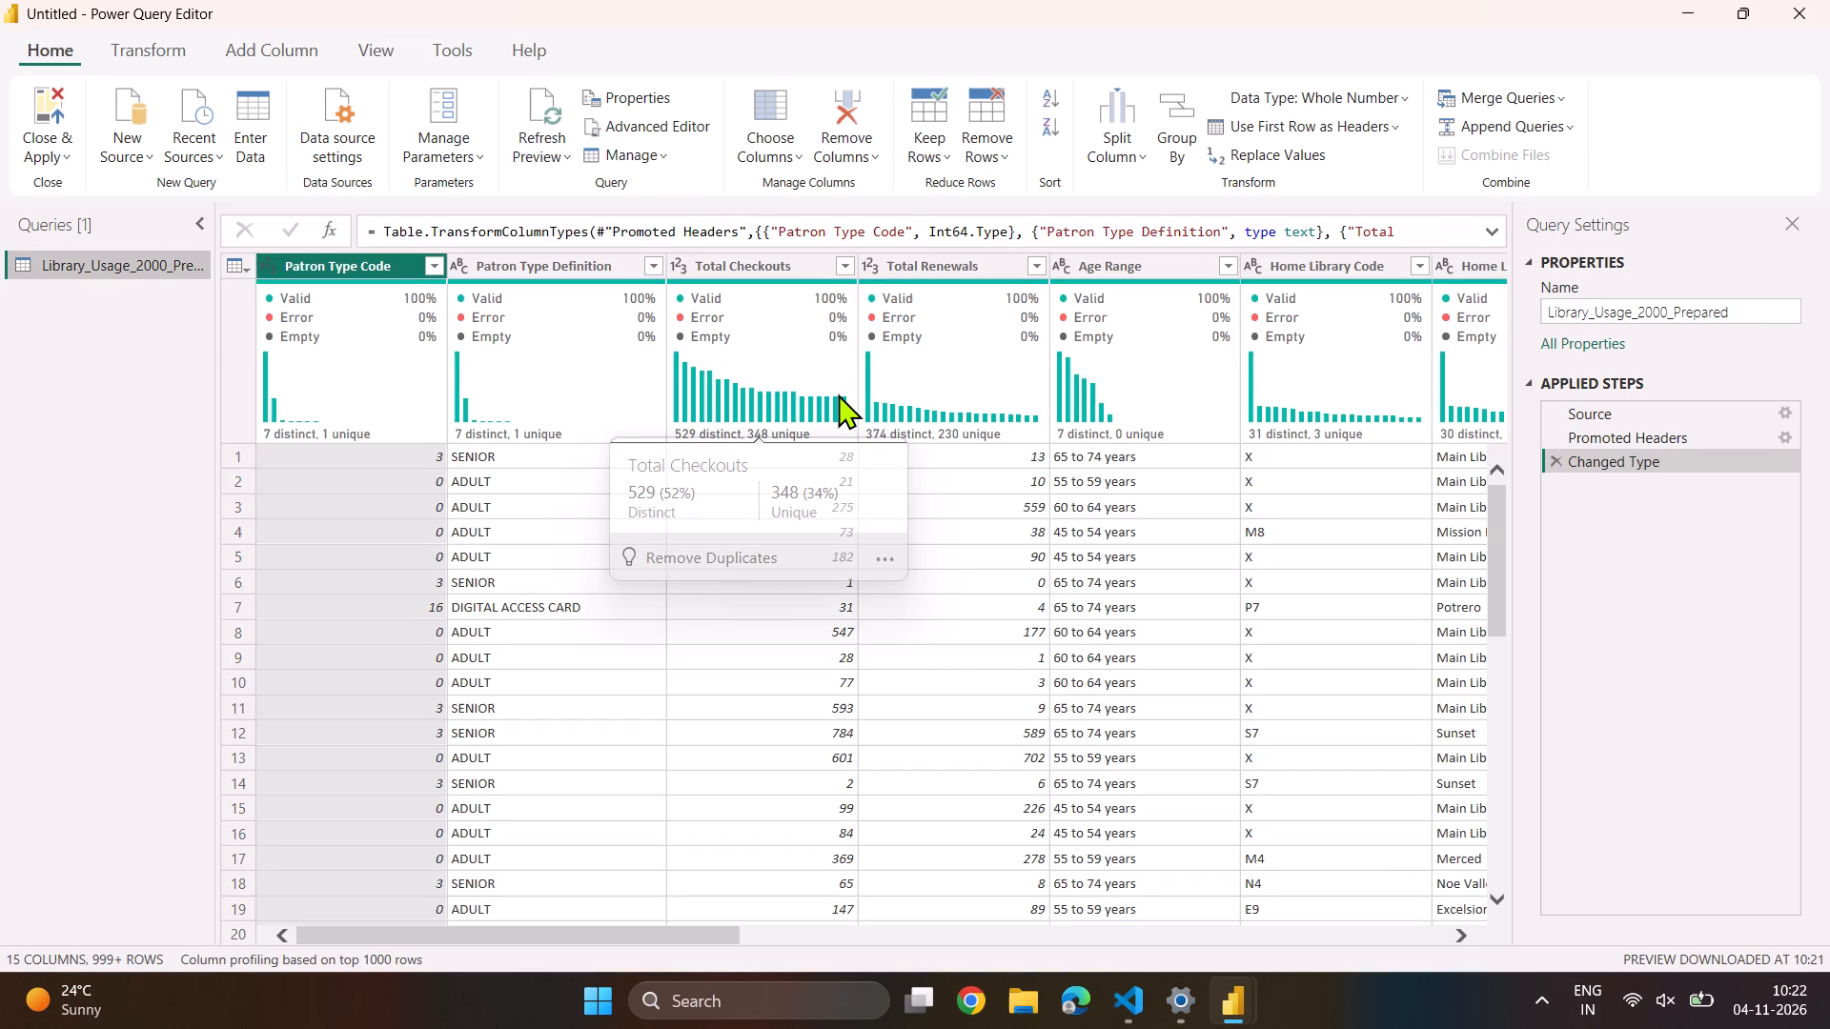
scroll(941, 268, "left", 2)
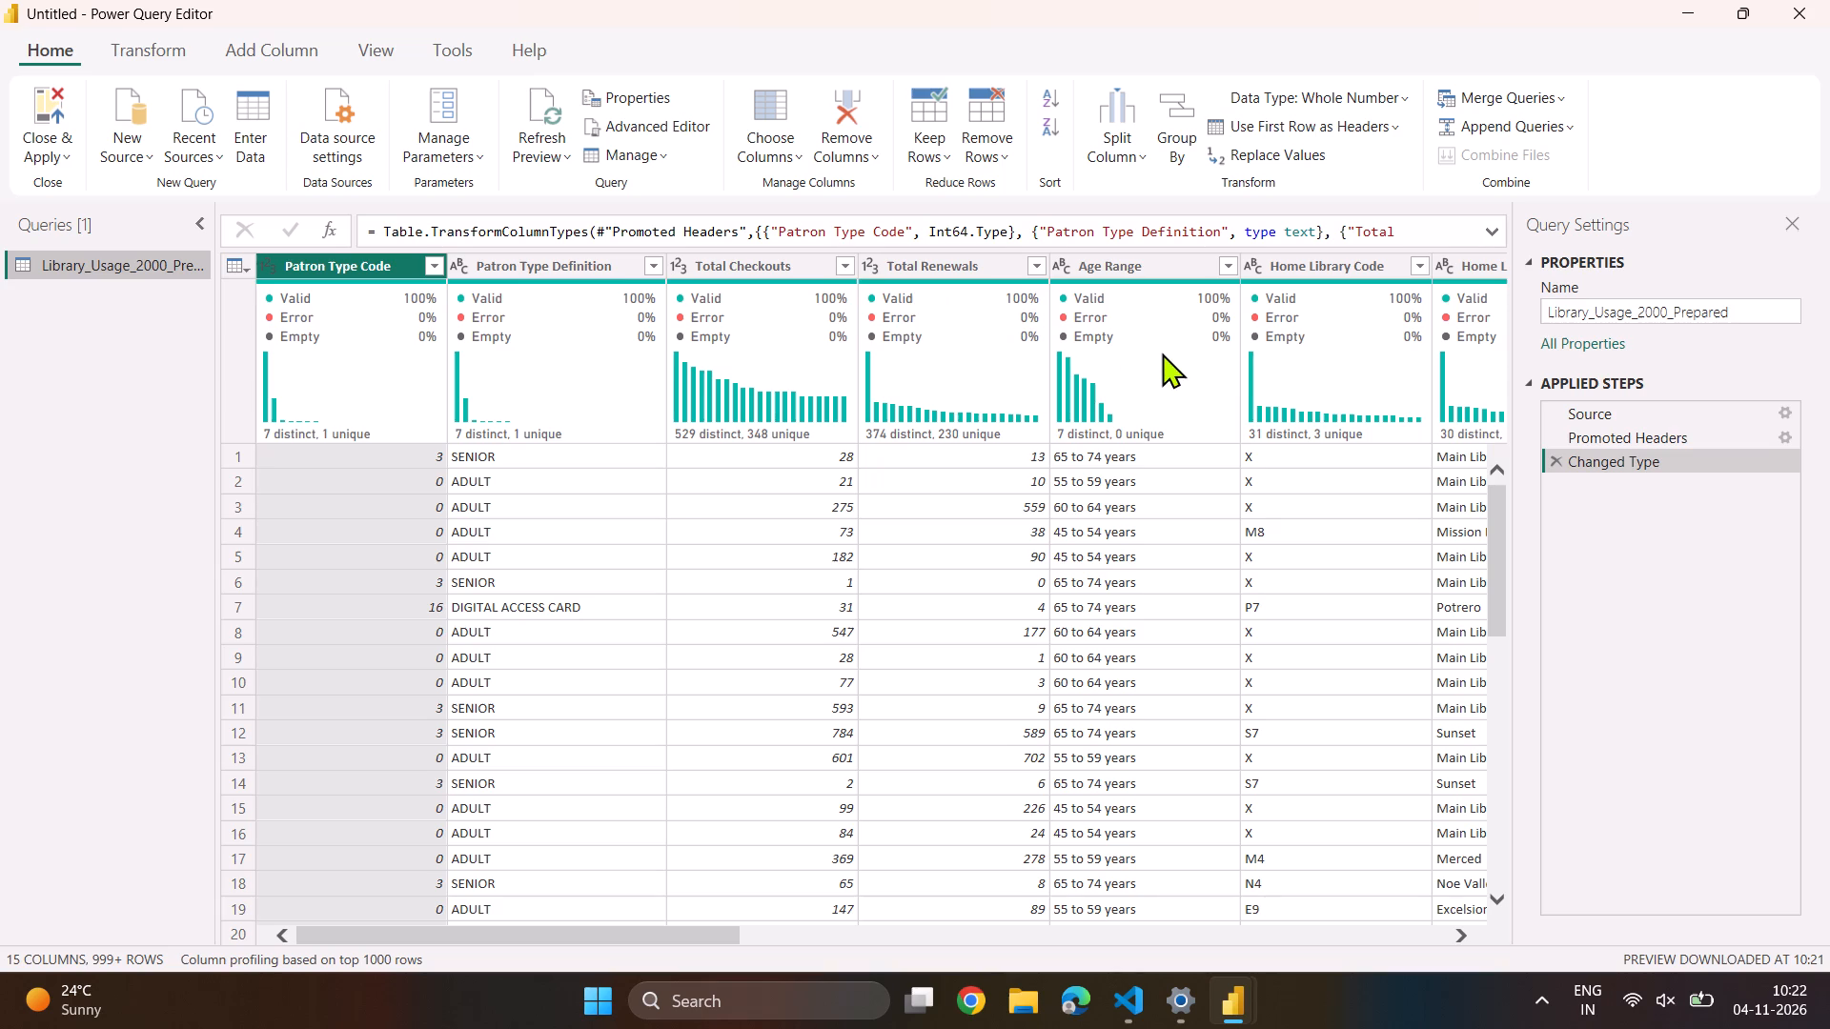
scroll(1162, 353, "left", 3)
scroll(1428, 354, "left", 2)
scroll(1415, 262, "left", 2)
scroll(1394, 746, "left", 5)
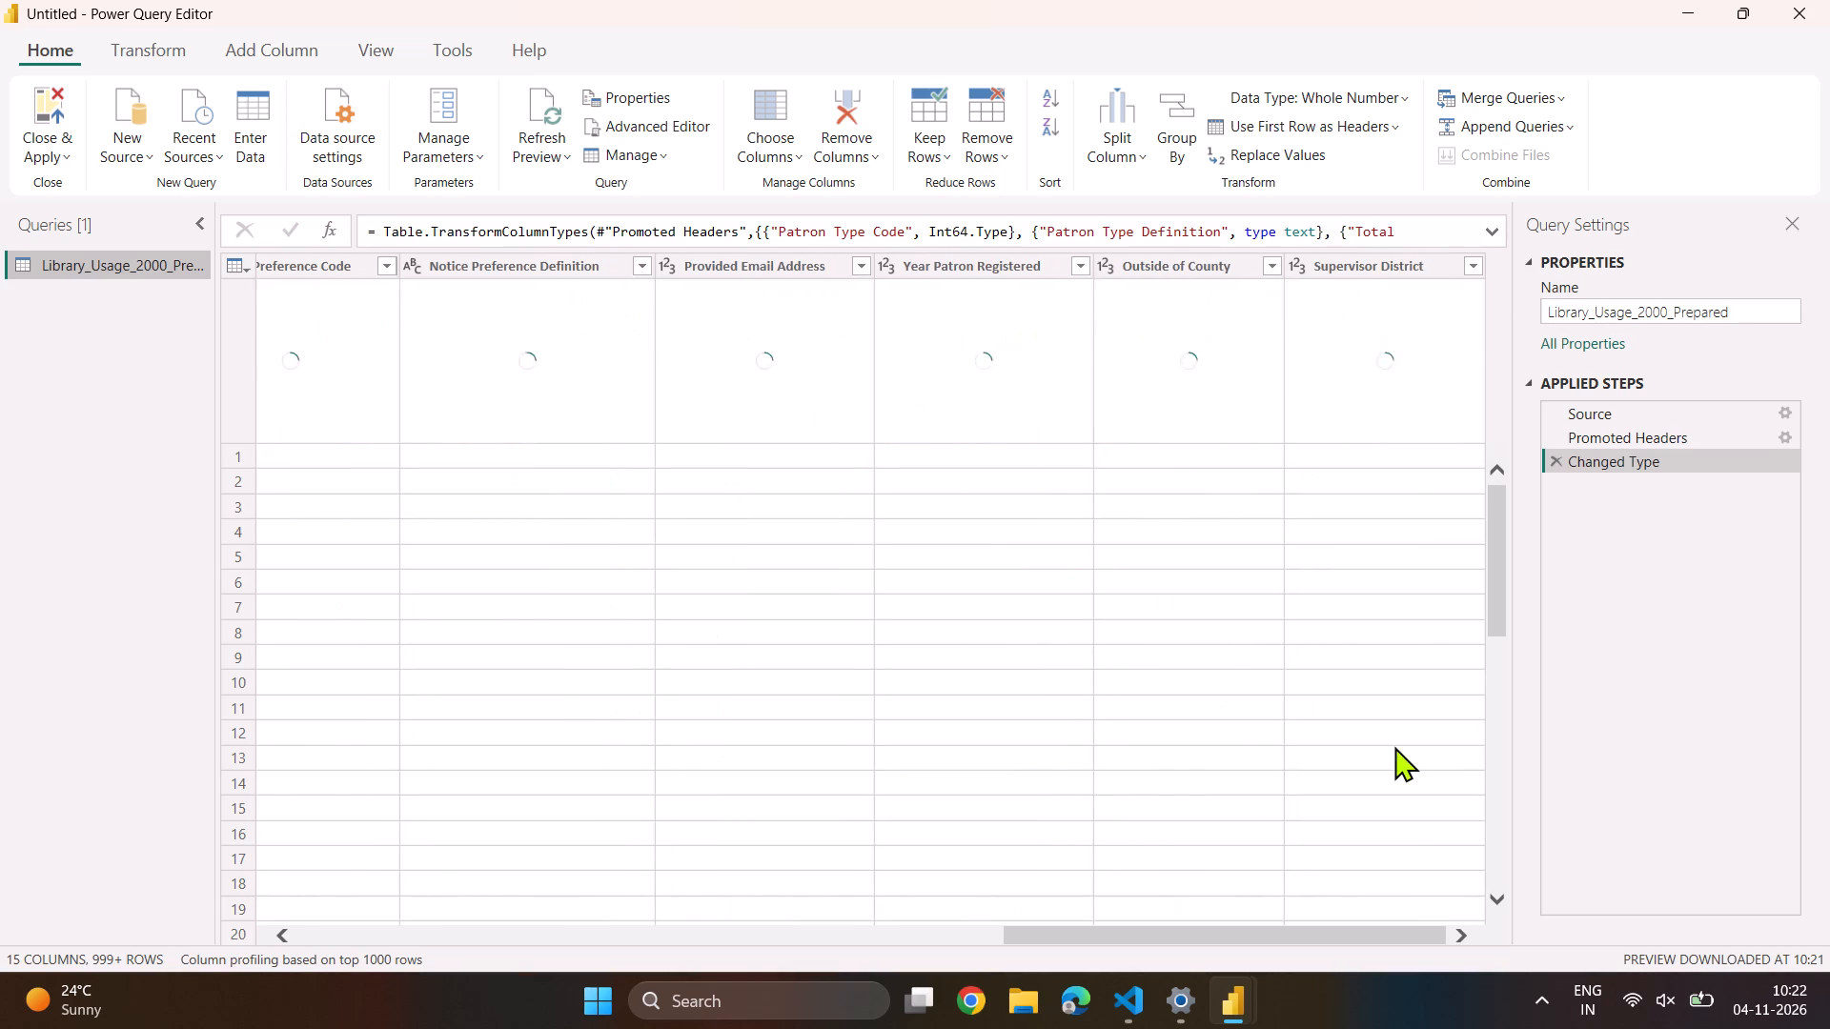
scroll(1394, 746, "left", 2)
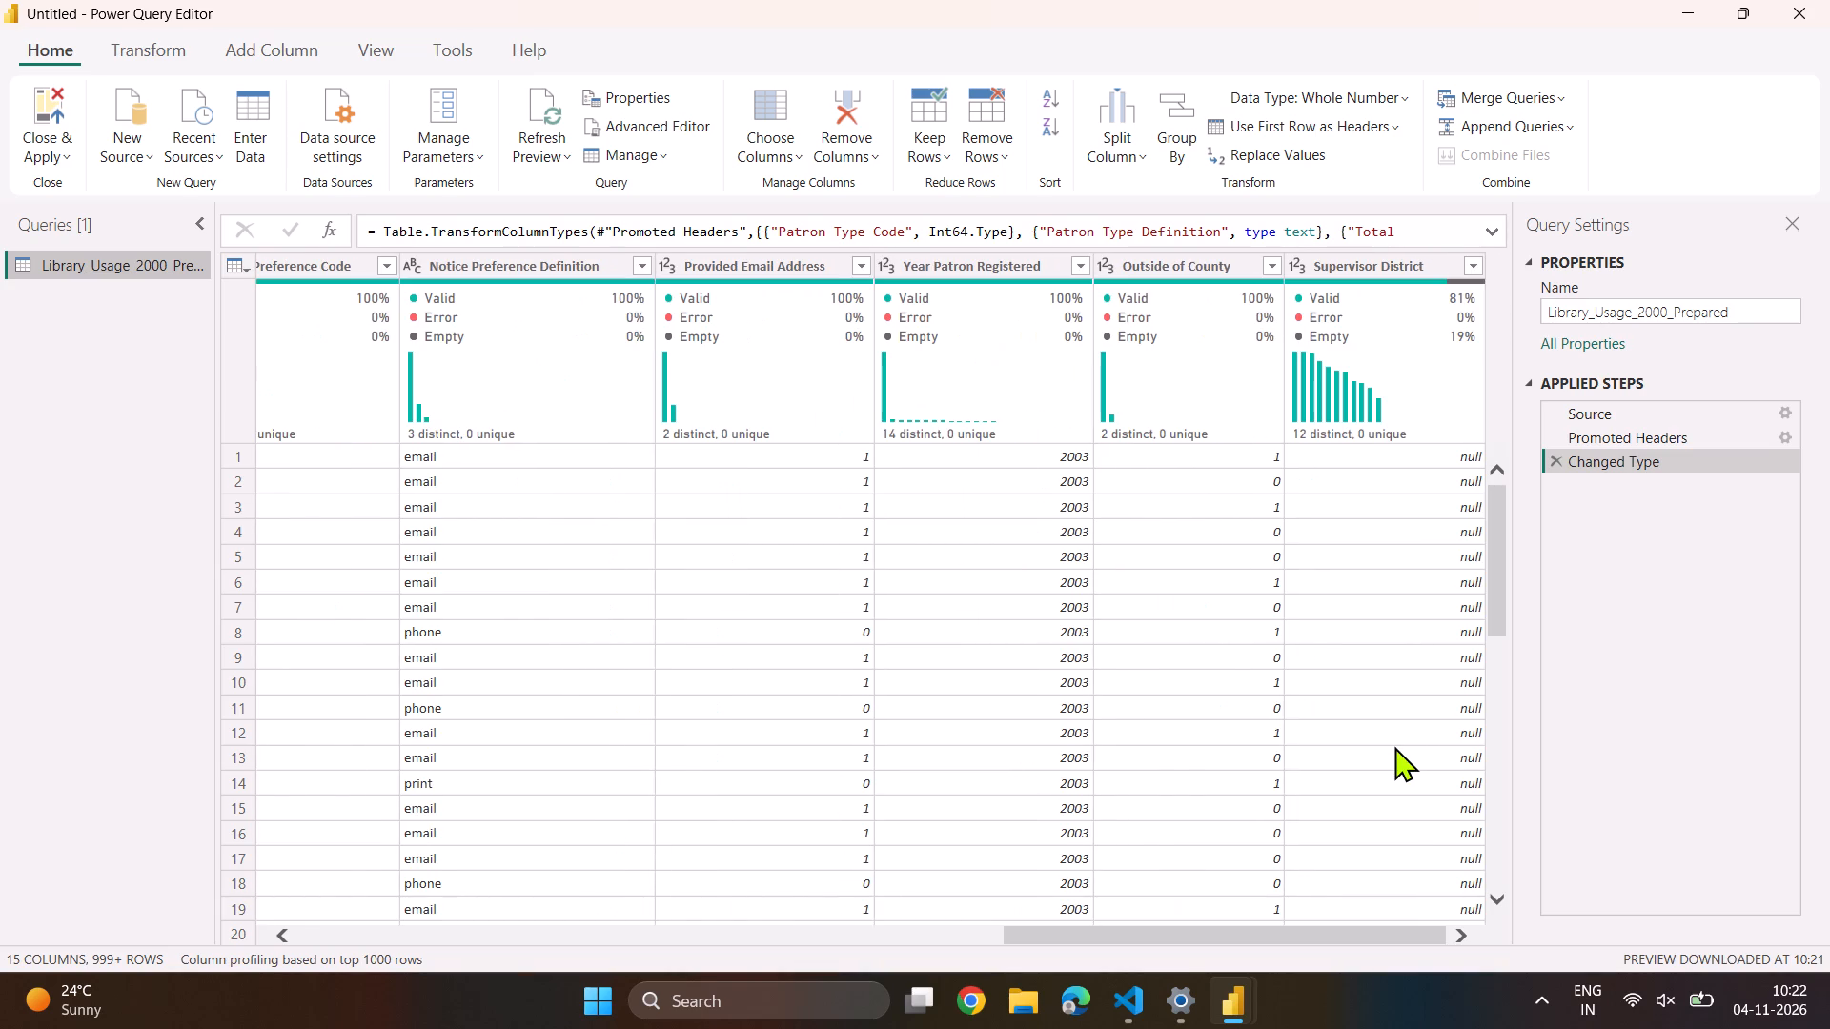
scroll(1394, 746, "left", 1)
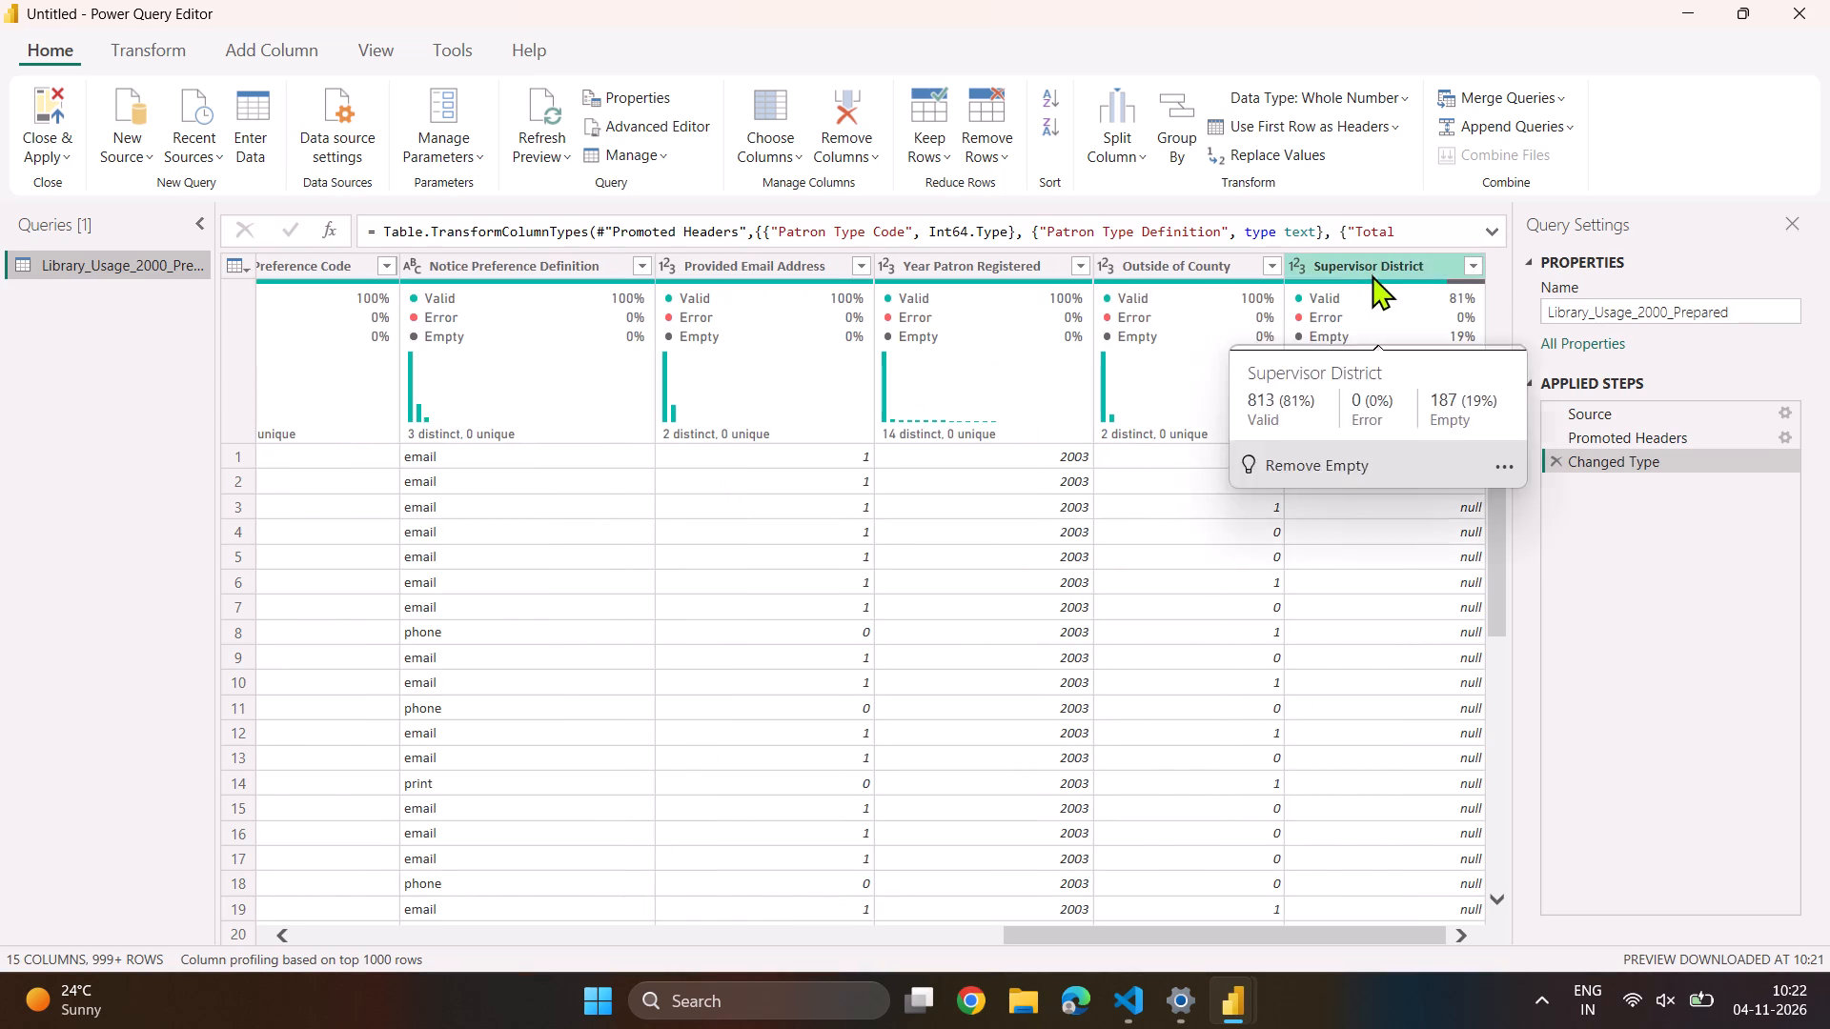
Inspect the Supervisor District column's quality statistics and its available clean-up options for empty values.
left_click(1409, 330)
left_click(1409, 337)
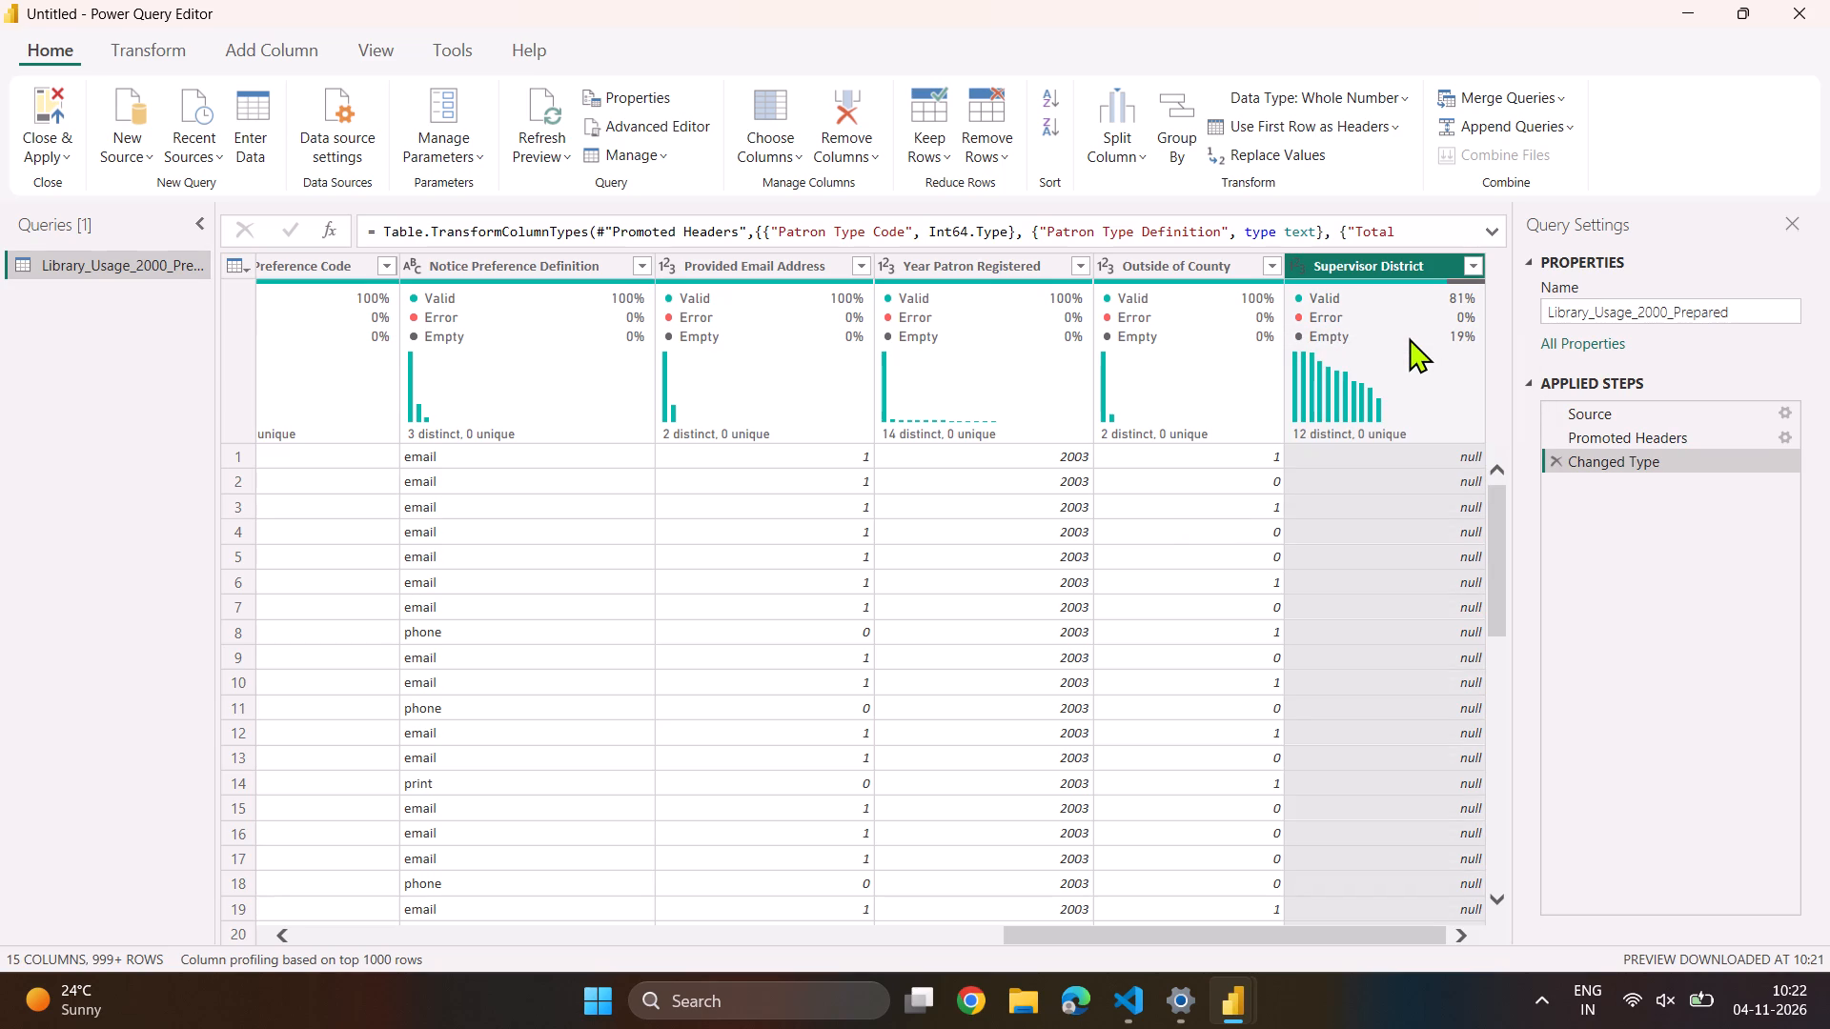
left_click(1455, 335)
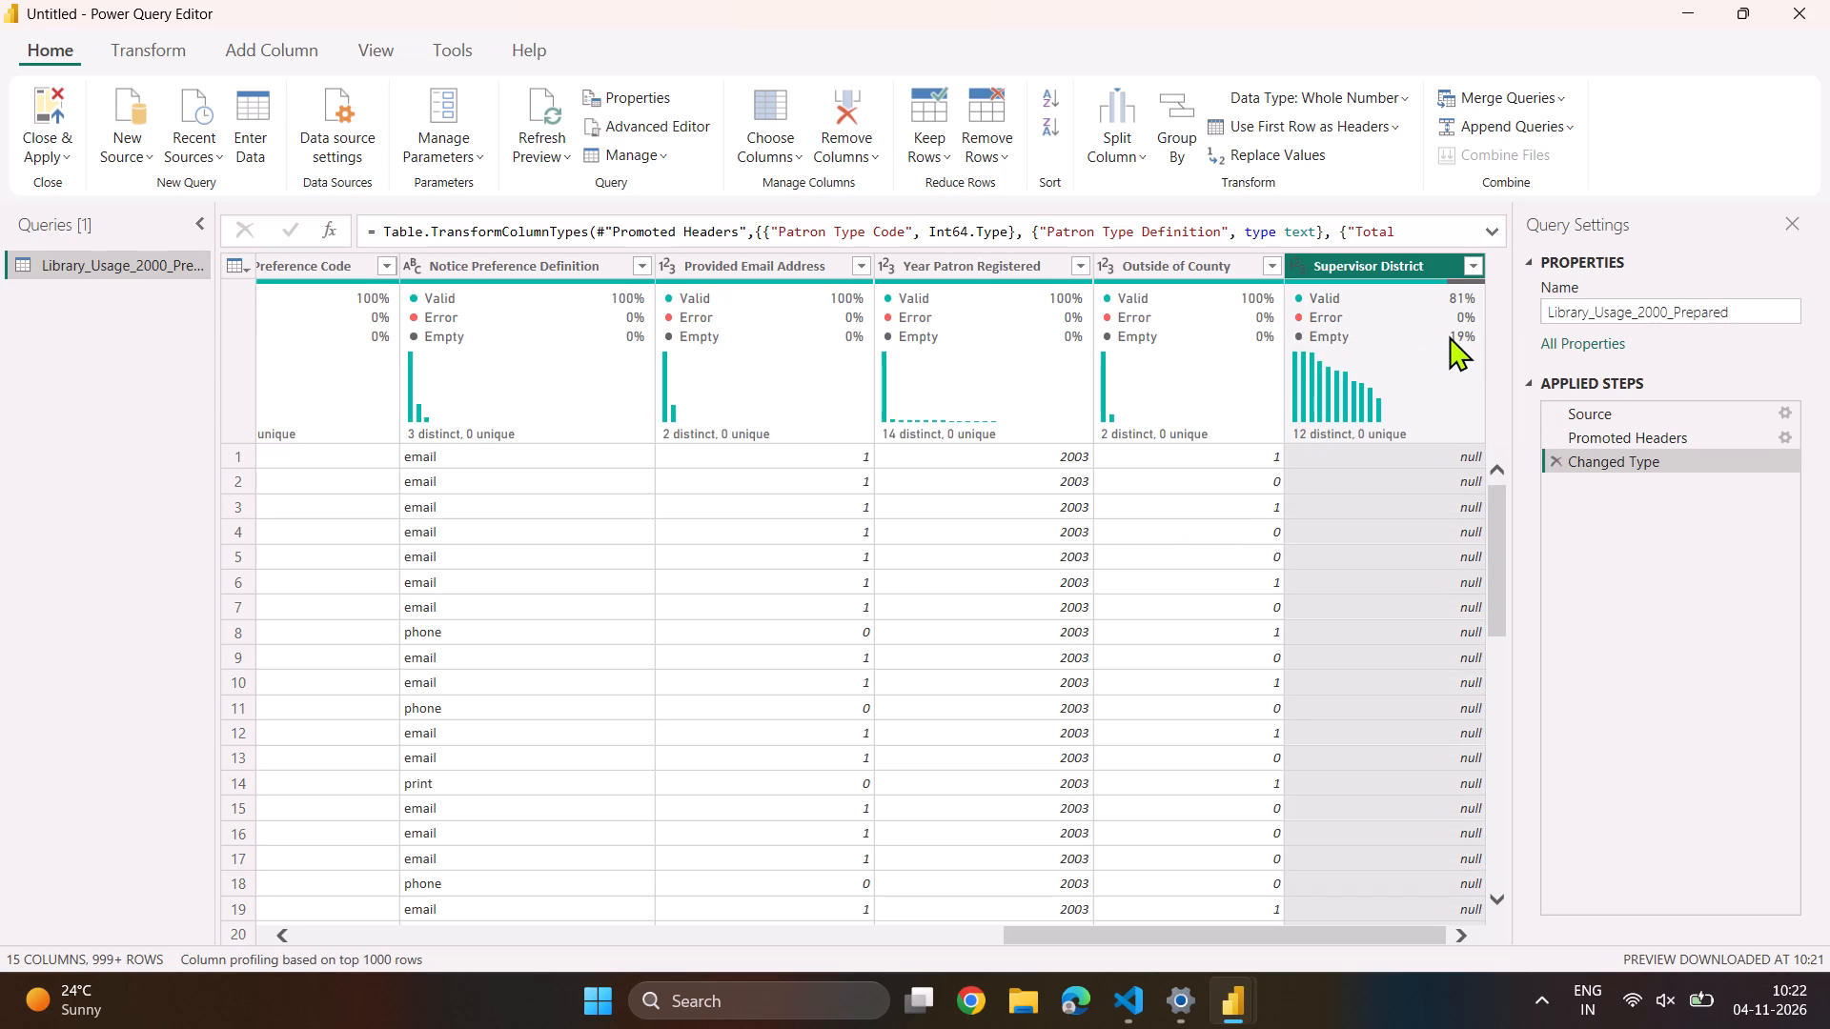
right_click(1426, 333)
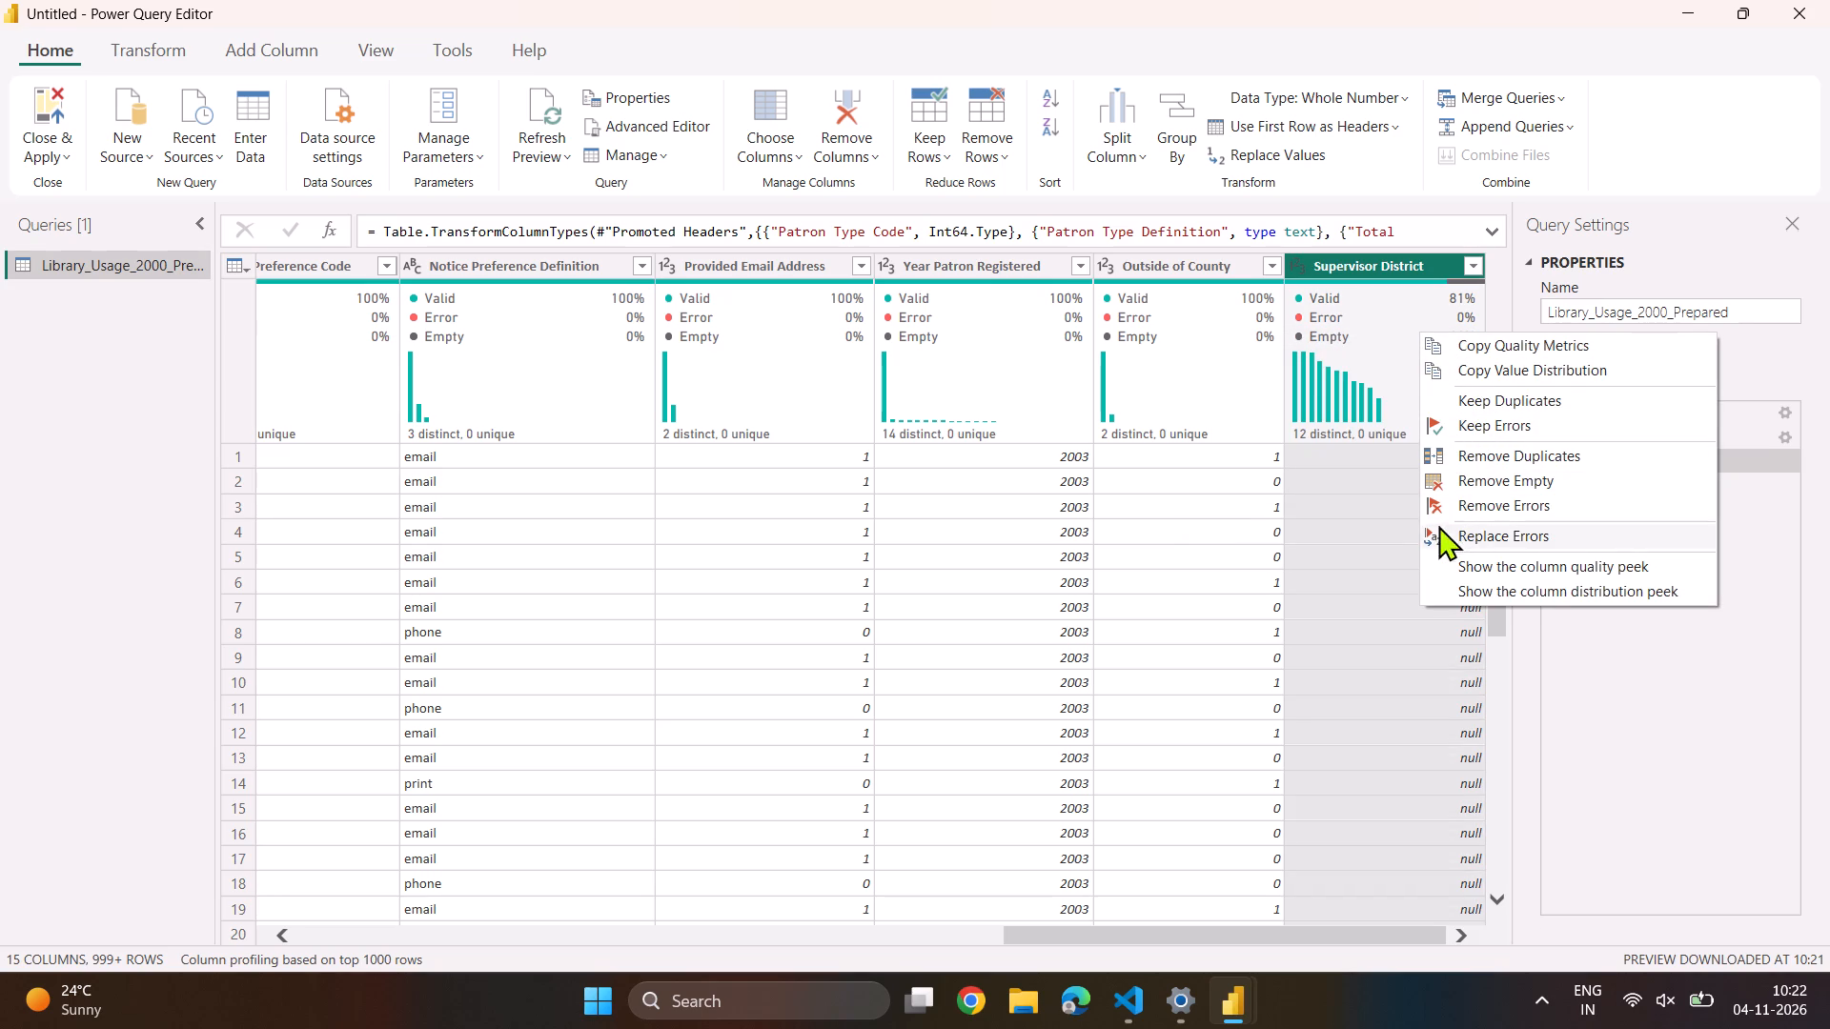
left_click(1366, 454)
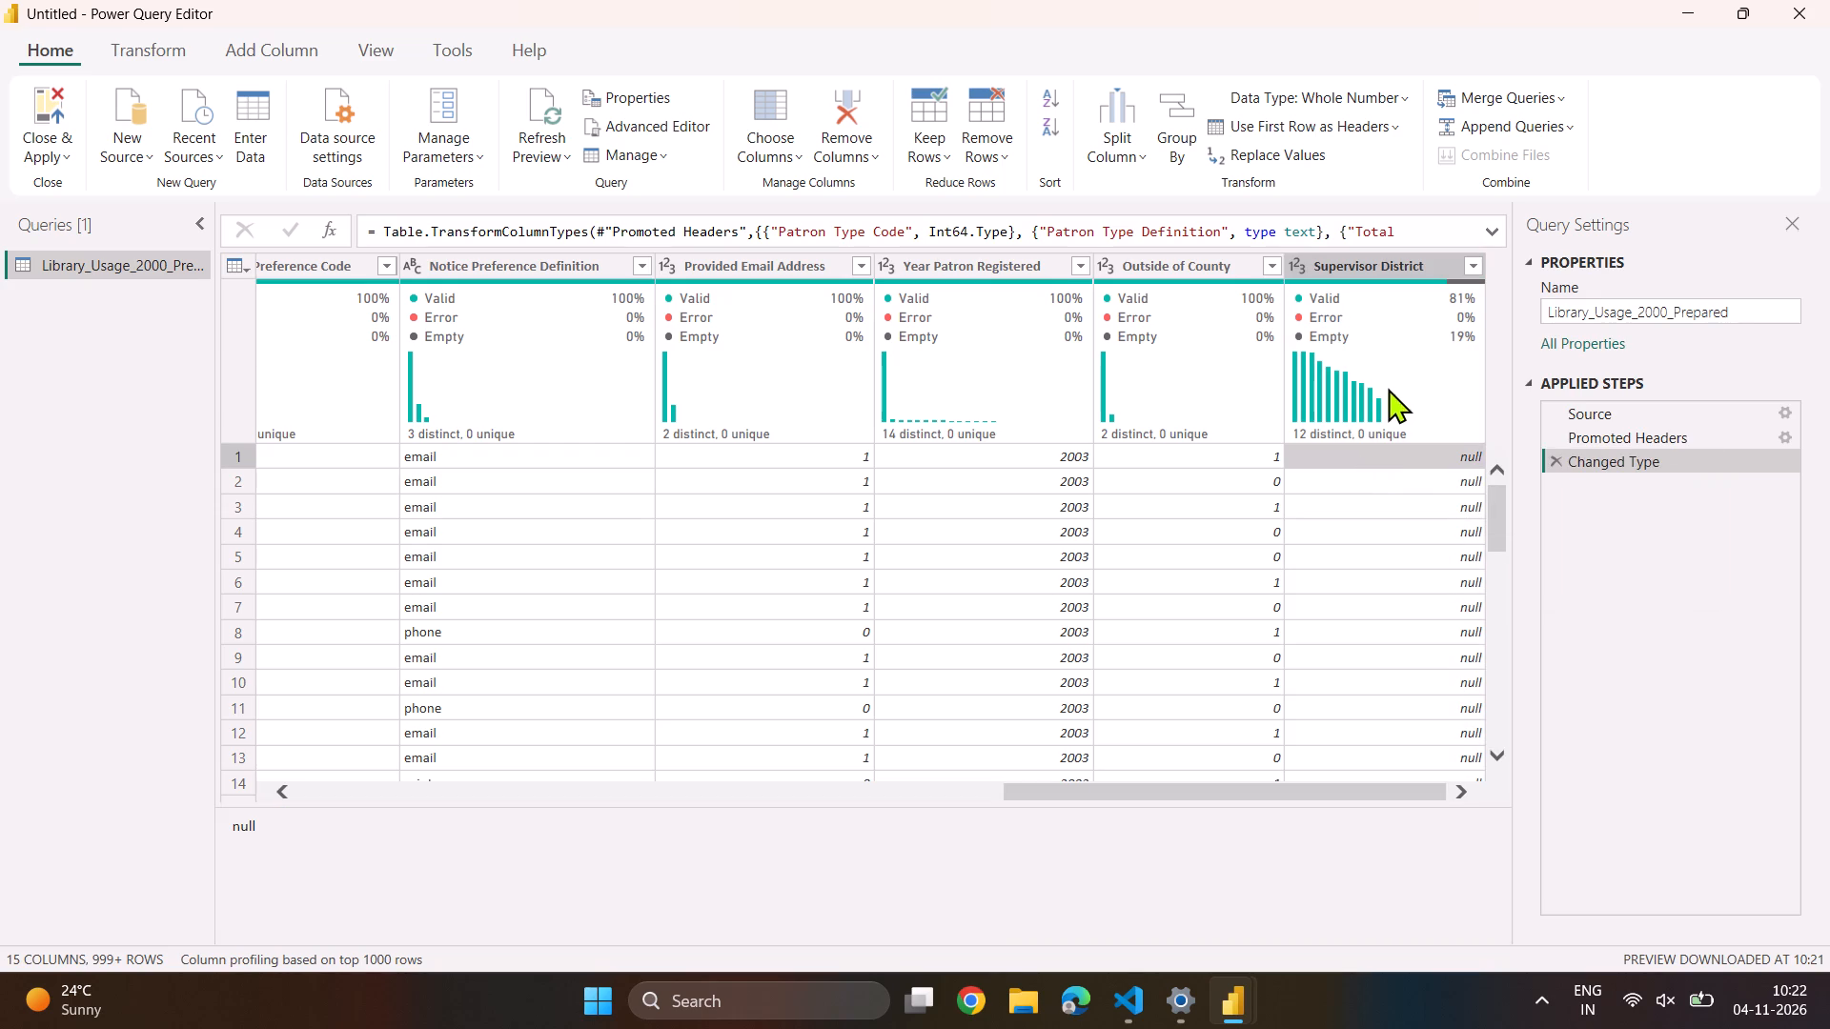
left_click(1409, 333)
left_click(1435, 342)
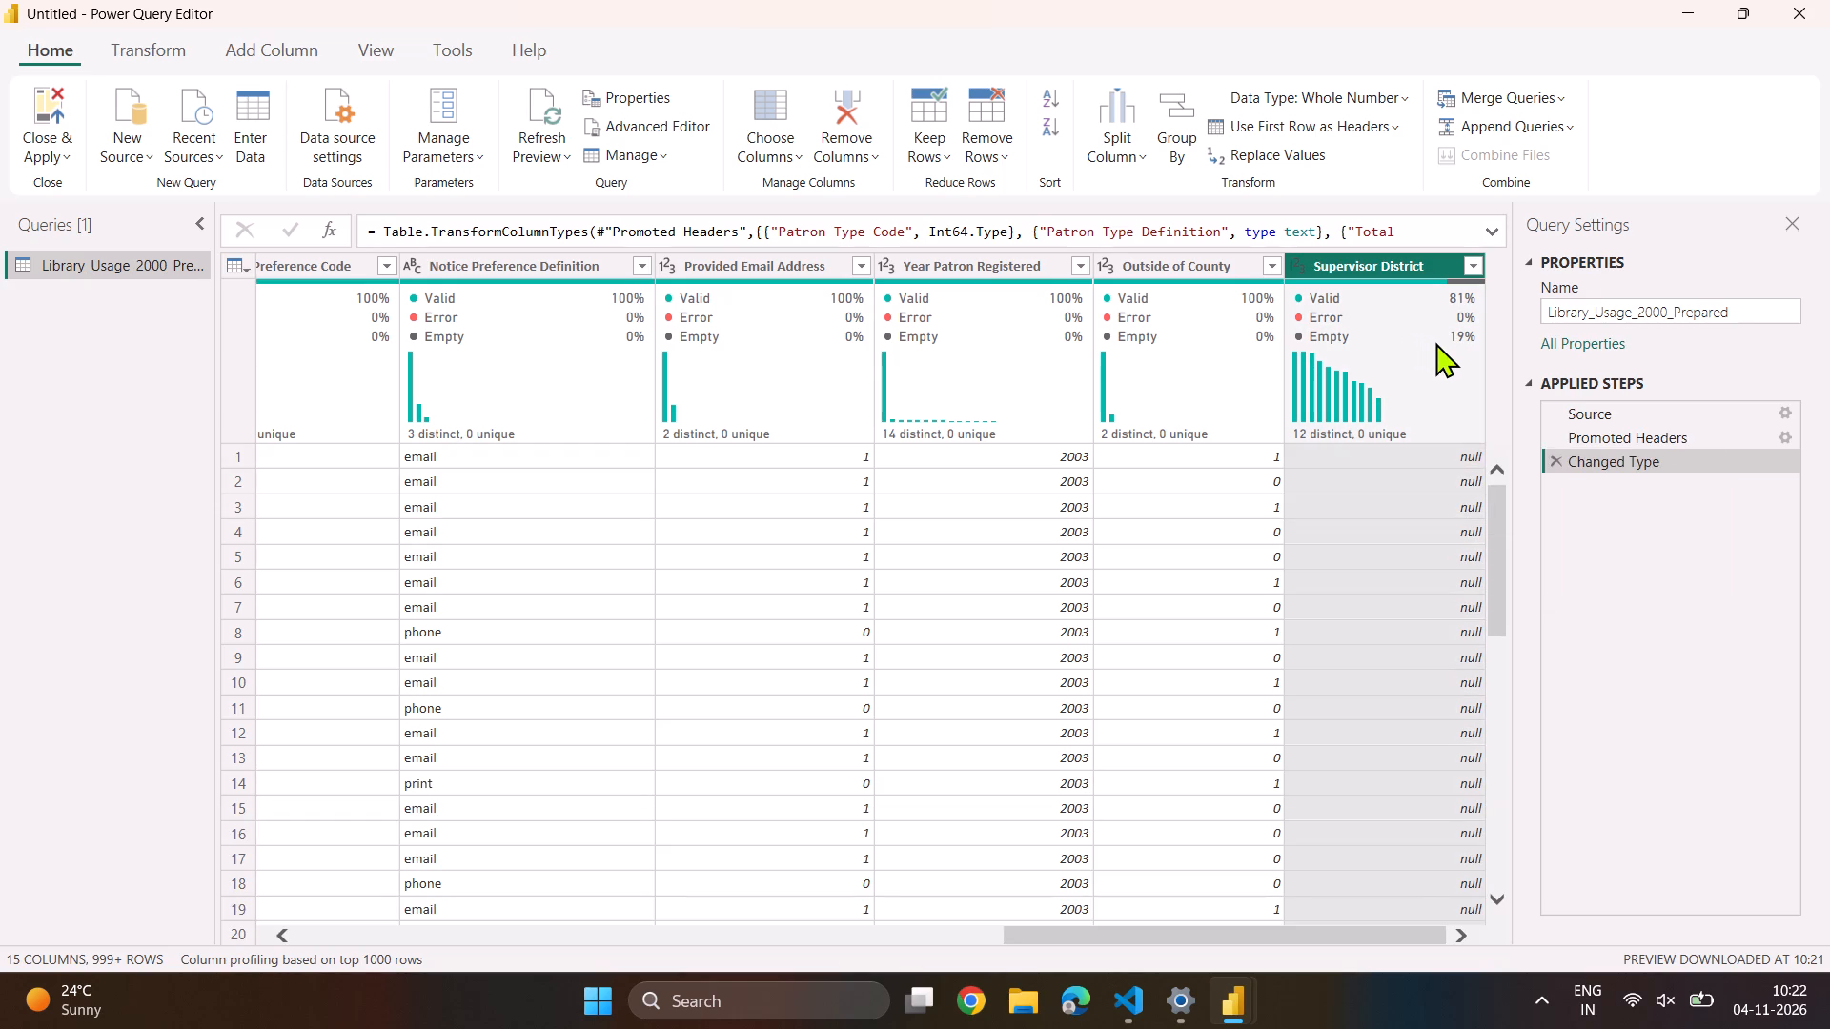
left_click(1450, 338)
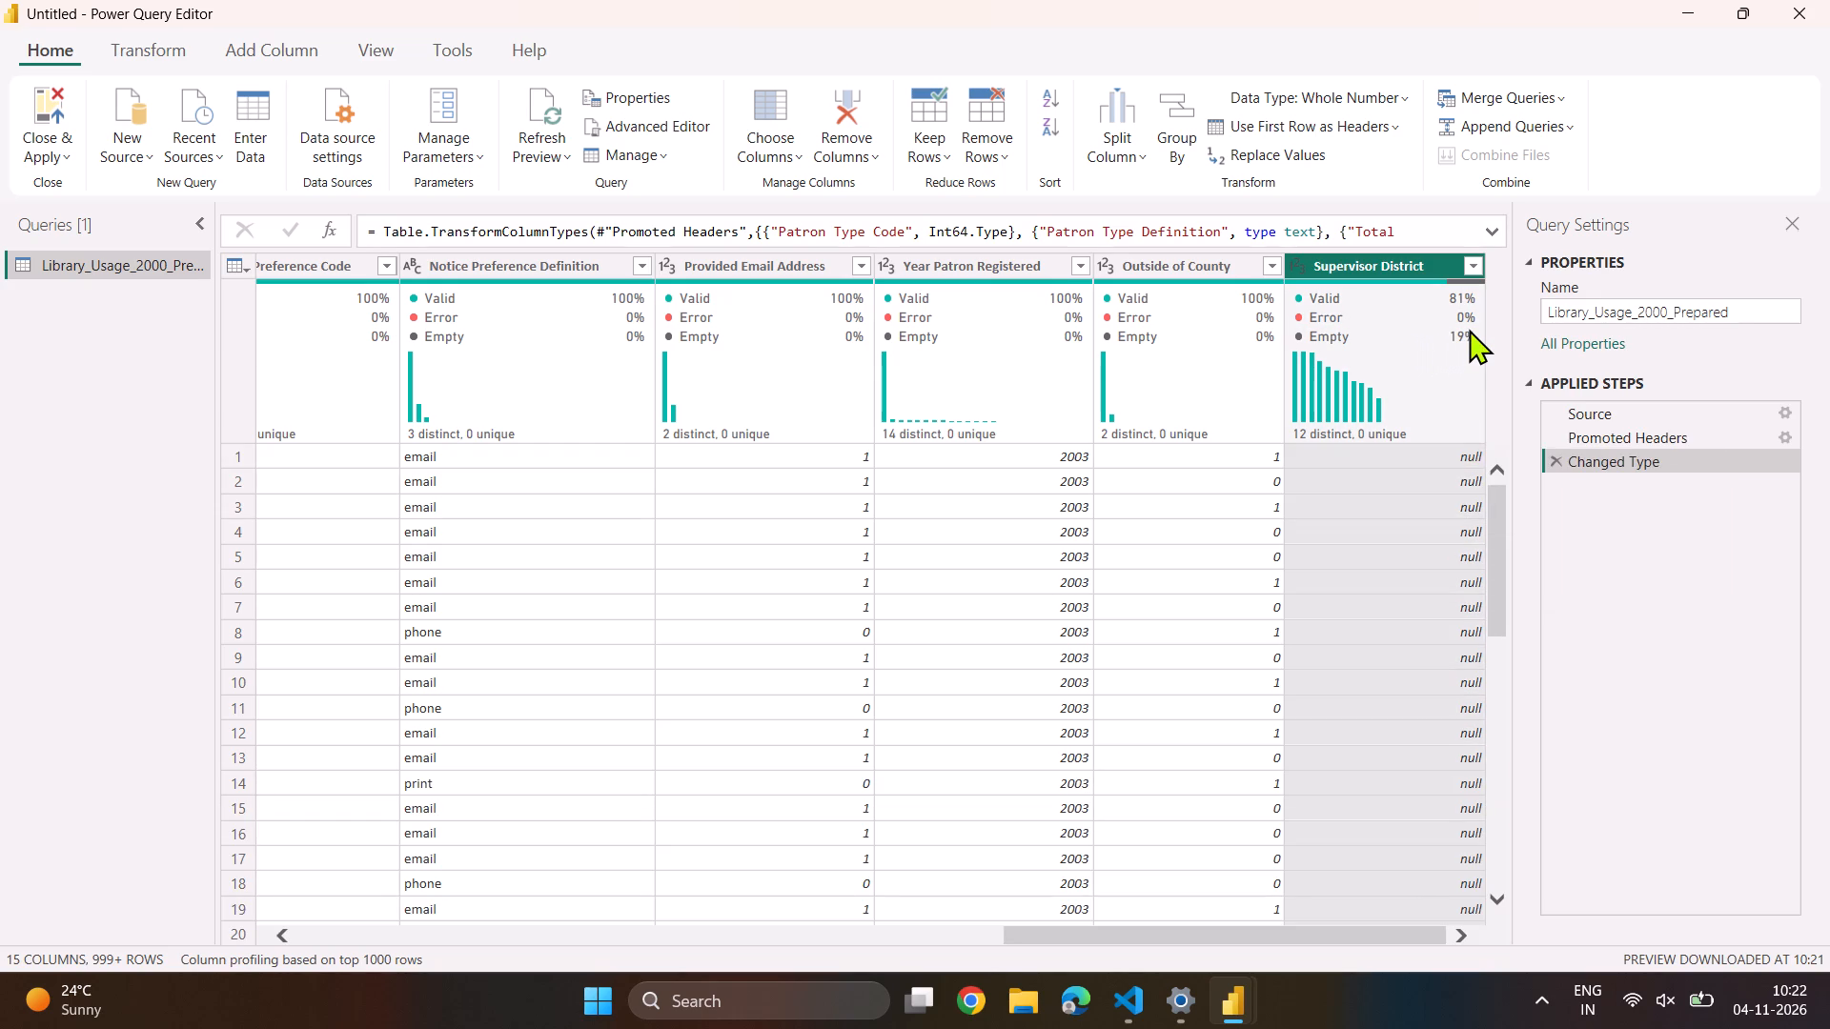
left_click(1469, 329)
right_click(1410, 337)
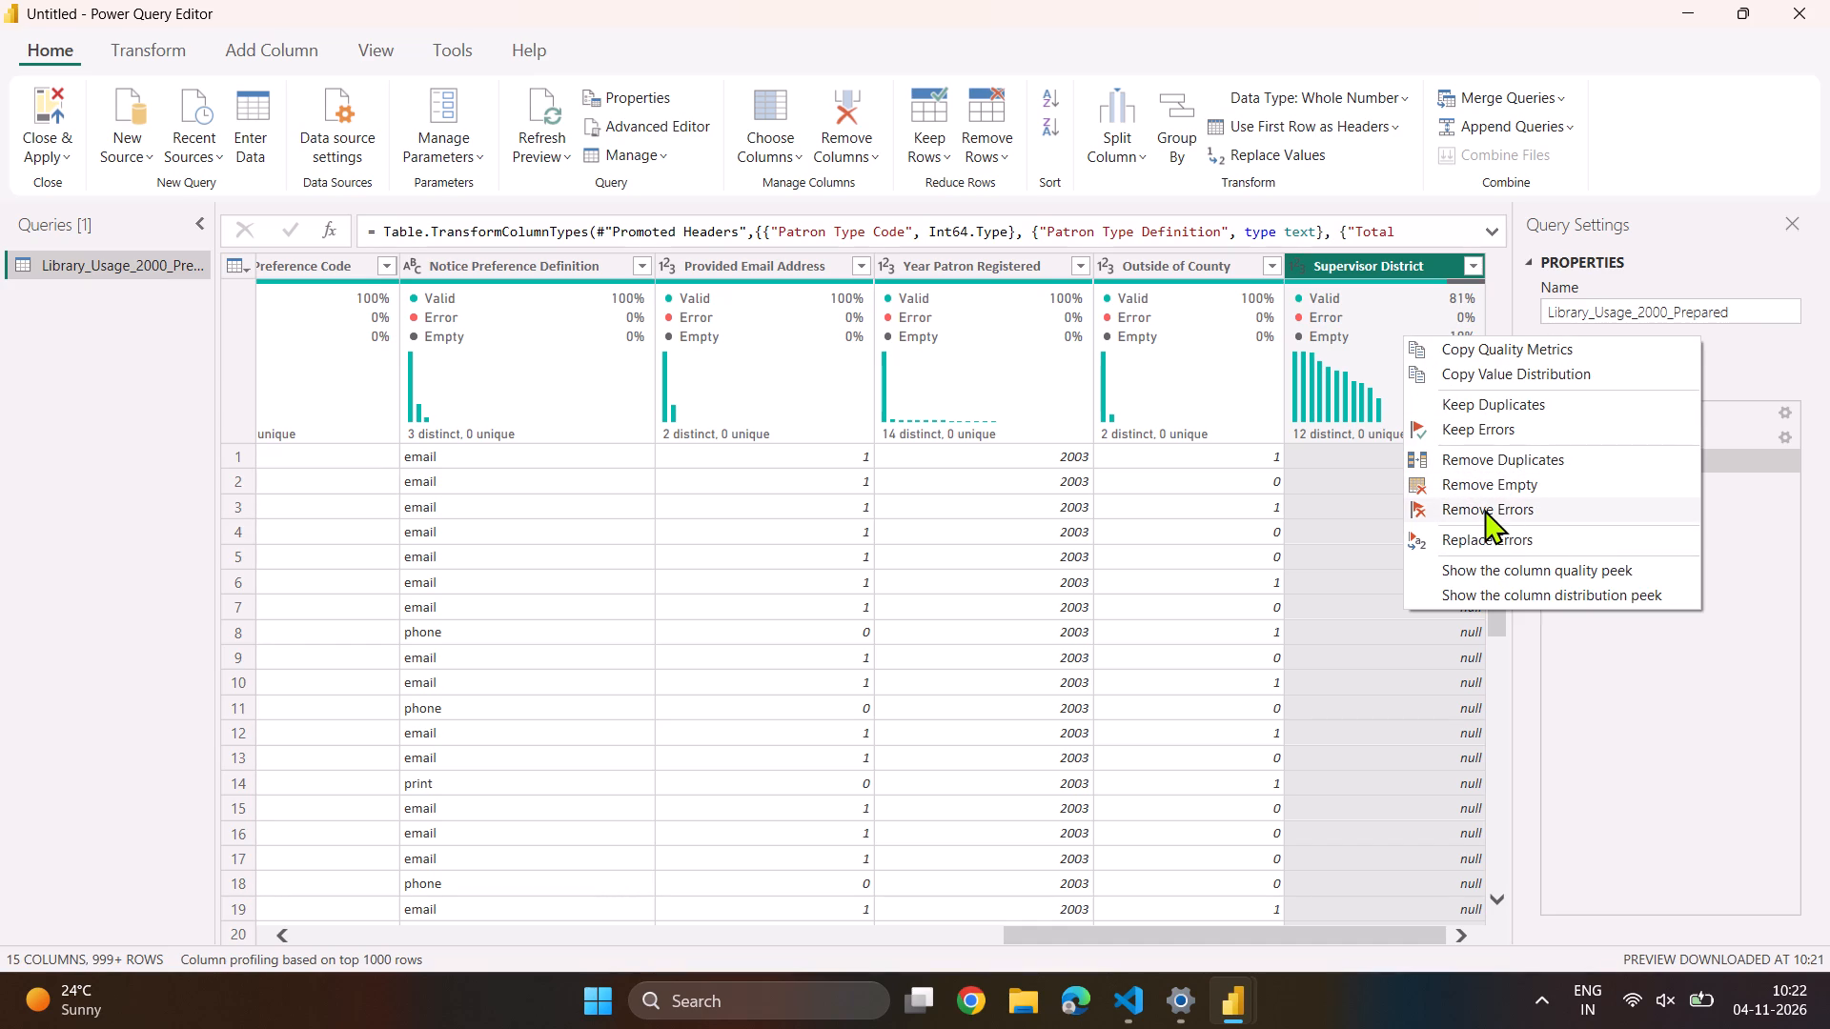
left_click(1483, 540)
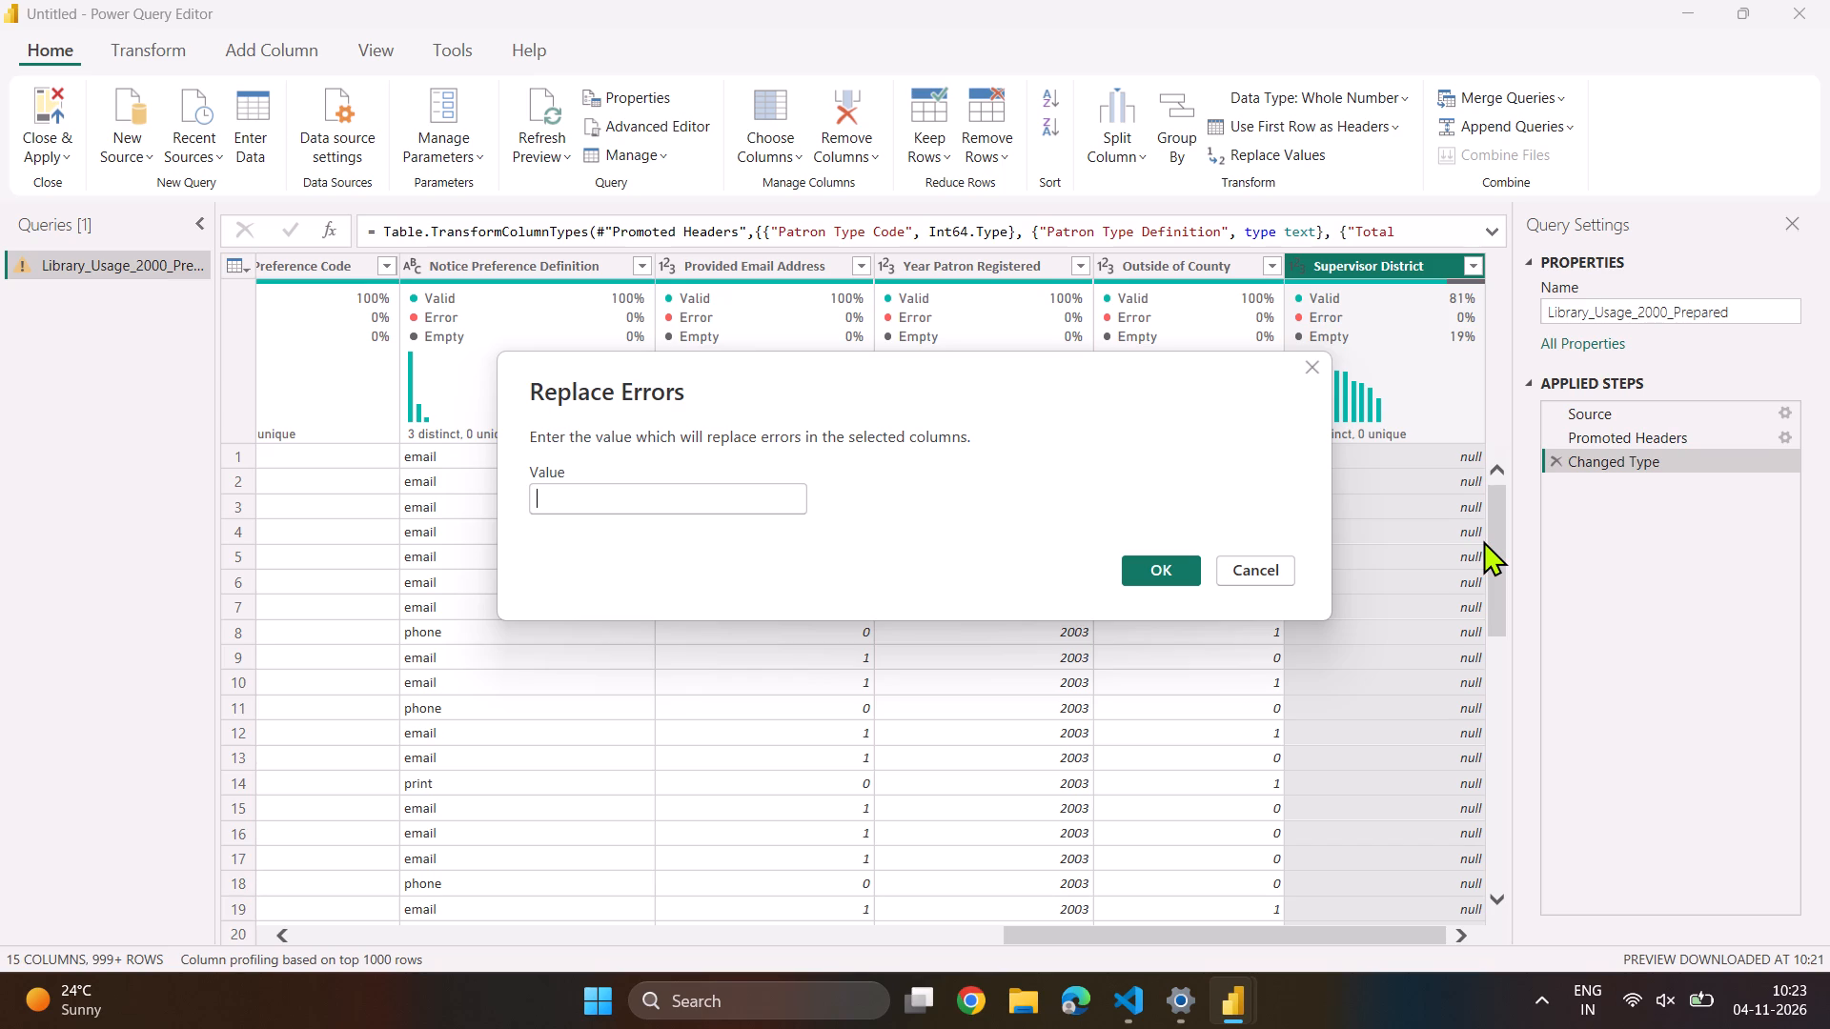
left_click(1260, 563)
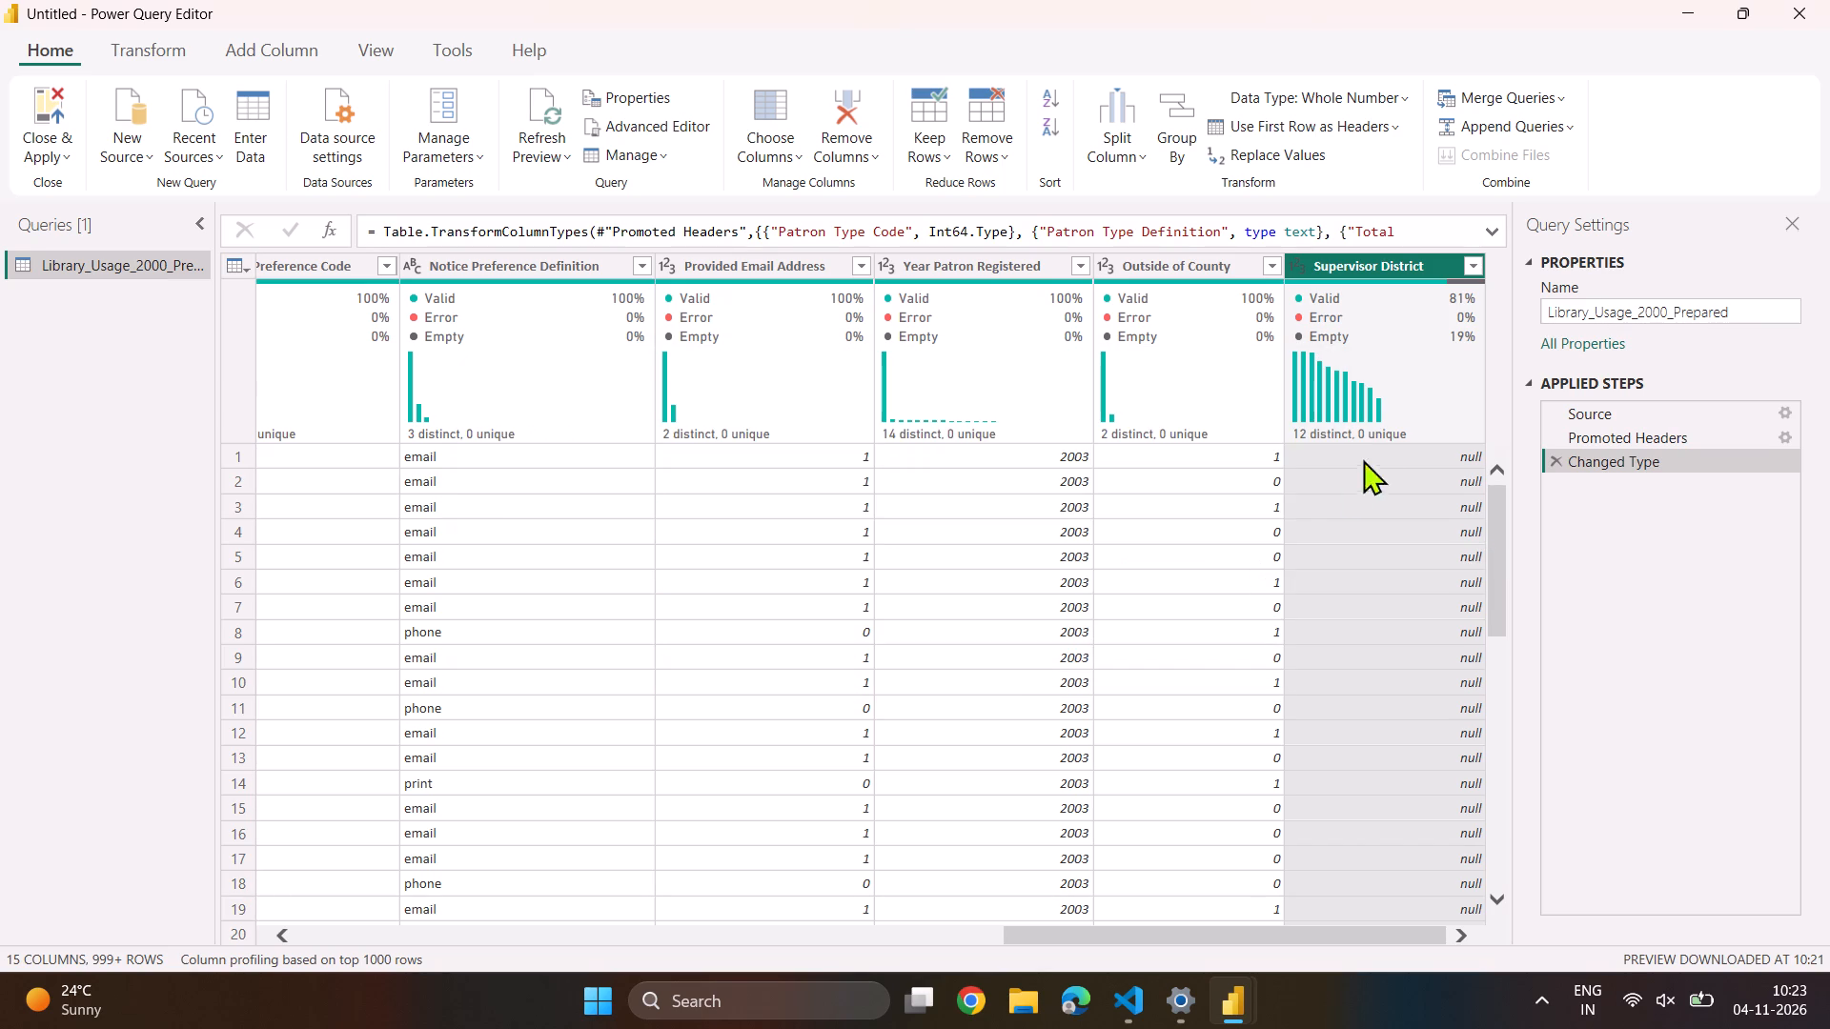
Examine the Supervisor District column's valid, error and empty percentages and its value distribution.
left_click(1453, 337)
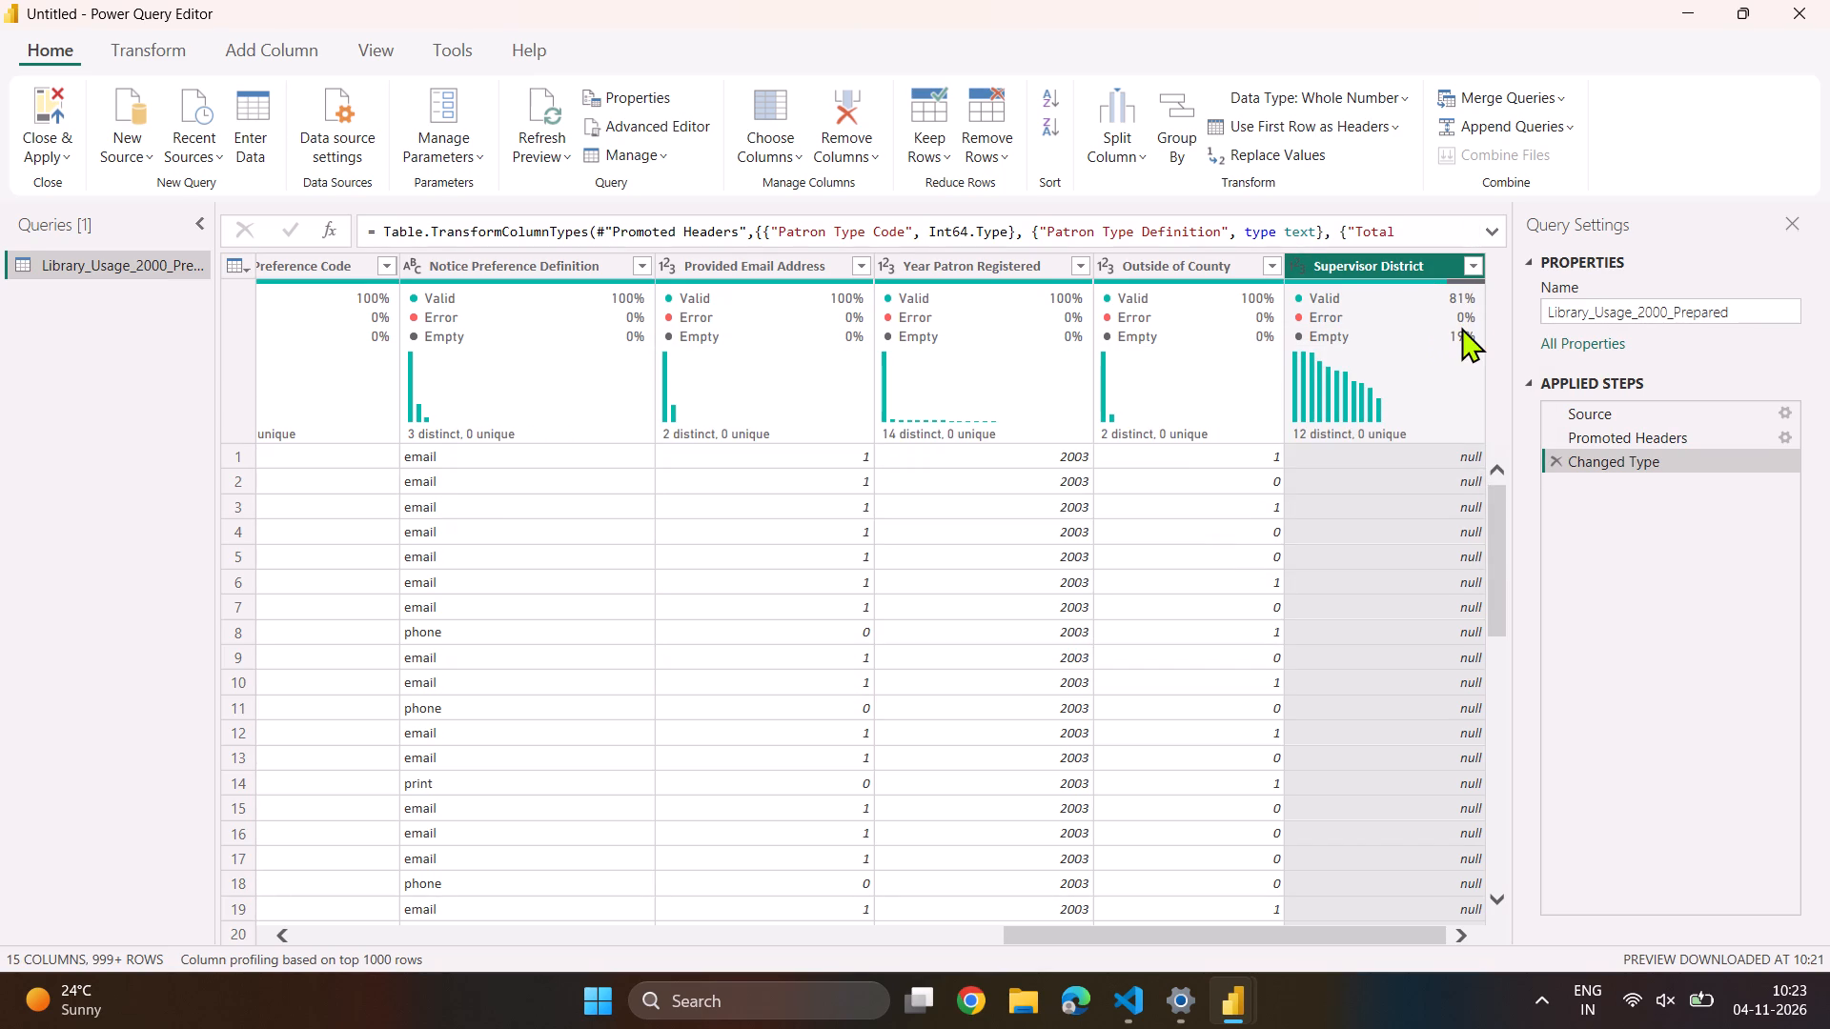
left_click(1461, 327)
left_click(1461, 340)
left_click(1430, 276)
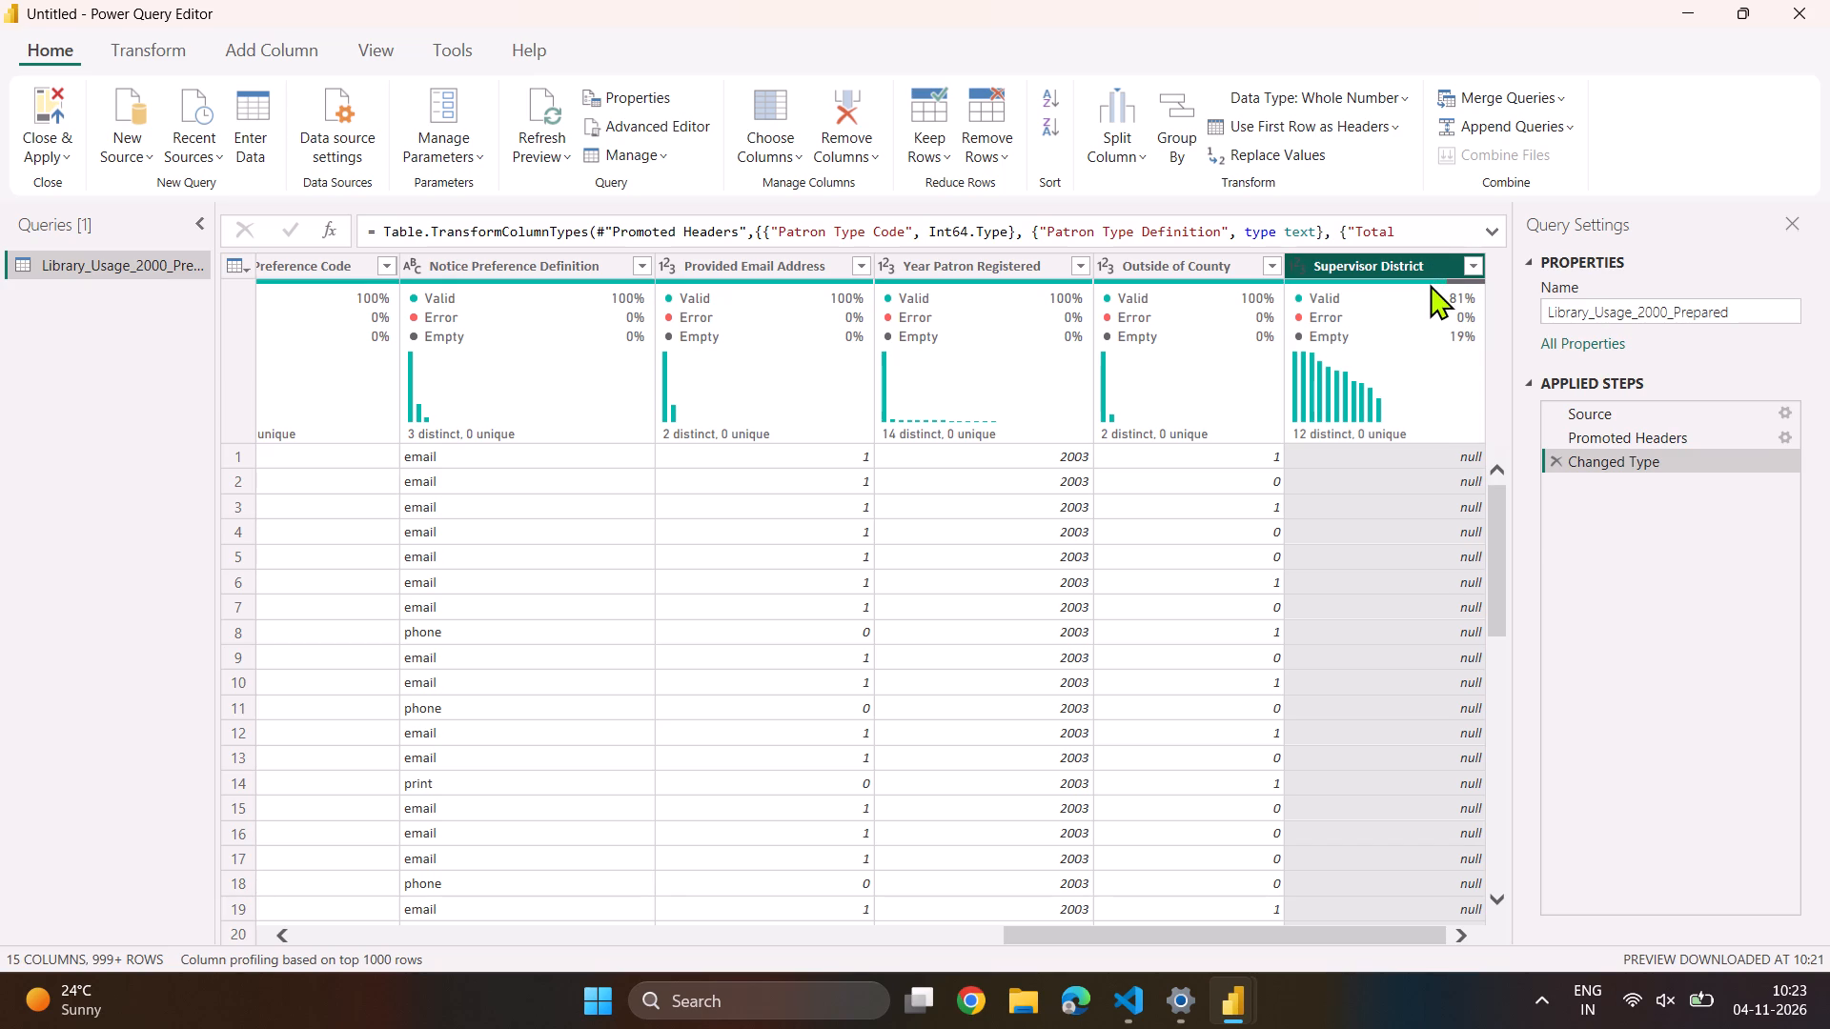
left_click(1430, 306)
left_click(1325, 394)
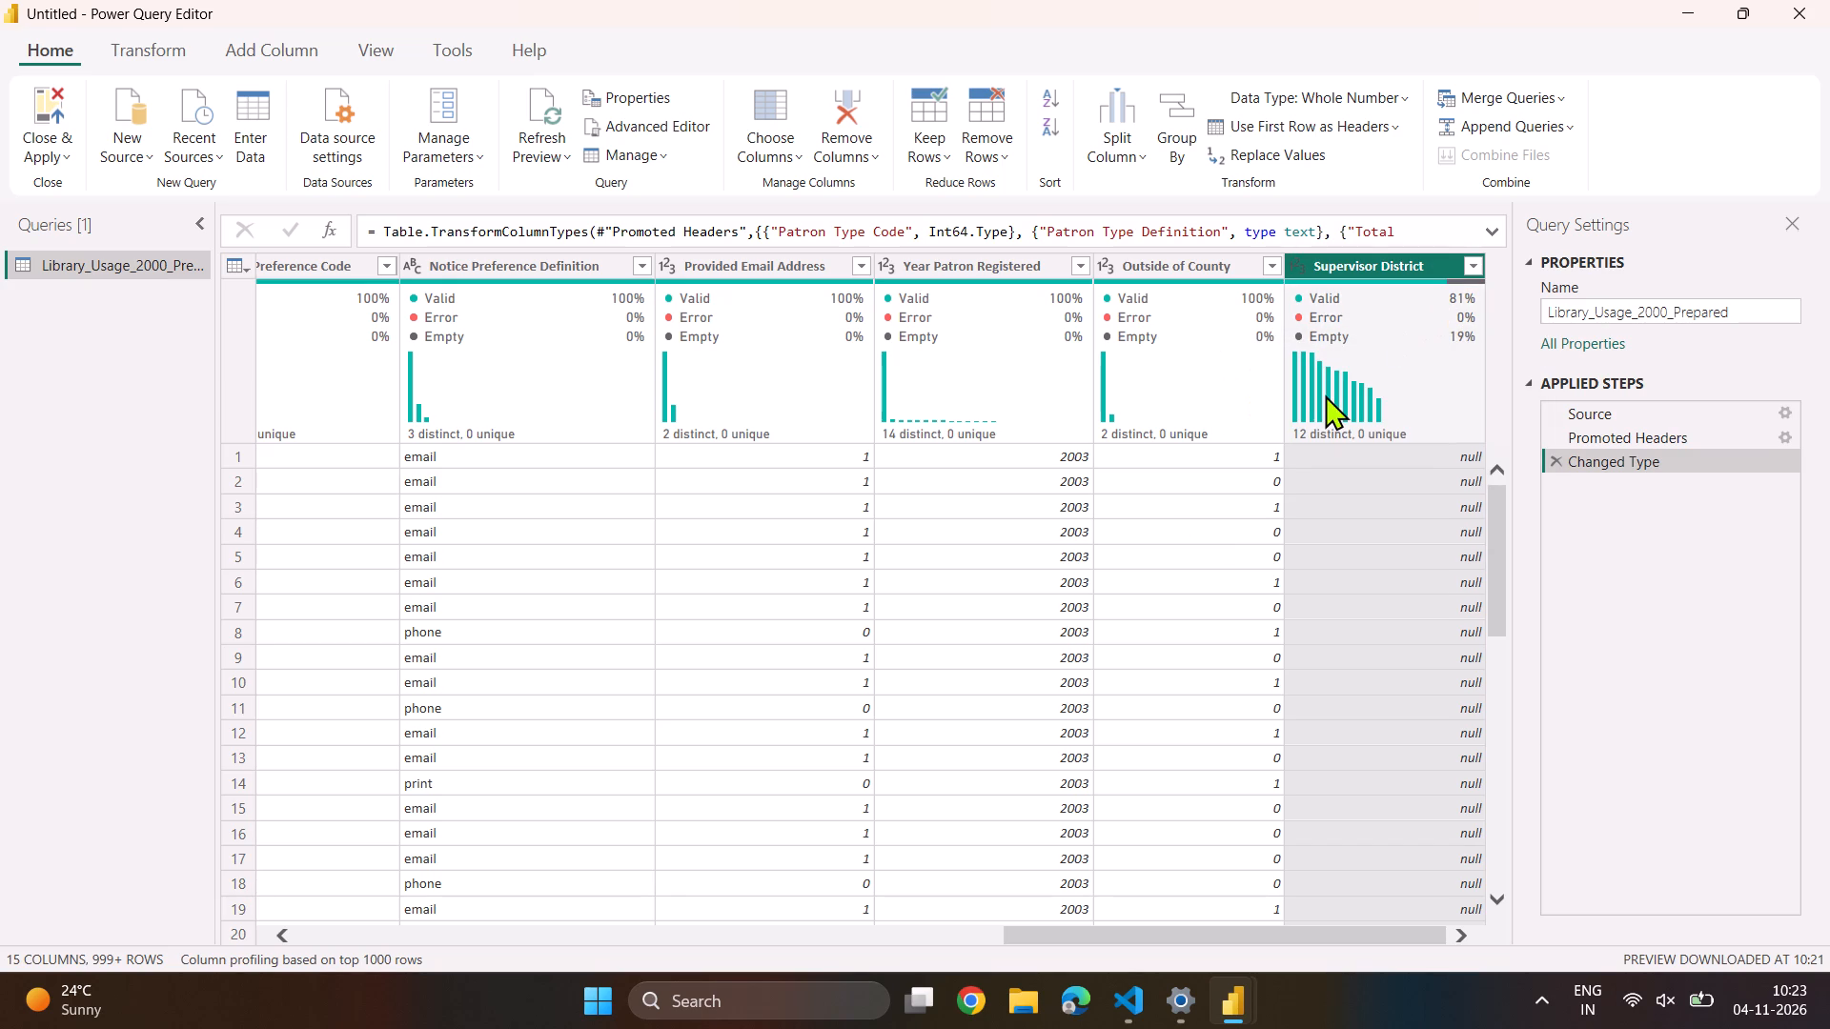
left_click(1334, 405)
left_click(1365, 304)
left_click(1365, 304)
left_click(1467, 333)
left_click(1467, 333)
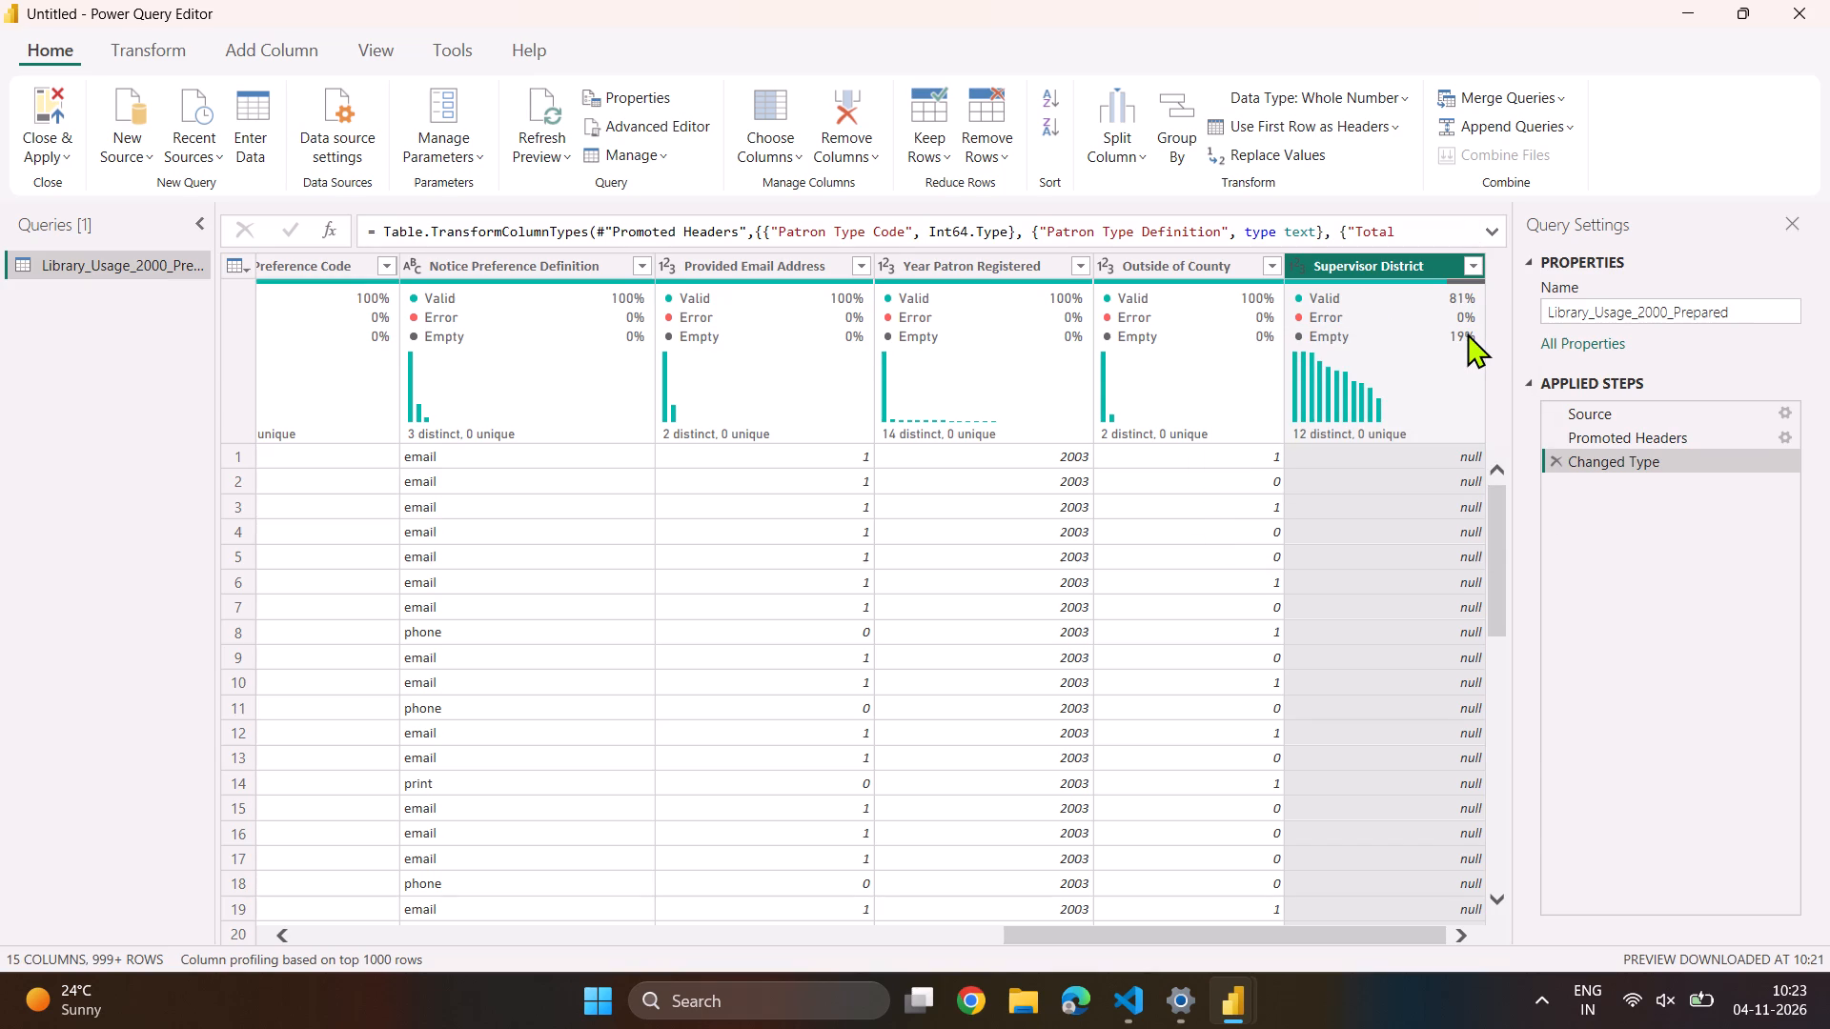
Remove the rows with empty values in the Supervisor District column.
left_click(1459, 338)
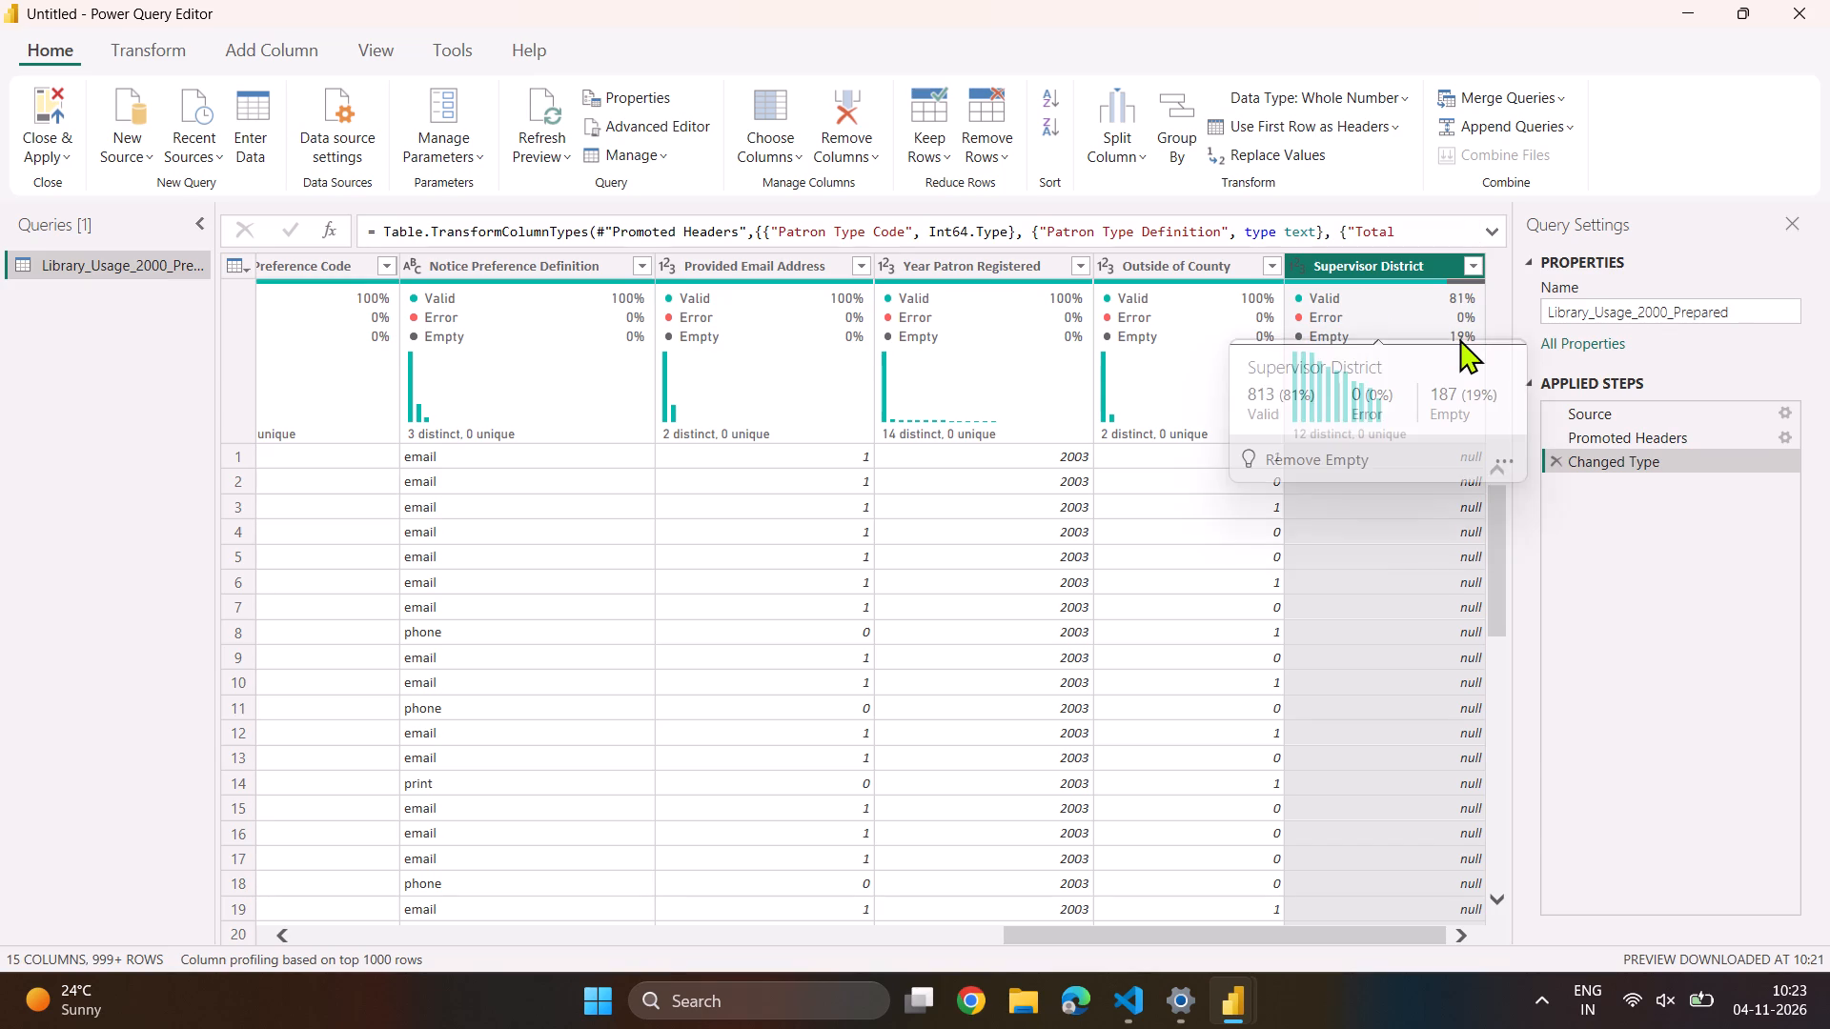
left_click(1460, 332)
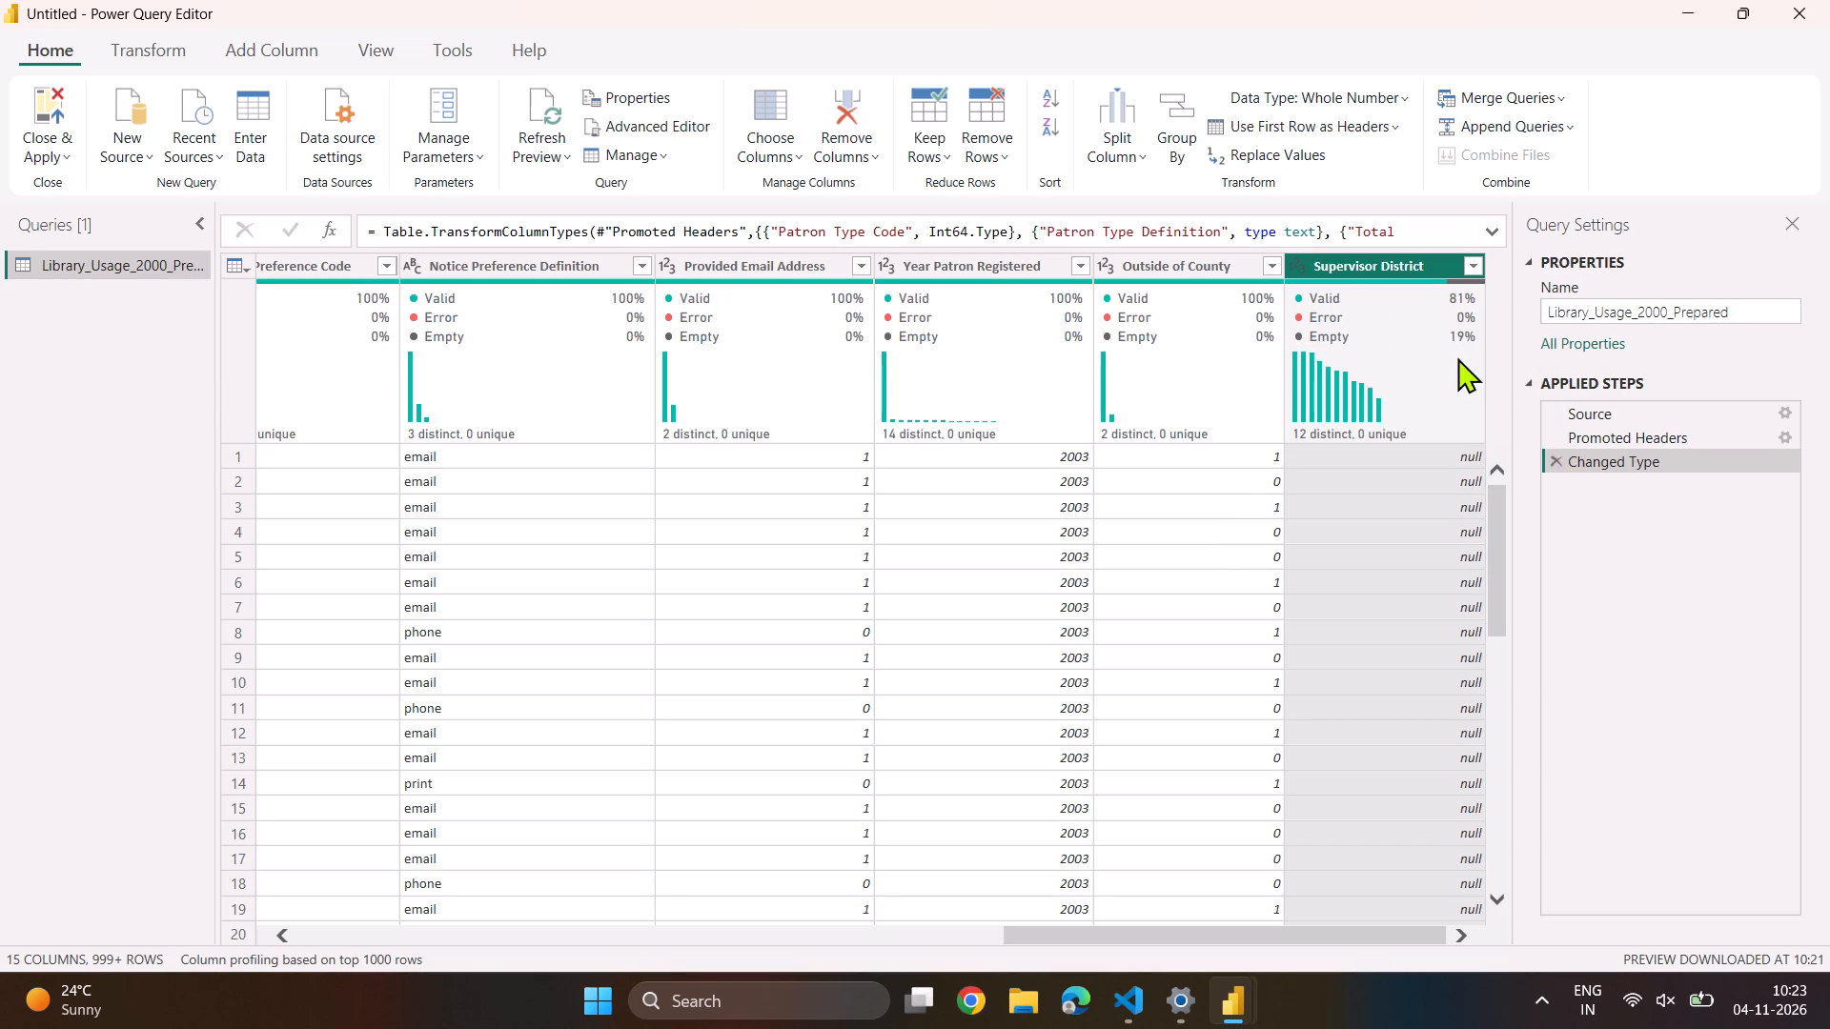
left_click(1454, 333)
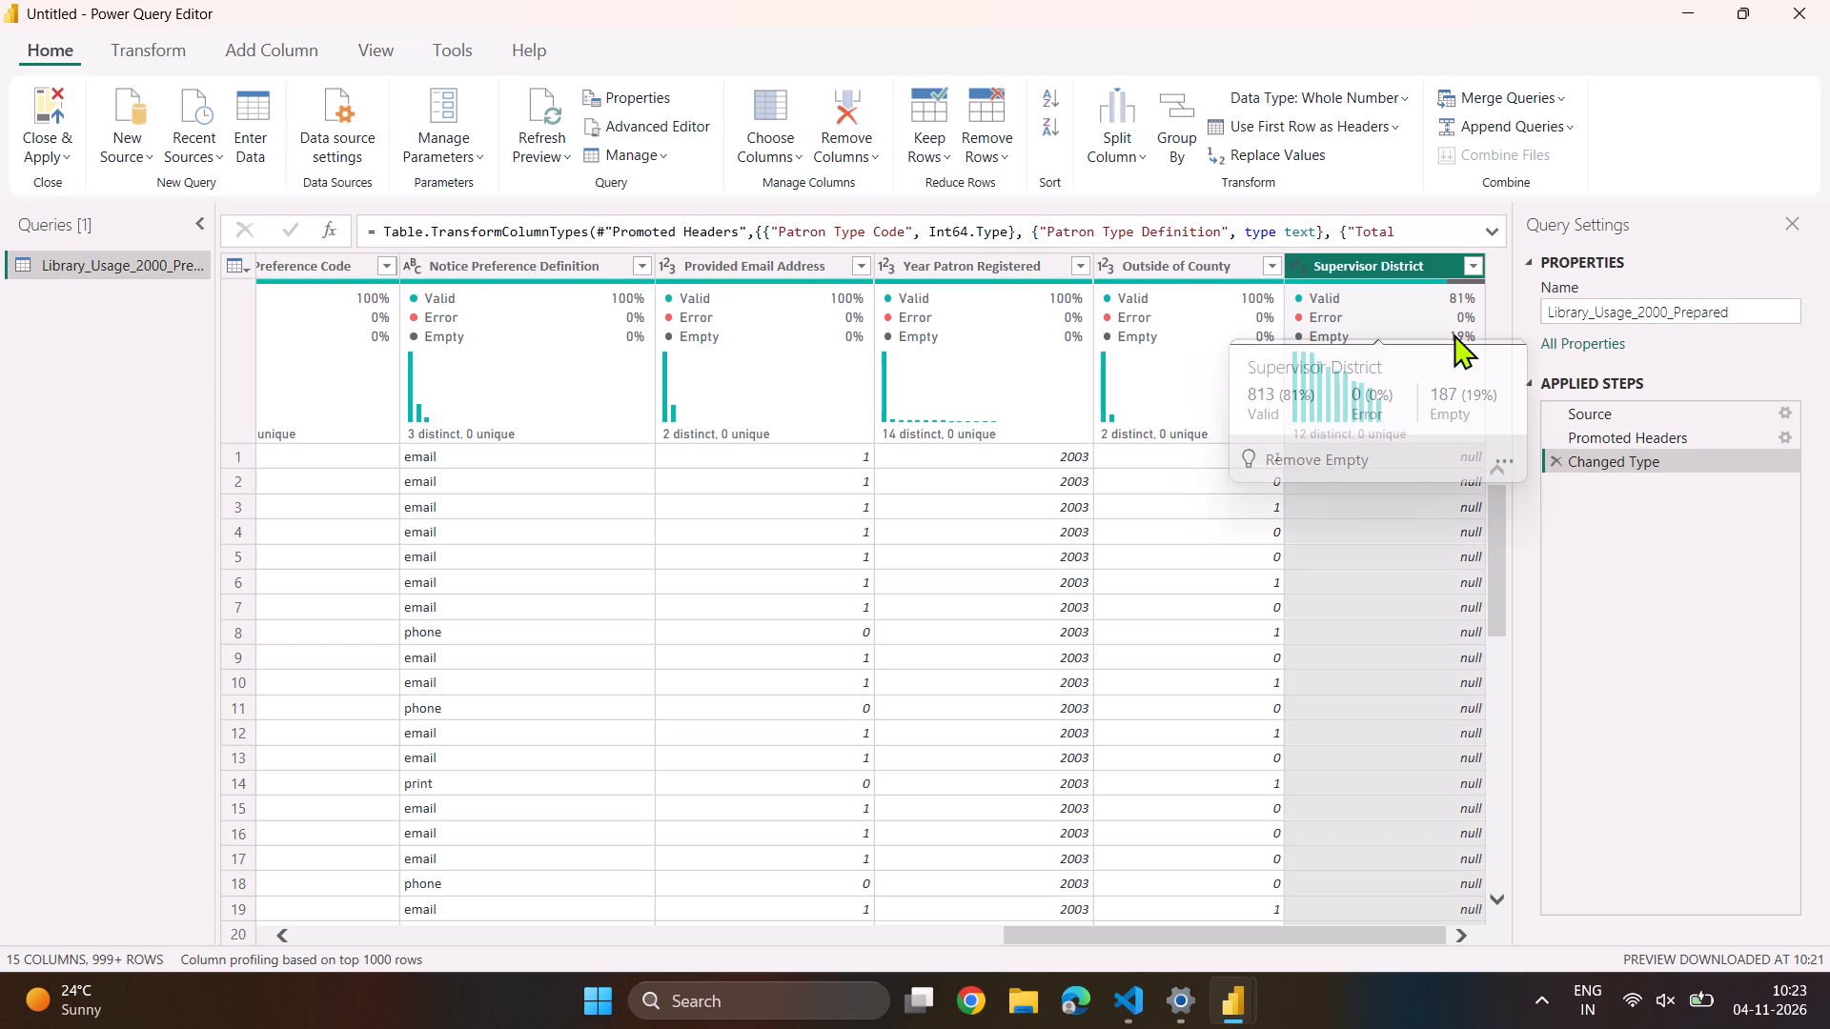
left_click(1454, 333)
left_click(1454, 333)
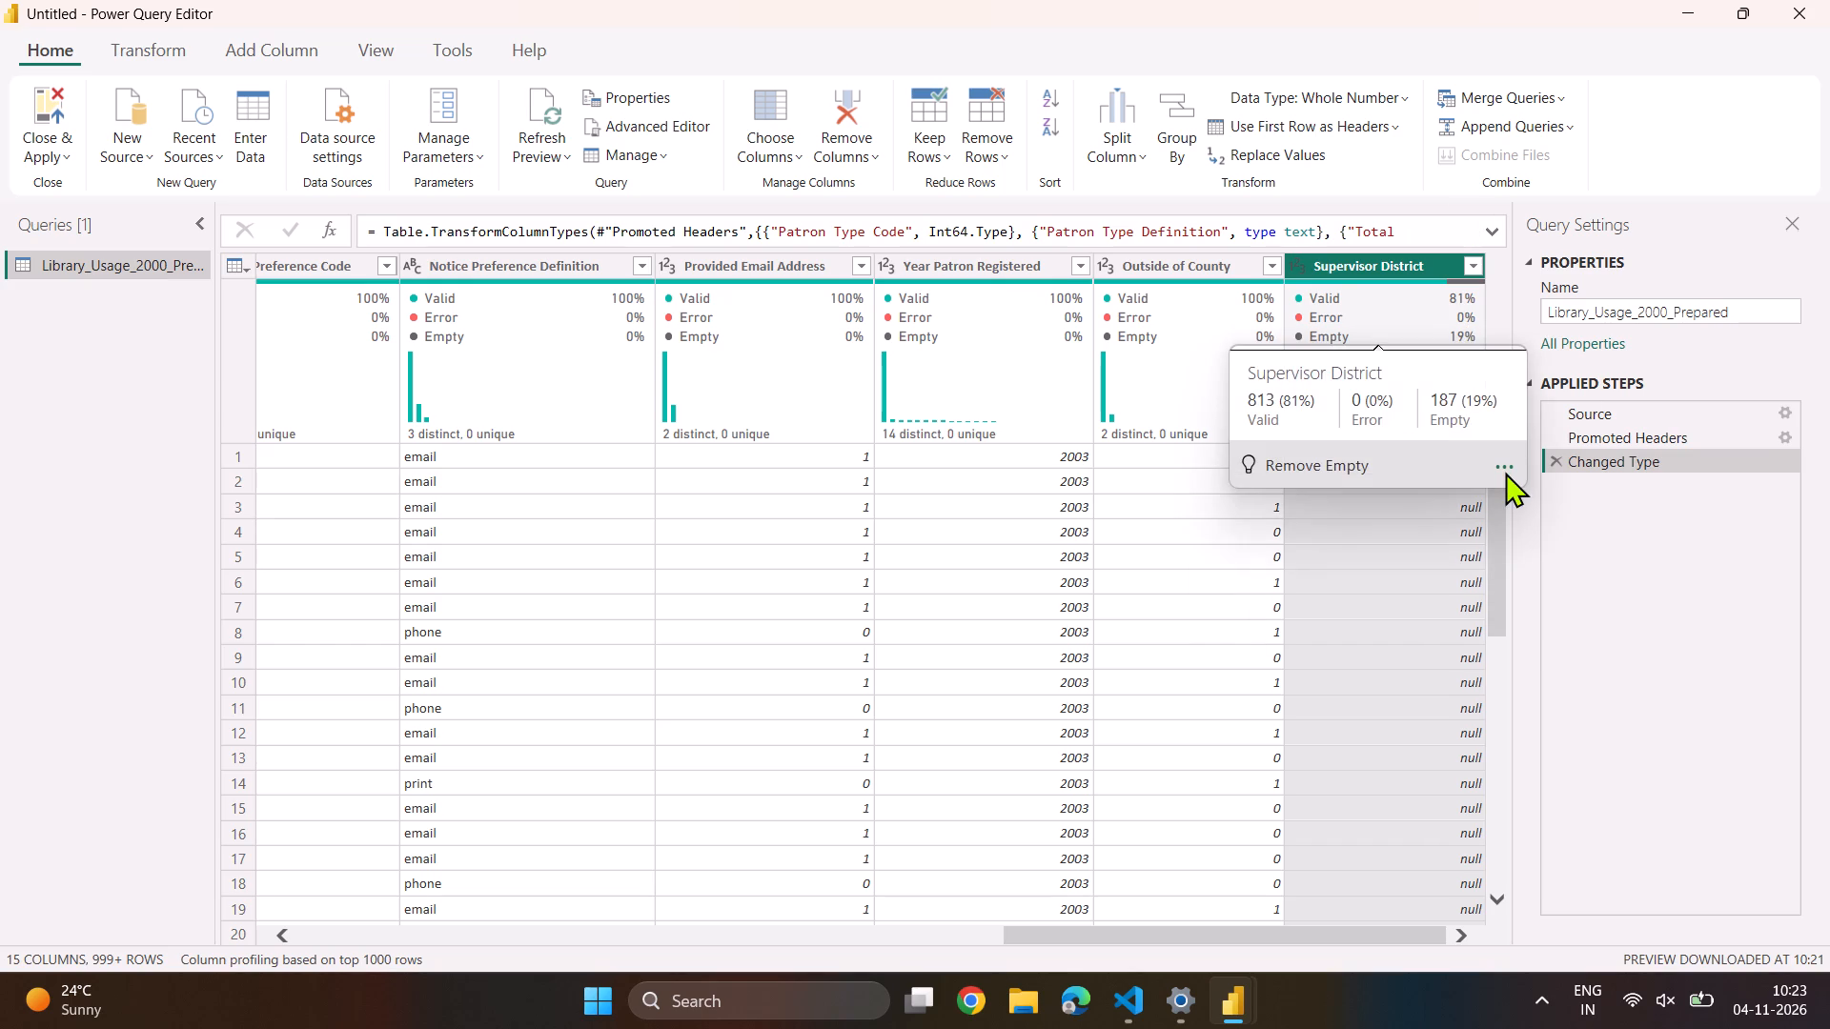
left_click(1505, 472)
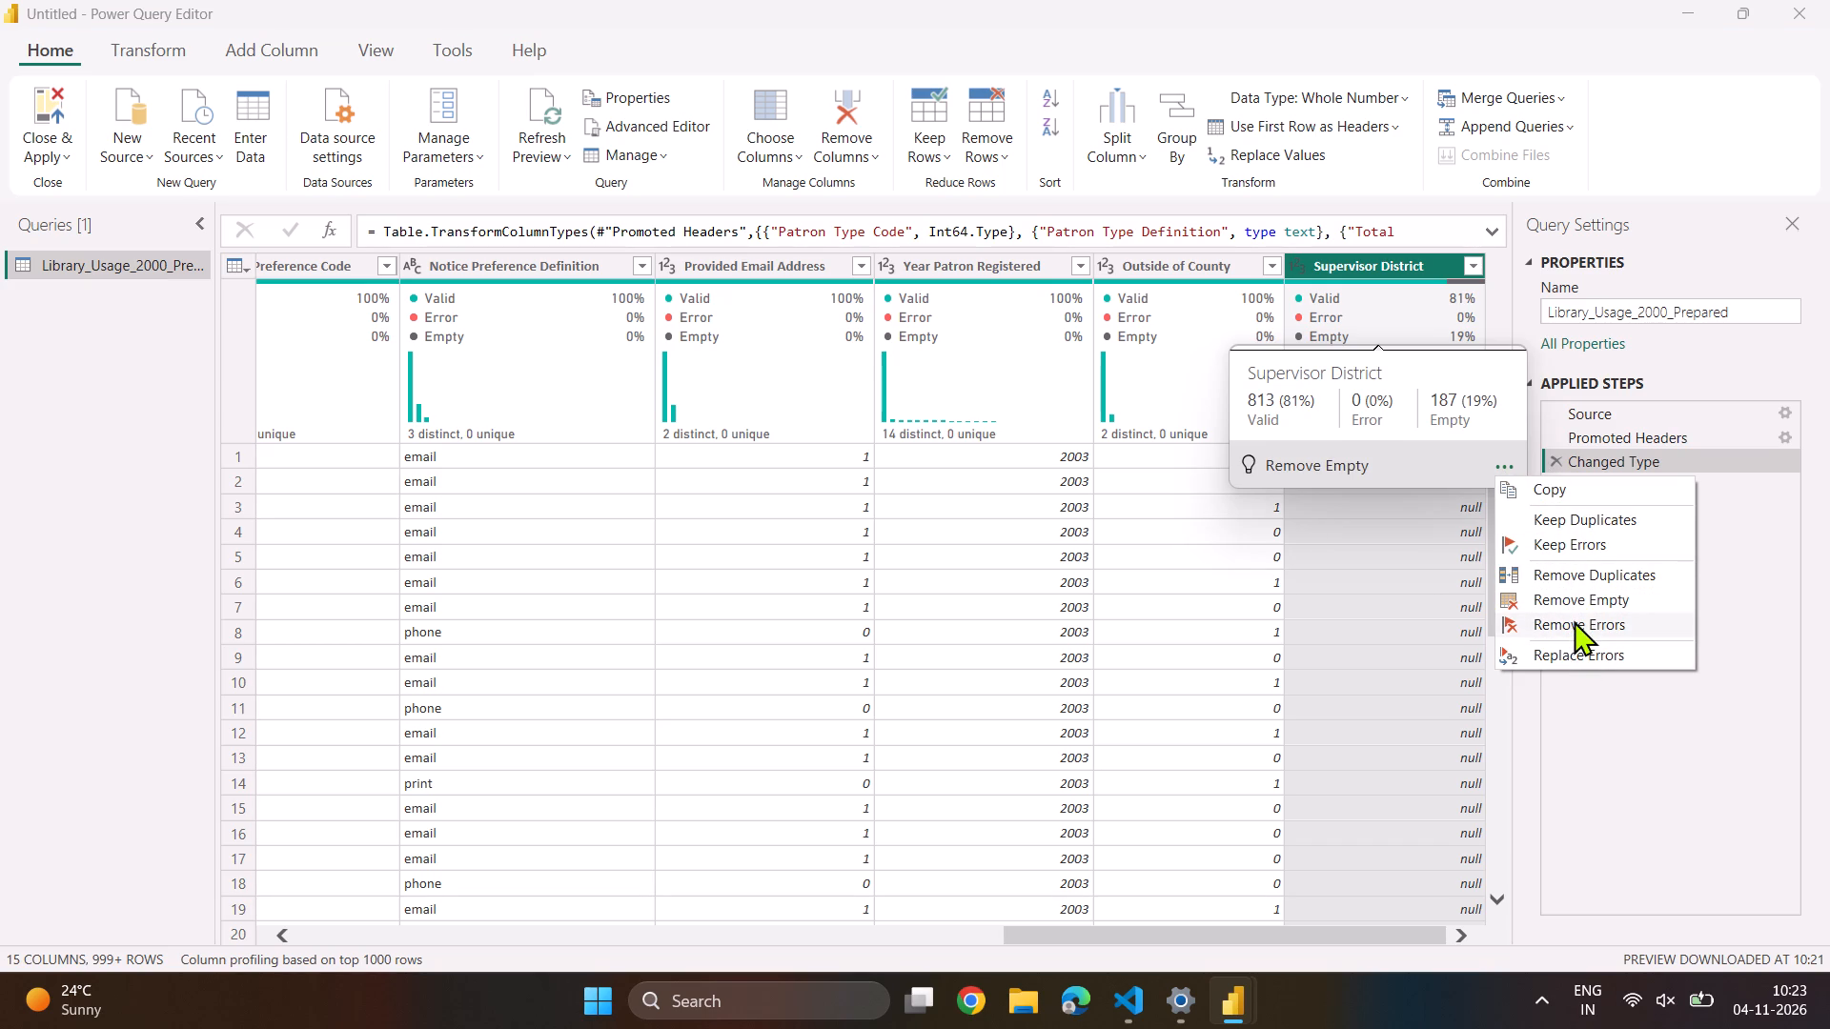
left_click(1536, 597)
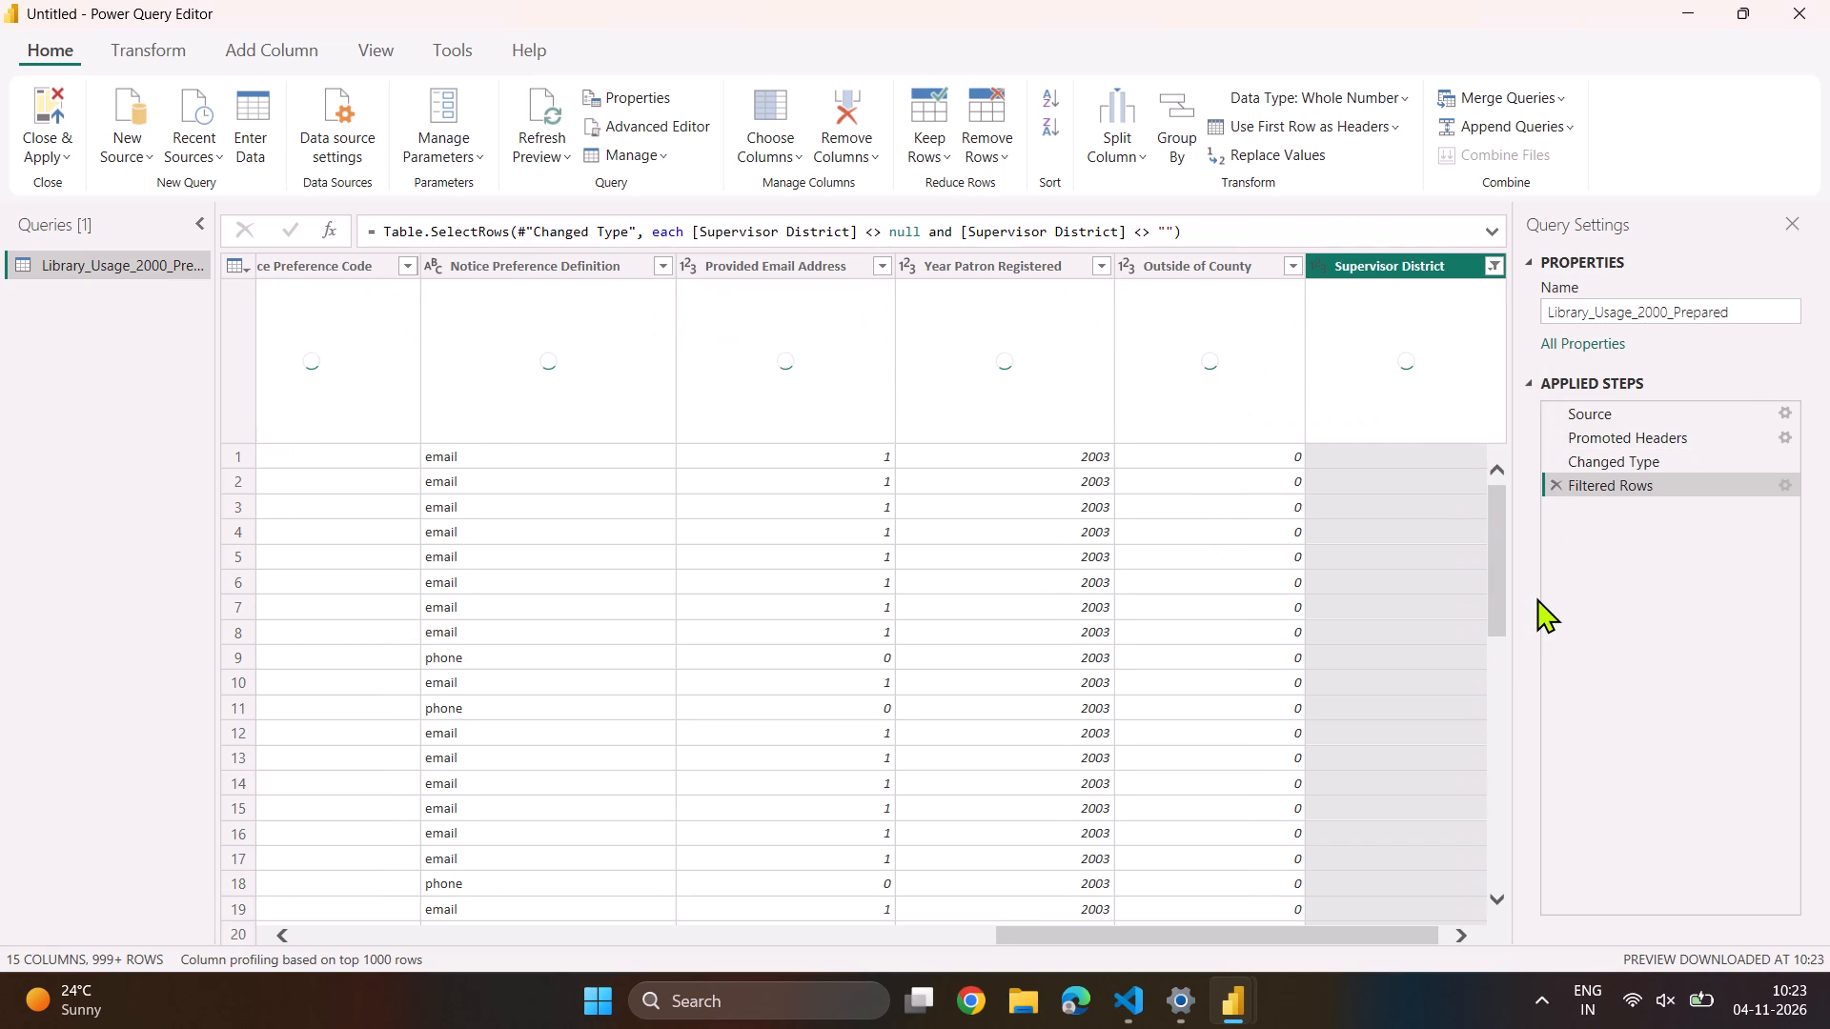
Review the filtered rows and column quality statistics back to Patron Type Code, closing the Windows Settings window if it opens.
scroll(1393, 617, "down", 20)
scroll(1393, 617, "down", 8)
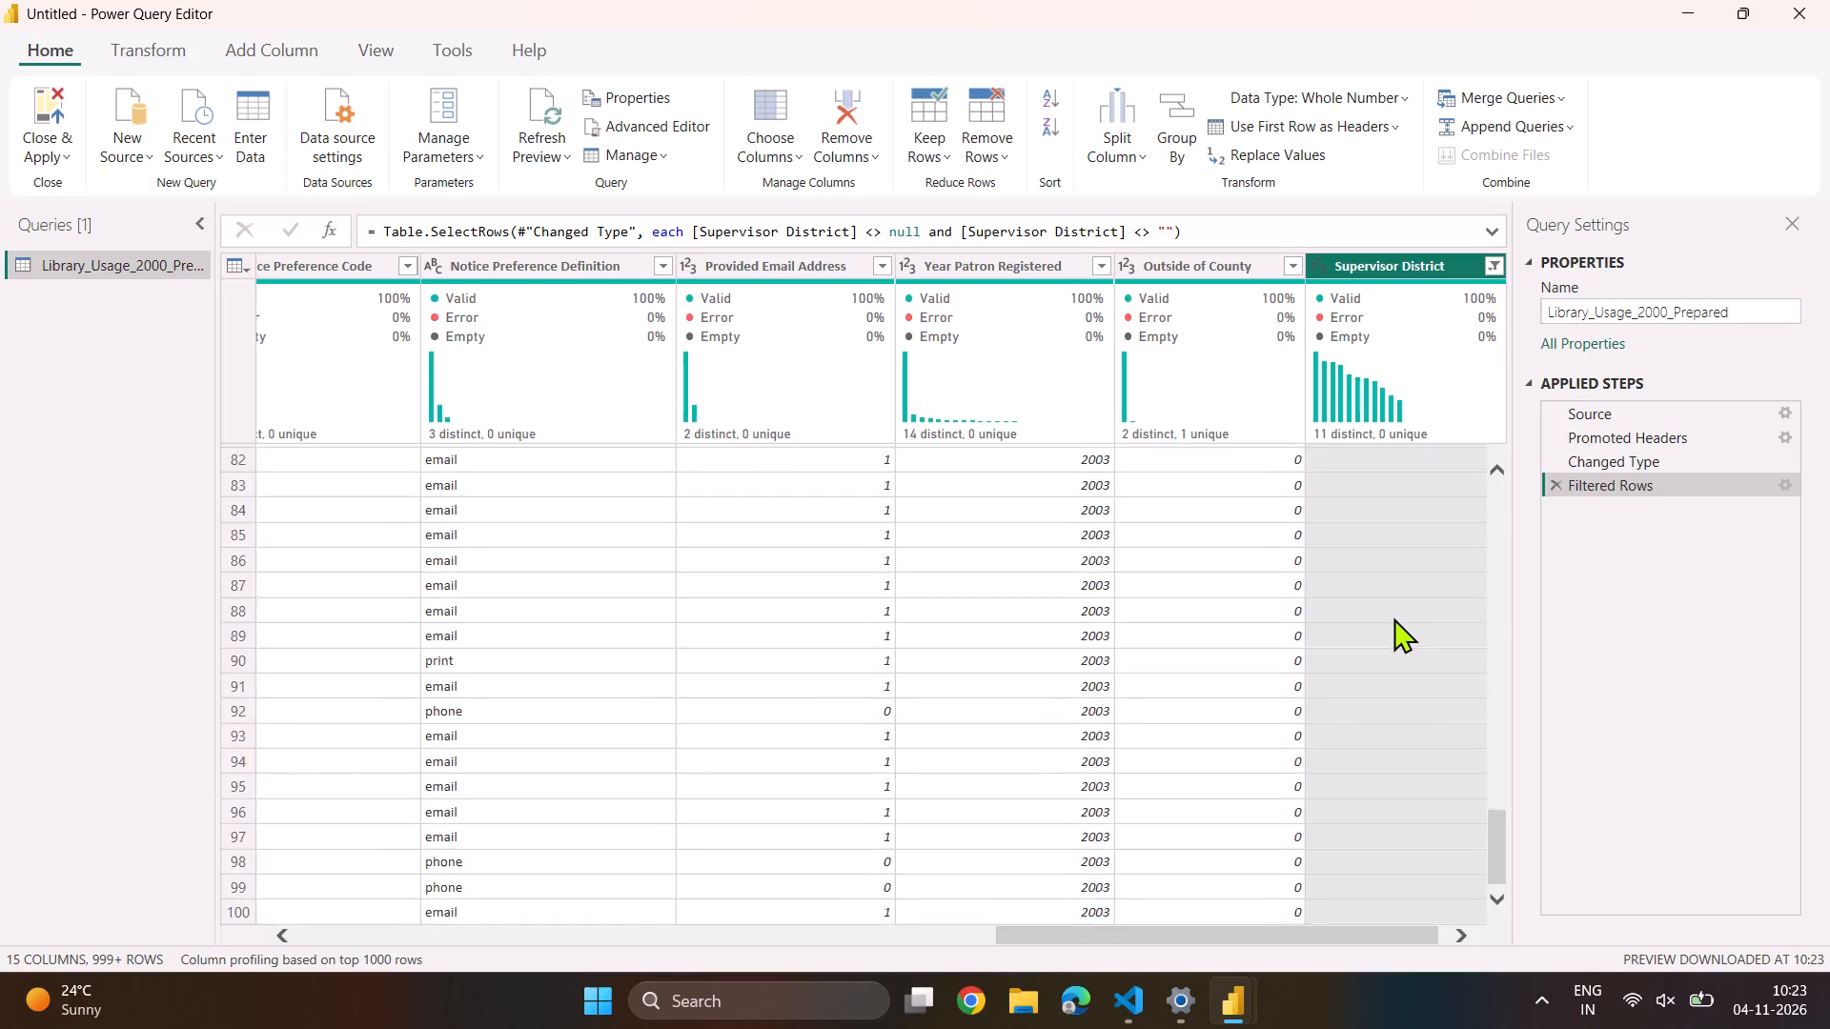
scroll(1393, 617, "down", 20)
scroll(1393, 617, "down", 20)
scroll(1393, 617, "down", 10)
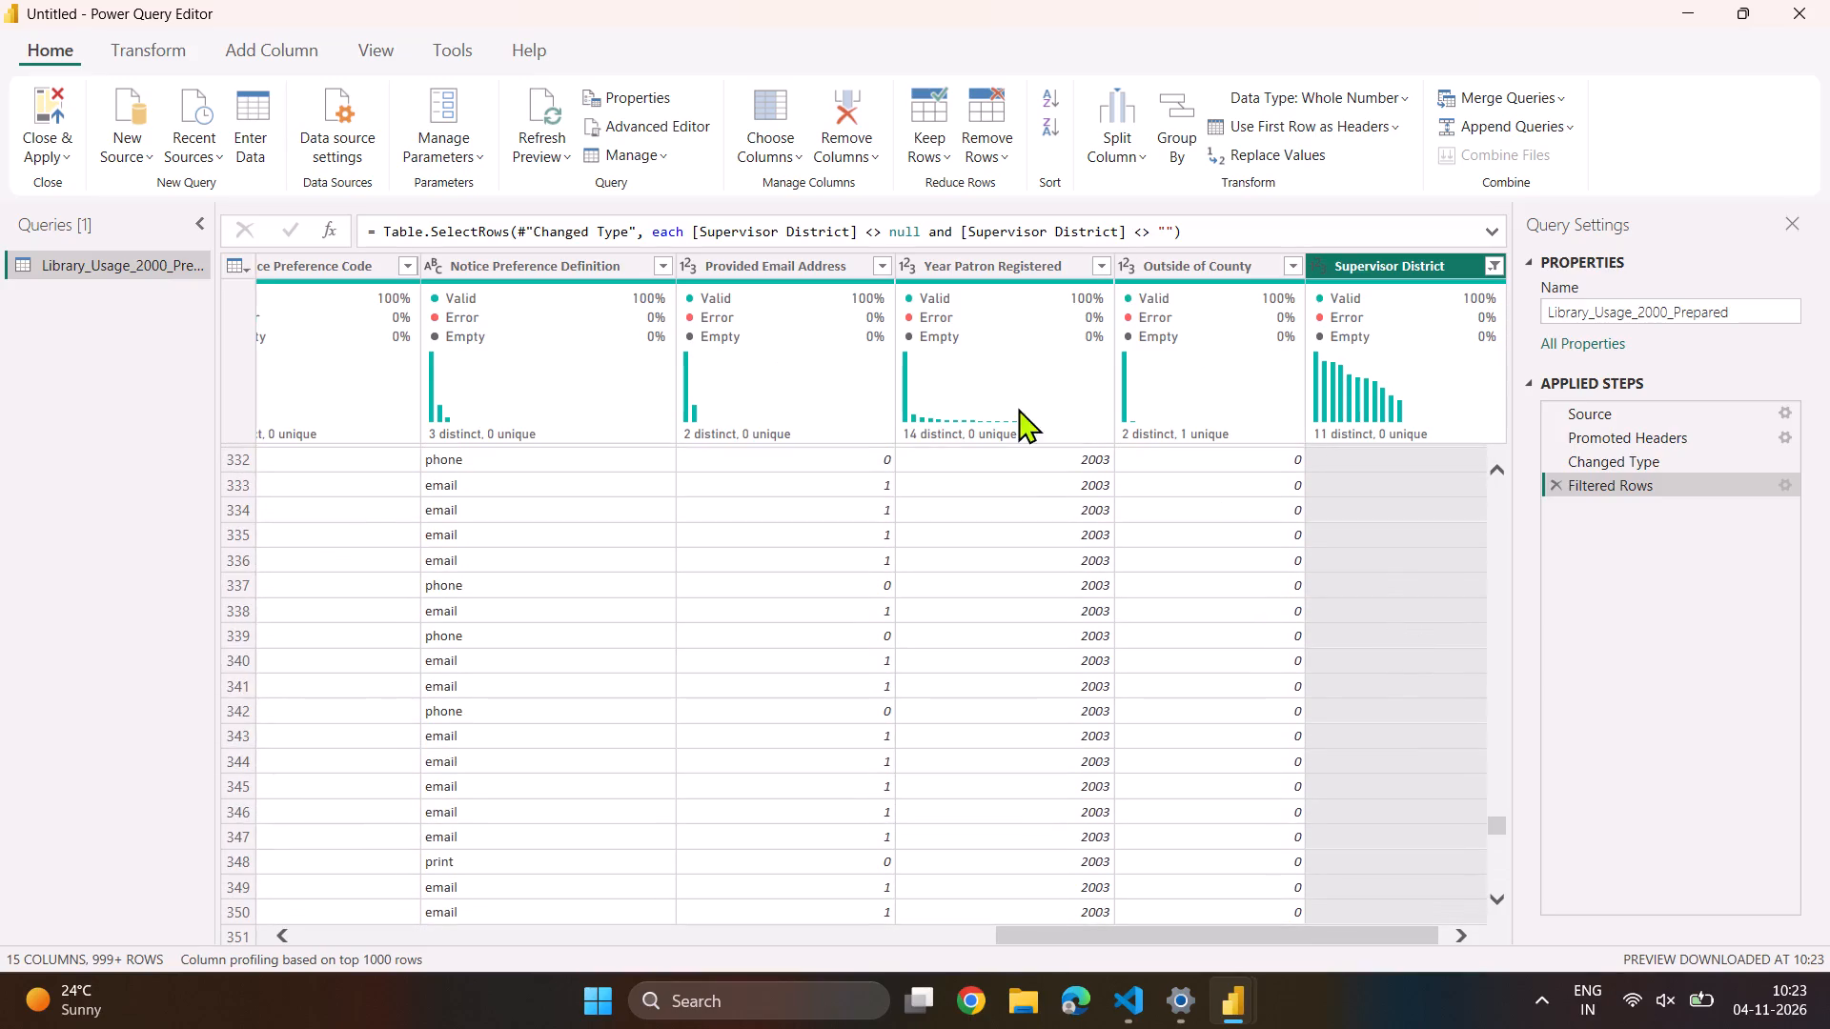
scroll(866, 399, "right", 4)
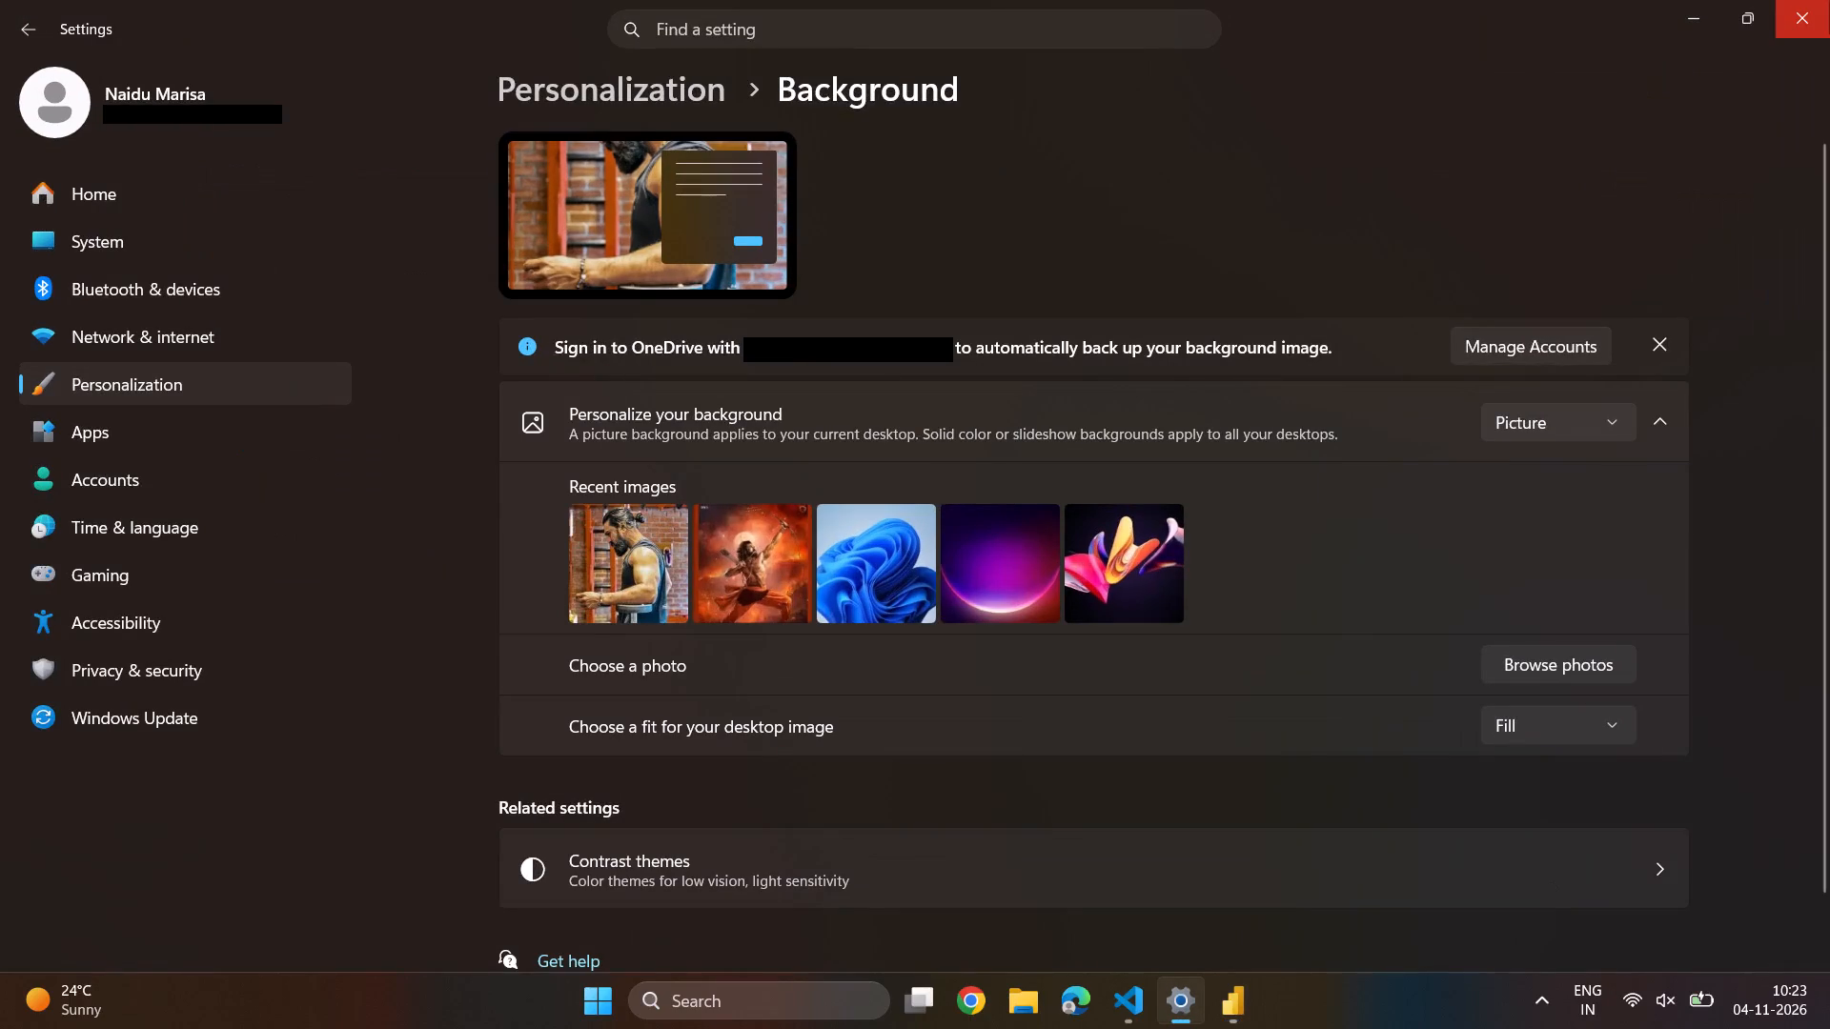
left_click(1811, 11)
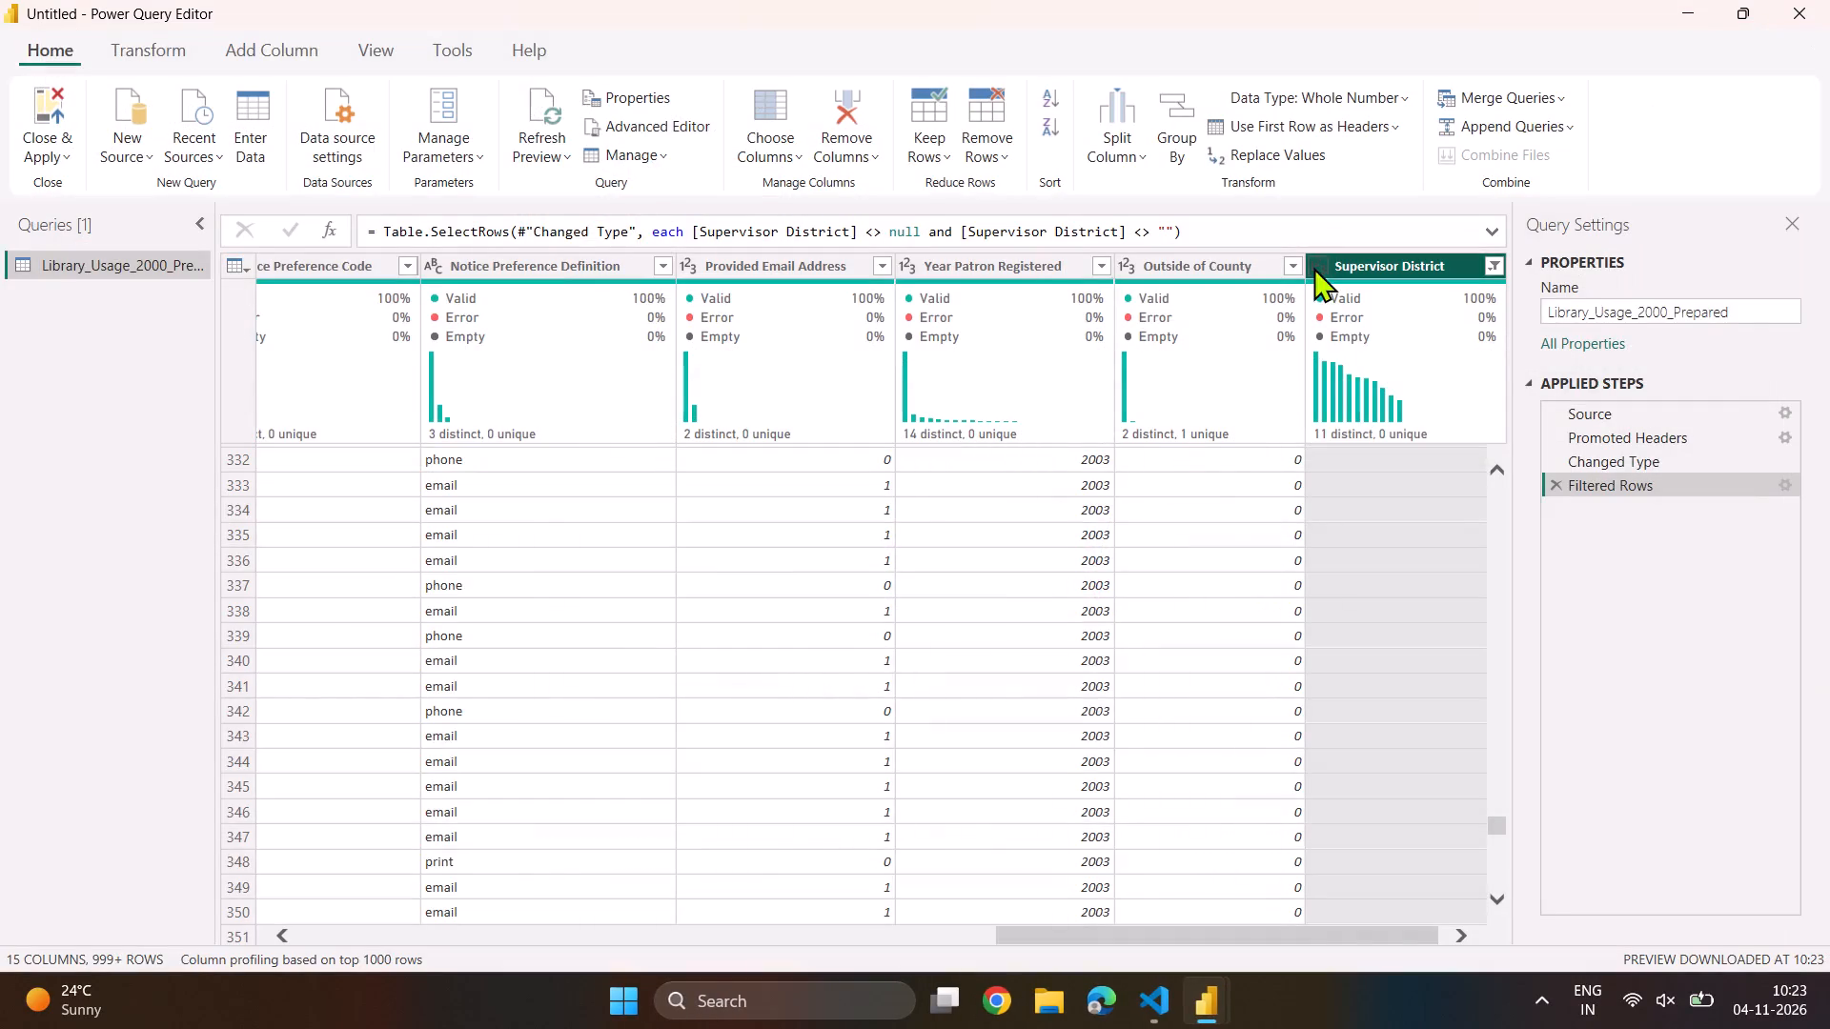
scroll(1098, 393, "right", 1)
scroll(868, 696, "right", 7)
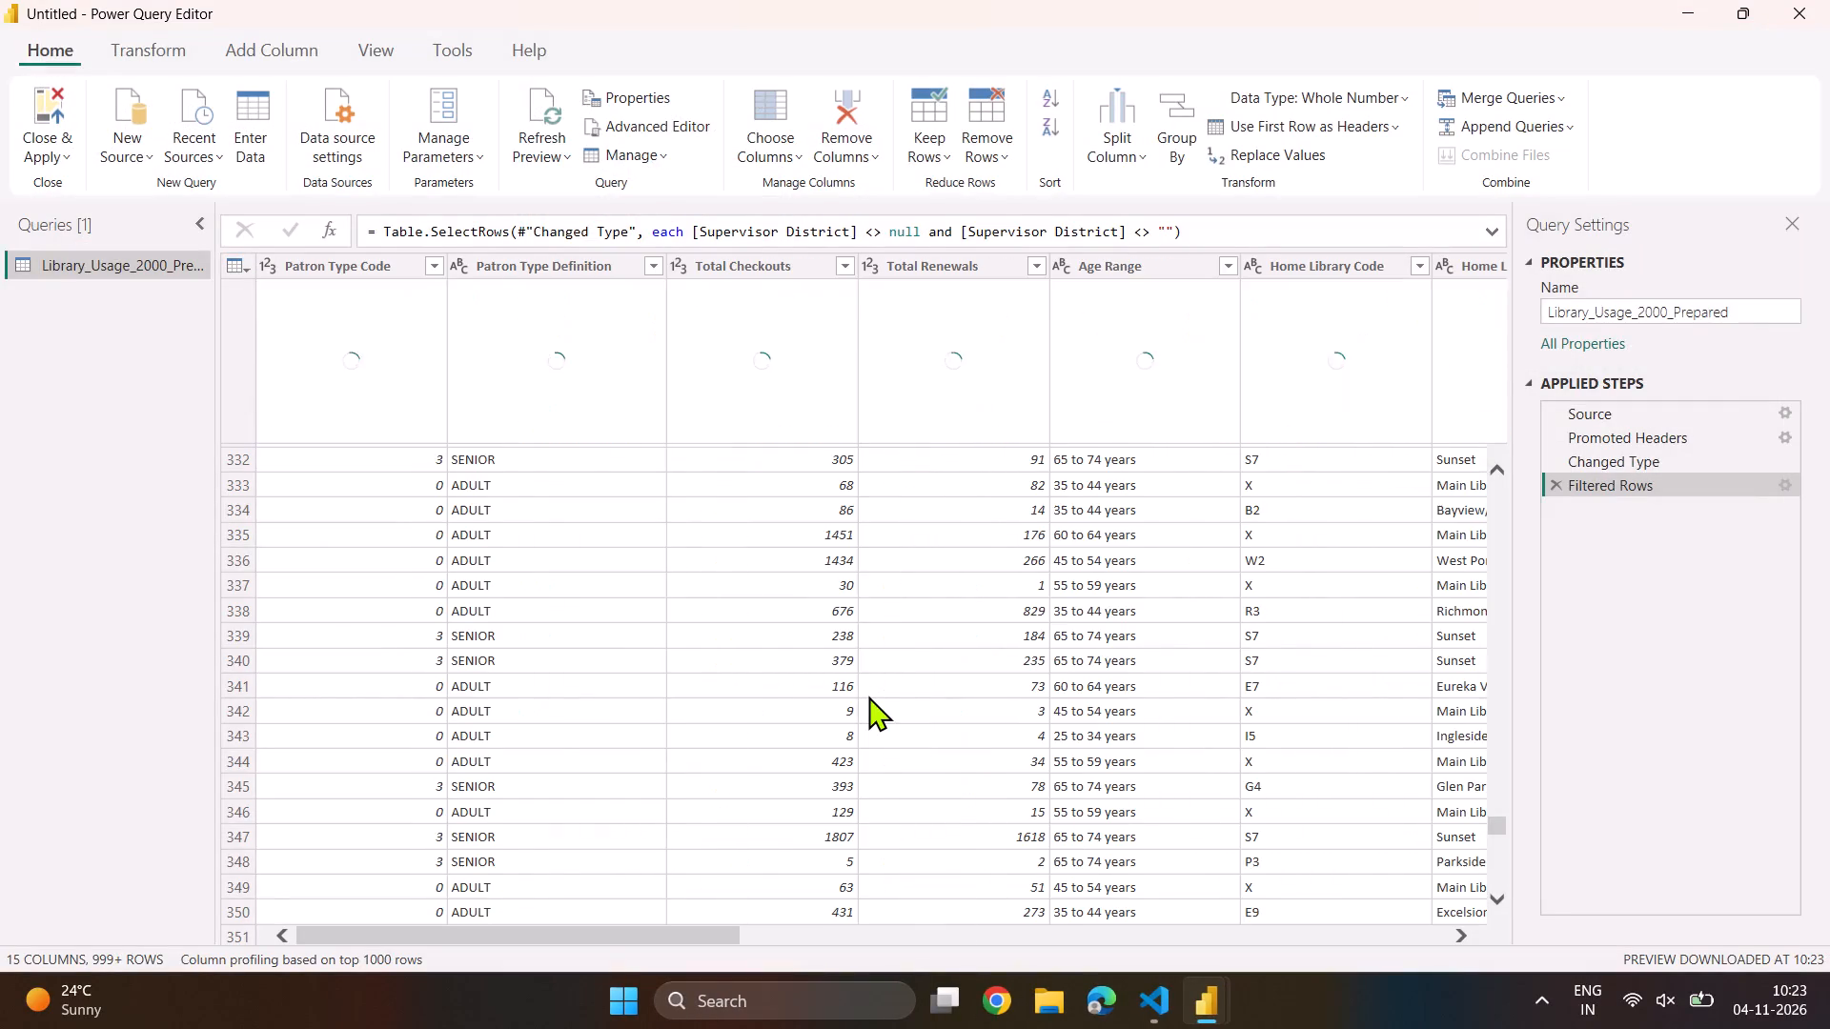
scroll(868, 696, "right", 7)
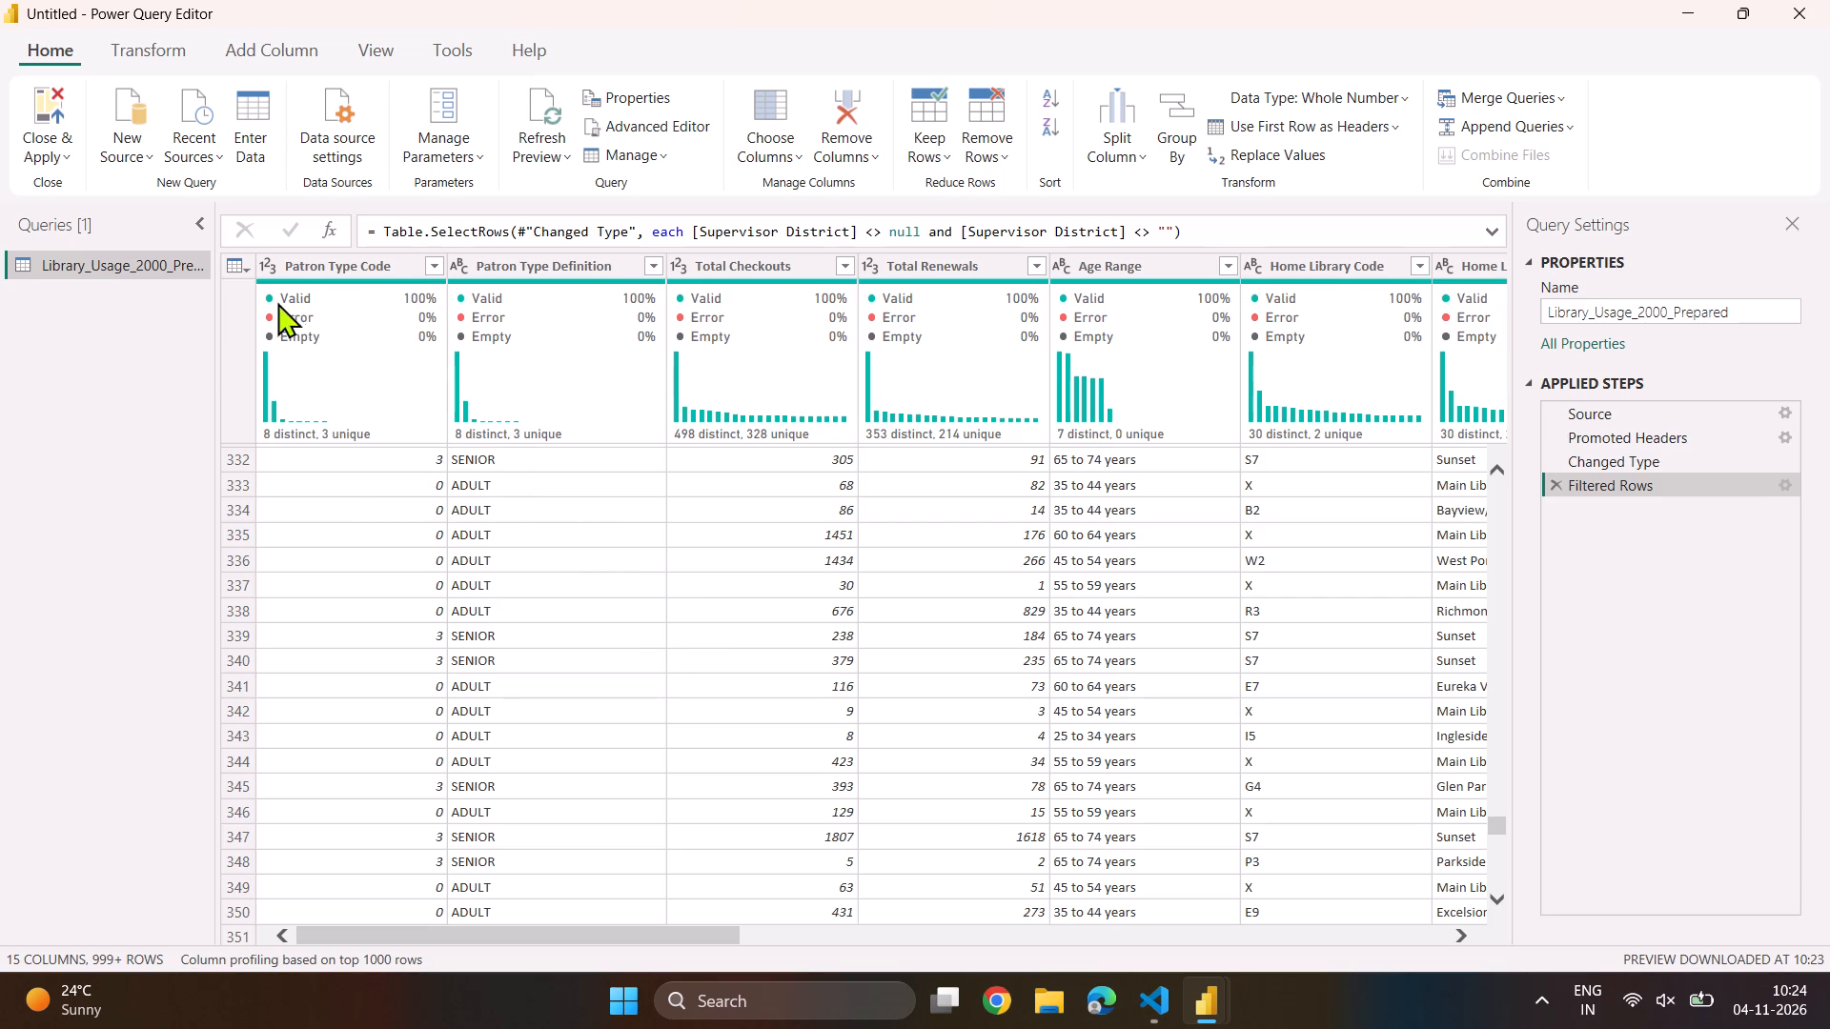
Apply the query changes to the data model and close Power Query Editor.
left_click(50, 124)
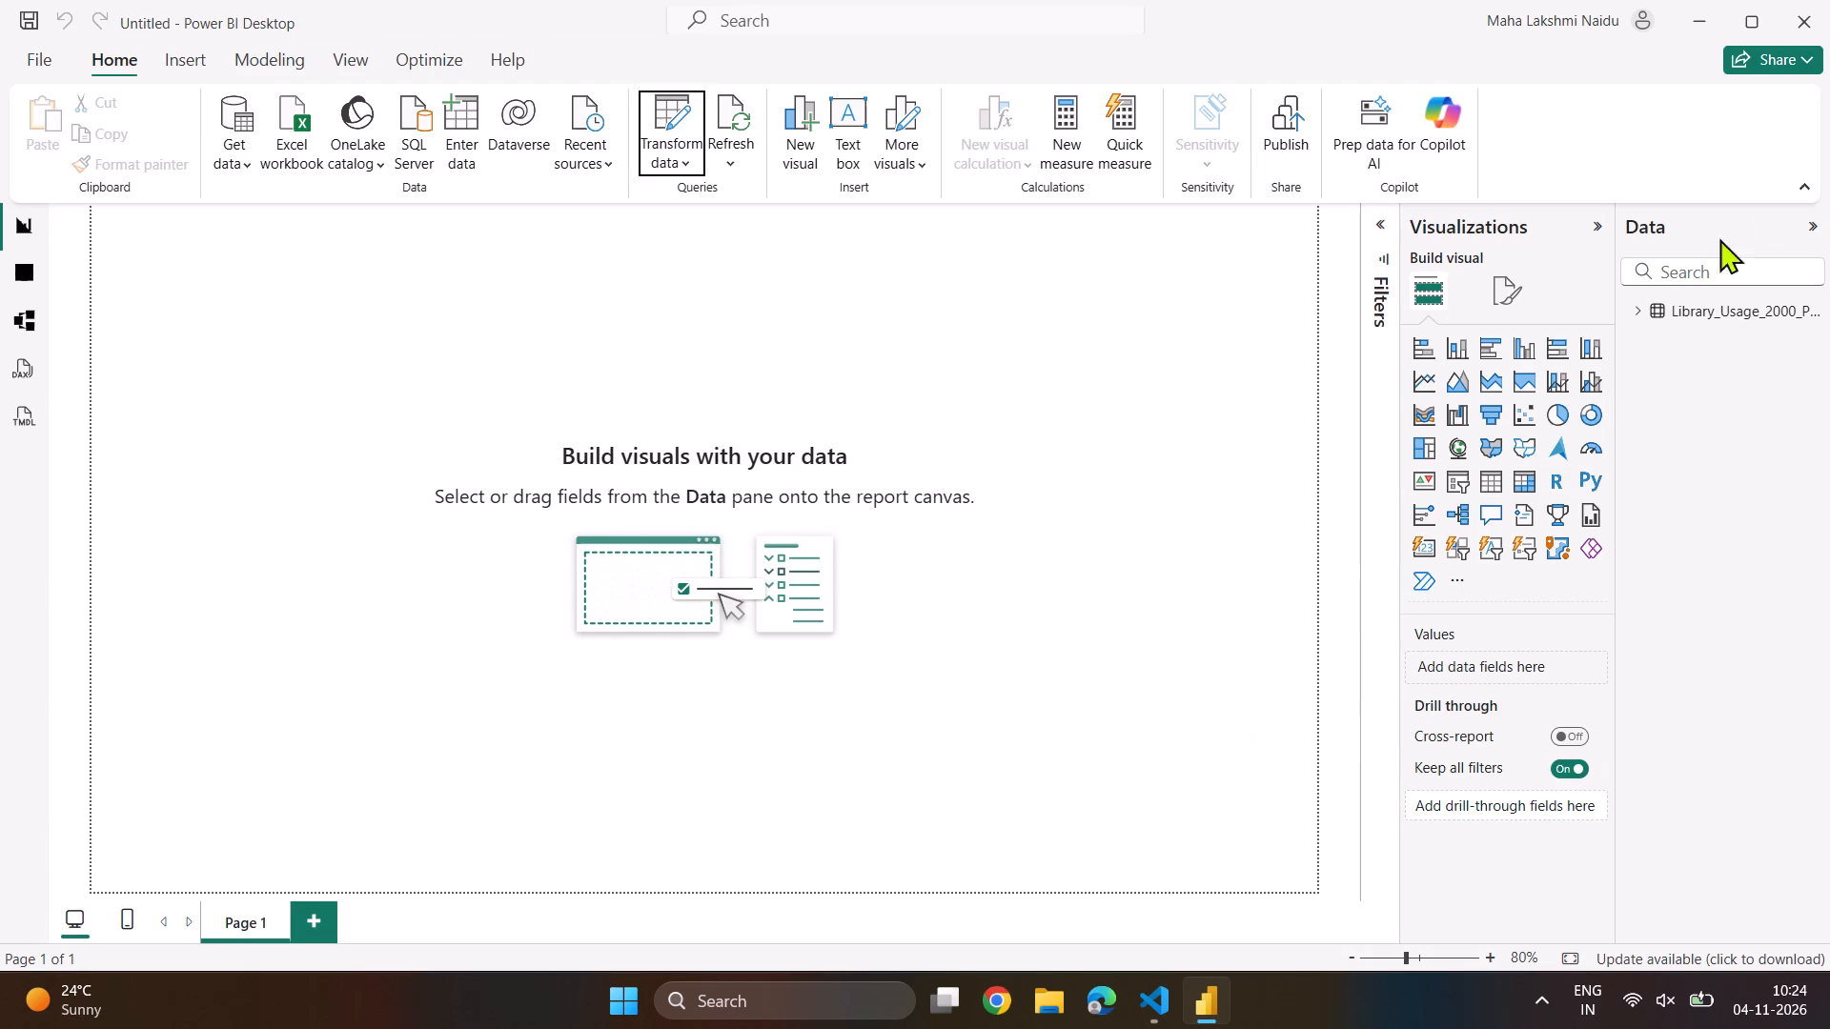
Expand the Library_Usage_2000_Prepared table in Report view to list its fields.
left_click(1638, 314)
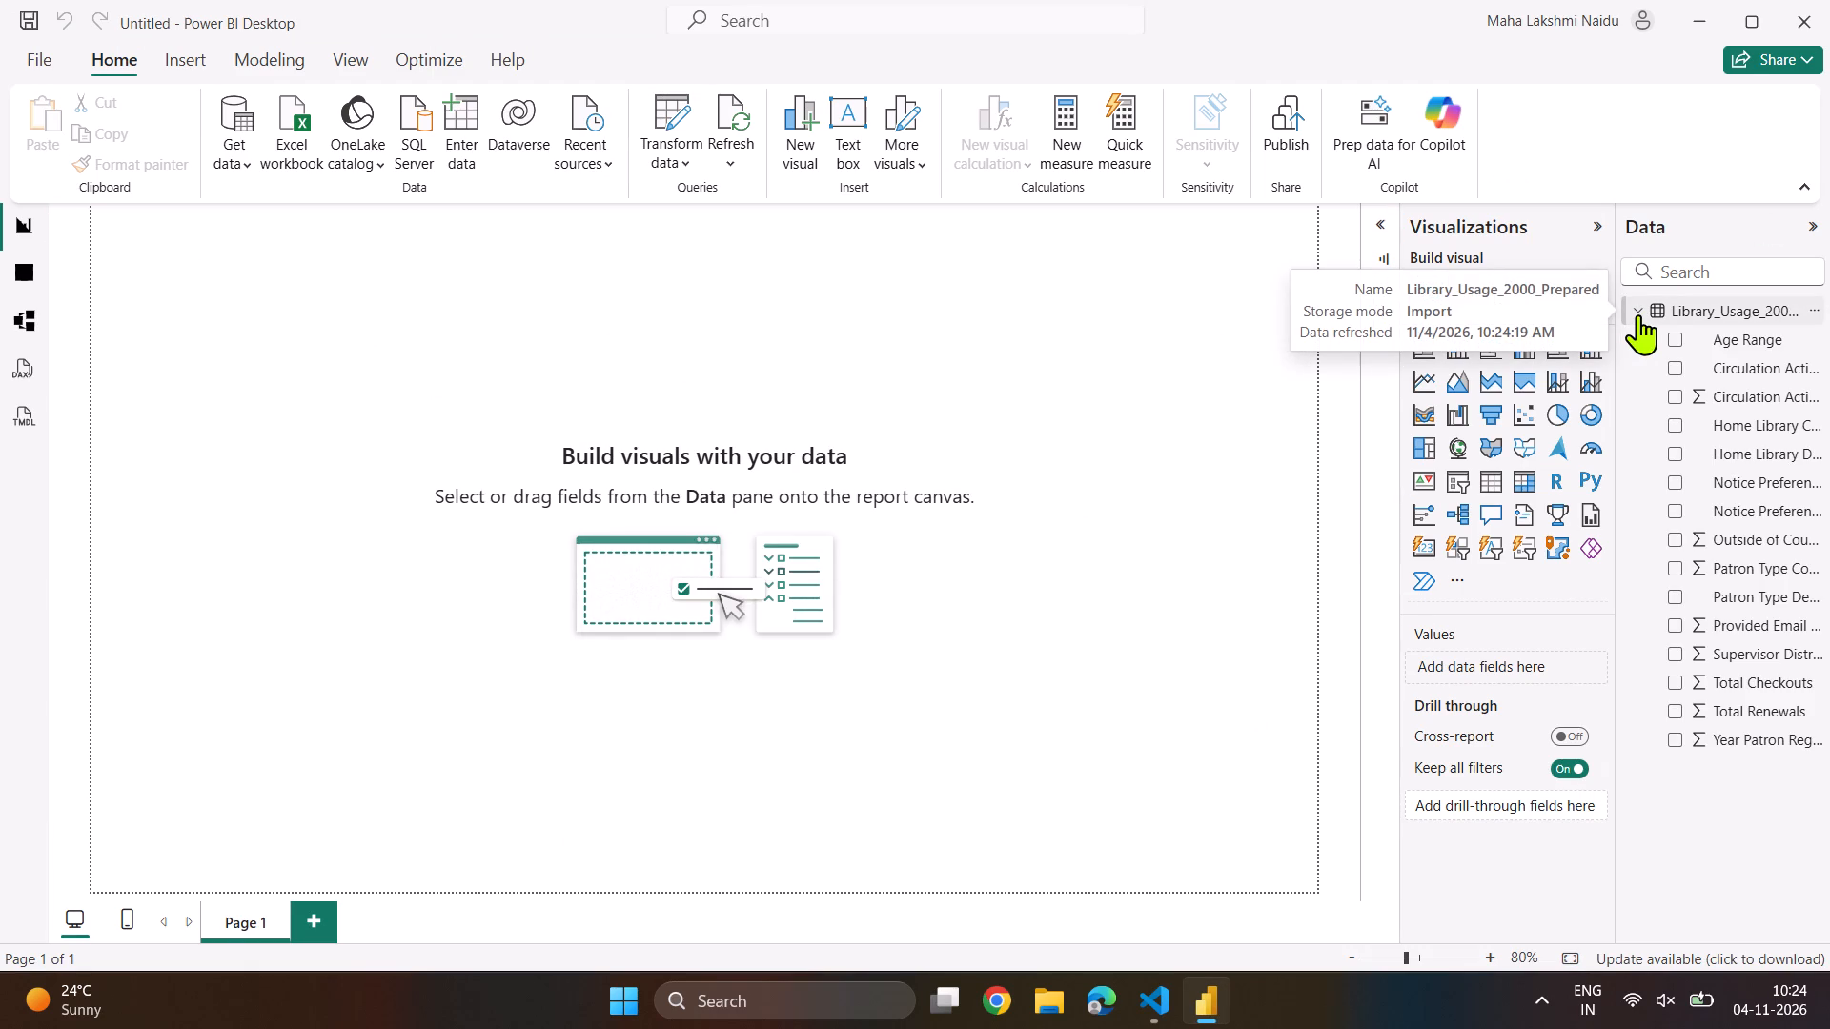
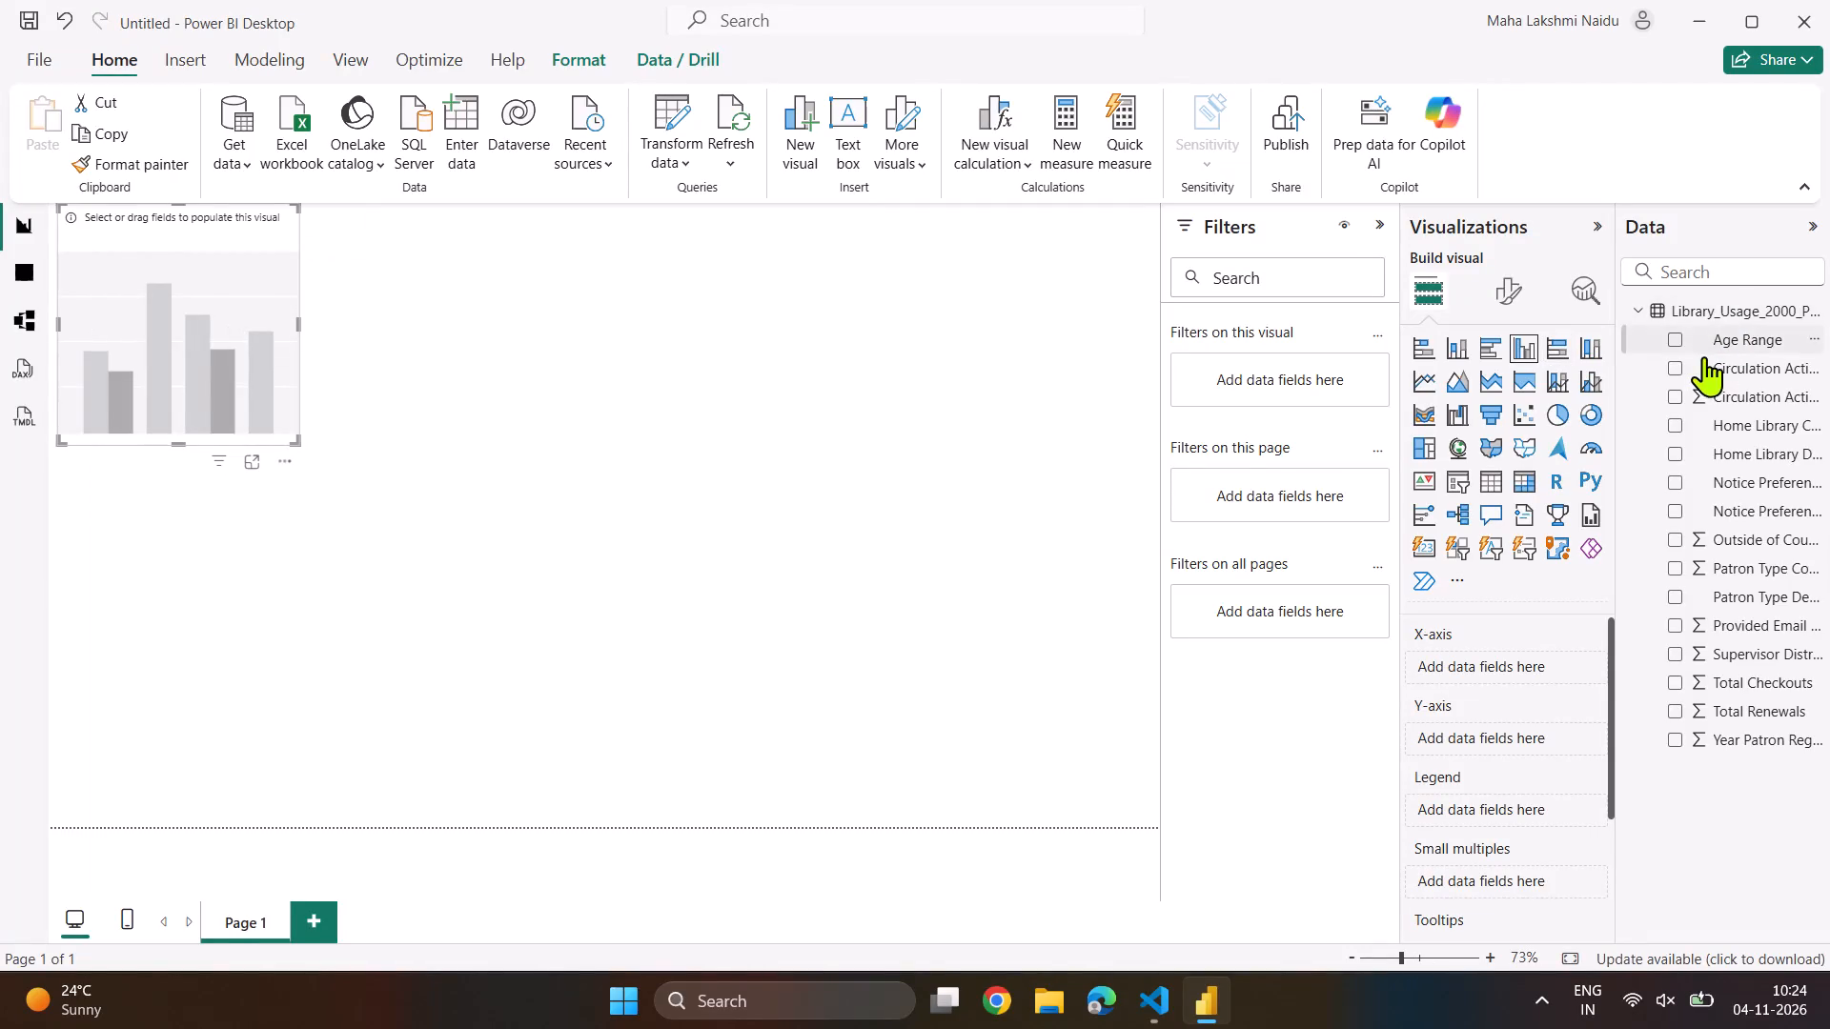
Populate the empty clustered column chart with Age Range on the X-axis and Total Checkouts on the Y-axis.
left_click(1675, 342)
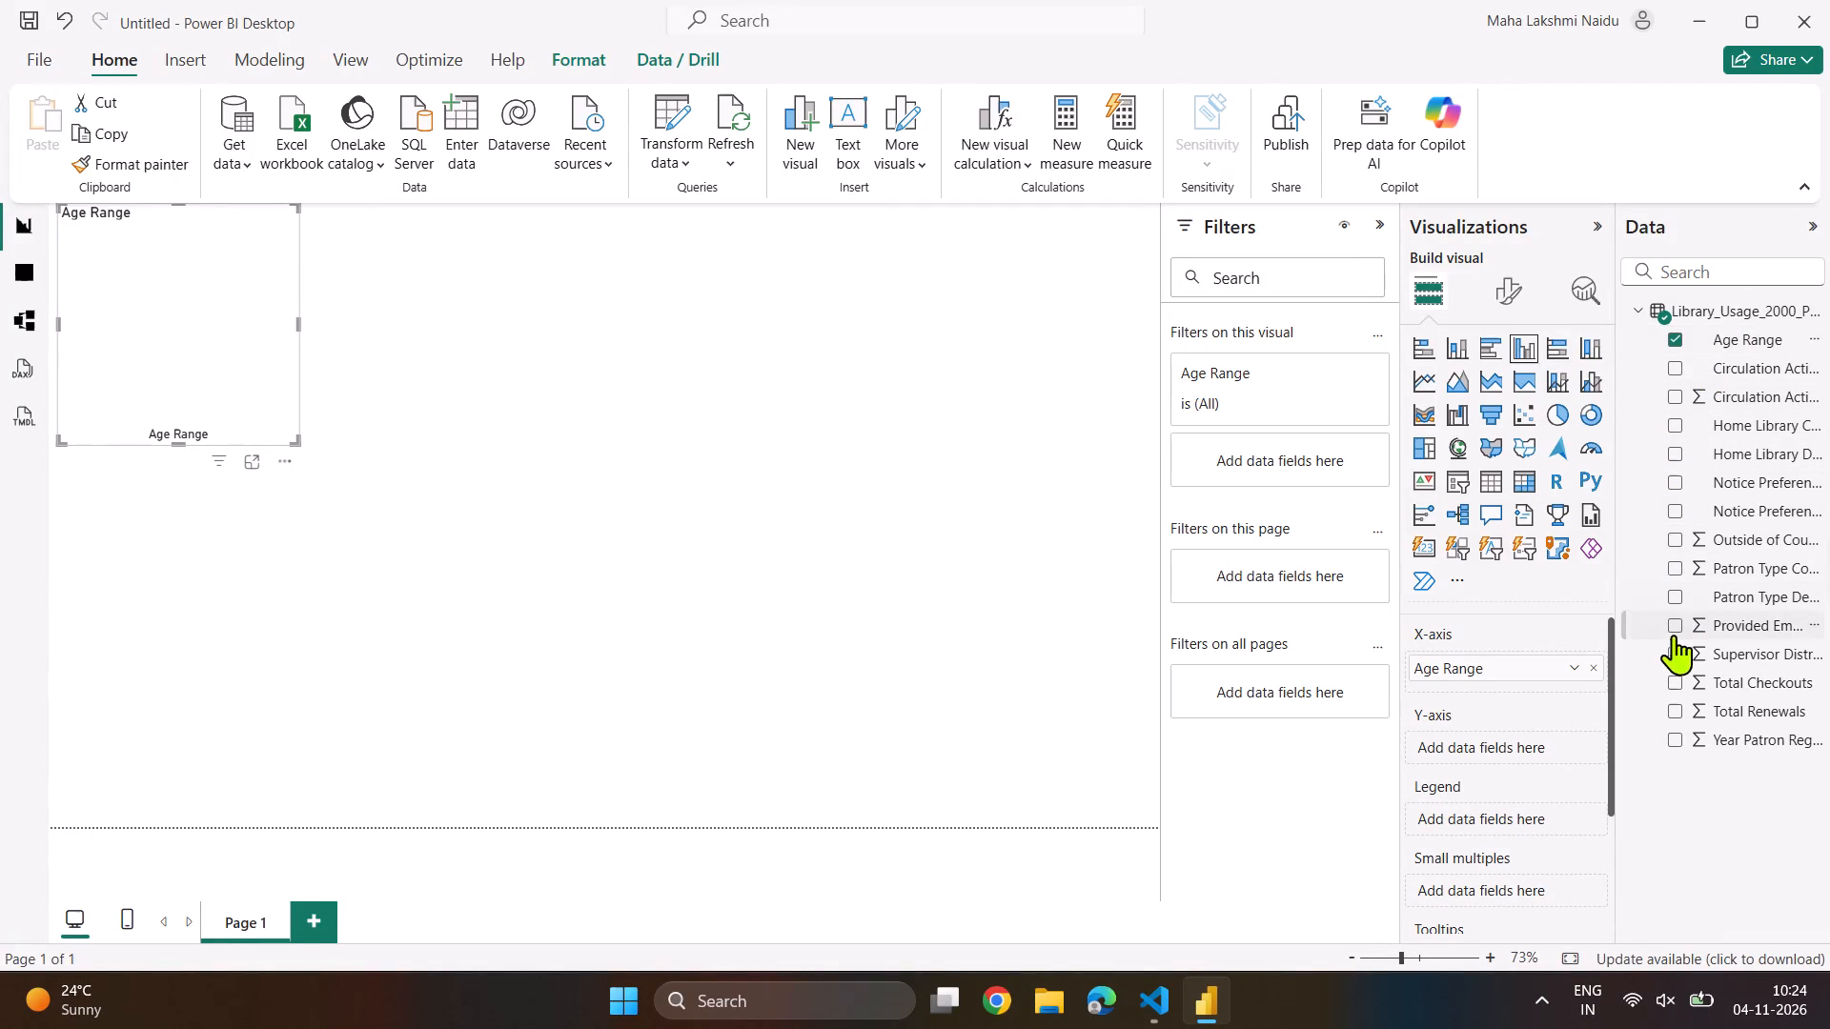
left_click(1678, 683)
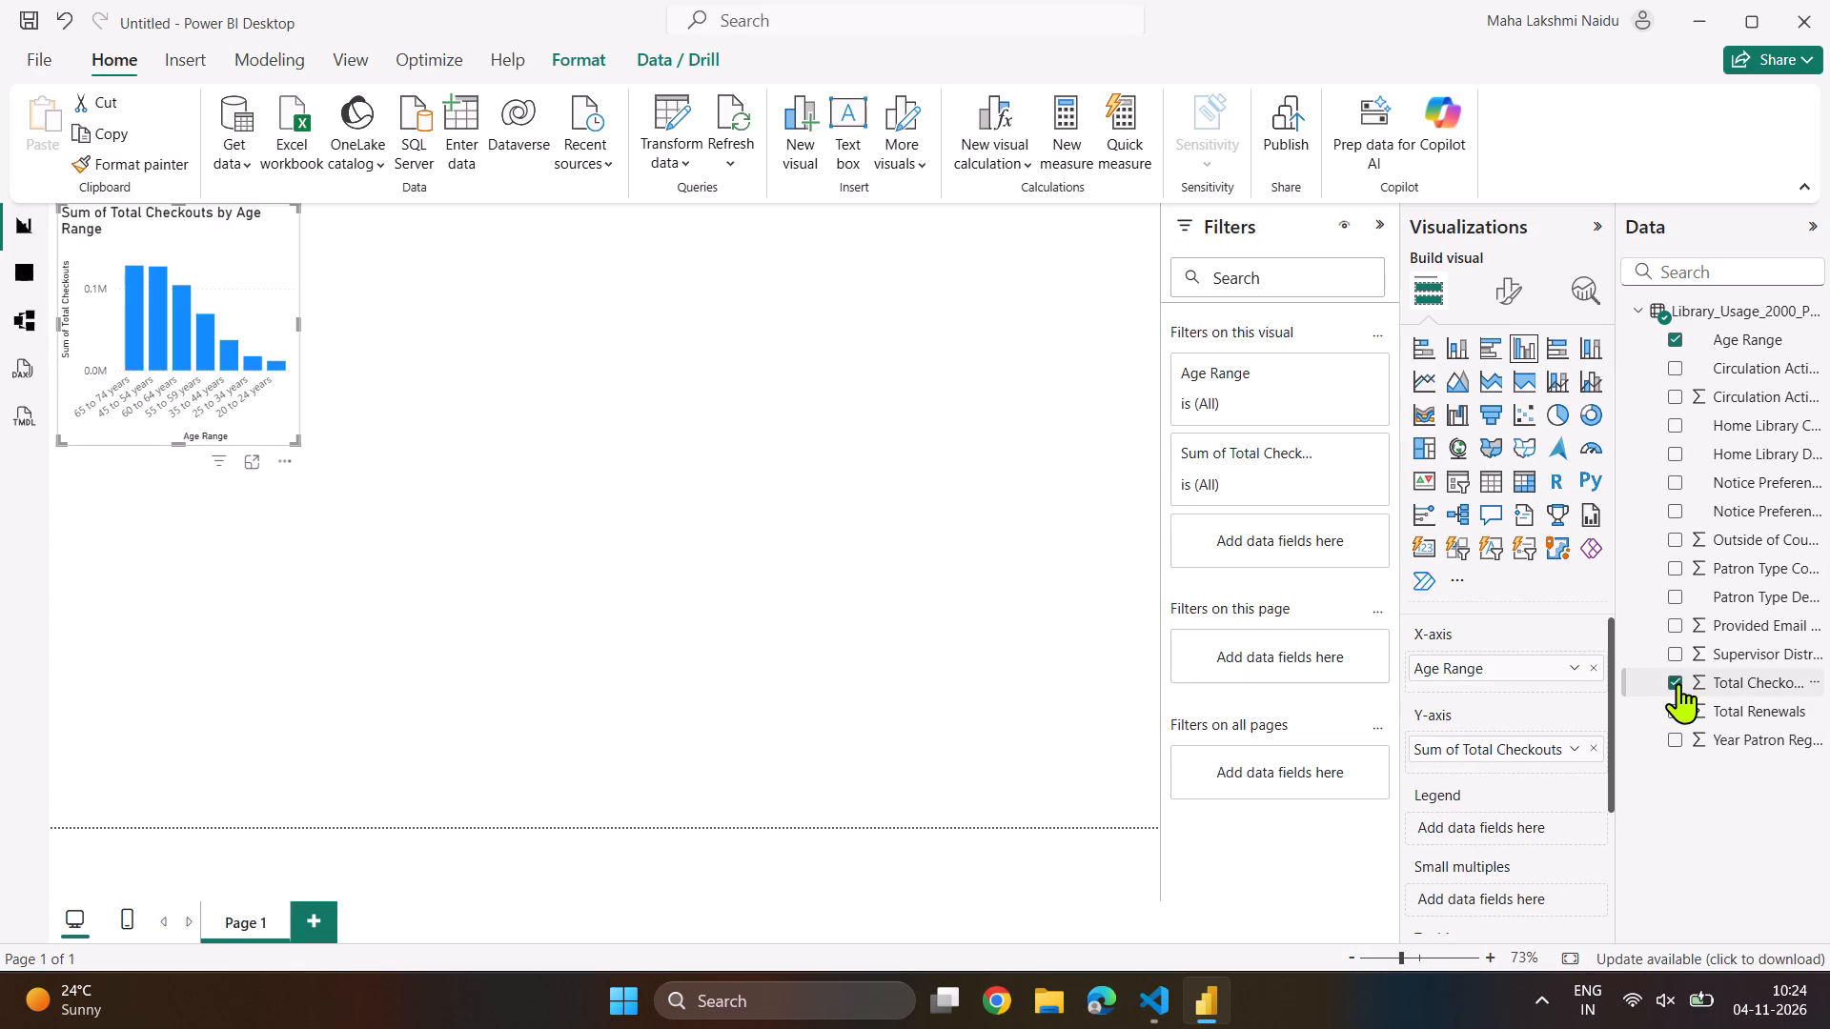
Move the Total Checkouts by Age Range chart to the report page's bottom-left corner and enlarge it toward the upper right.
left_click_drag(134, 344, 136, 919)
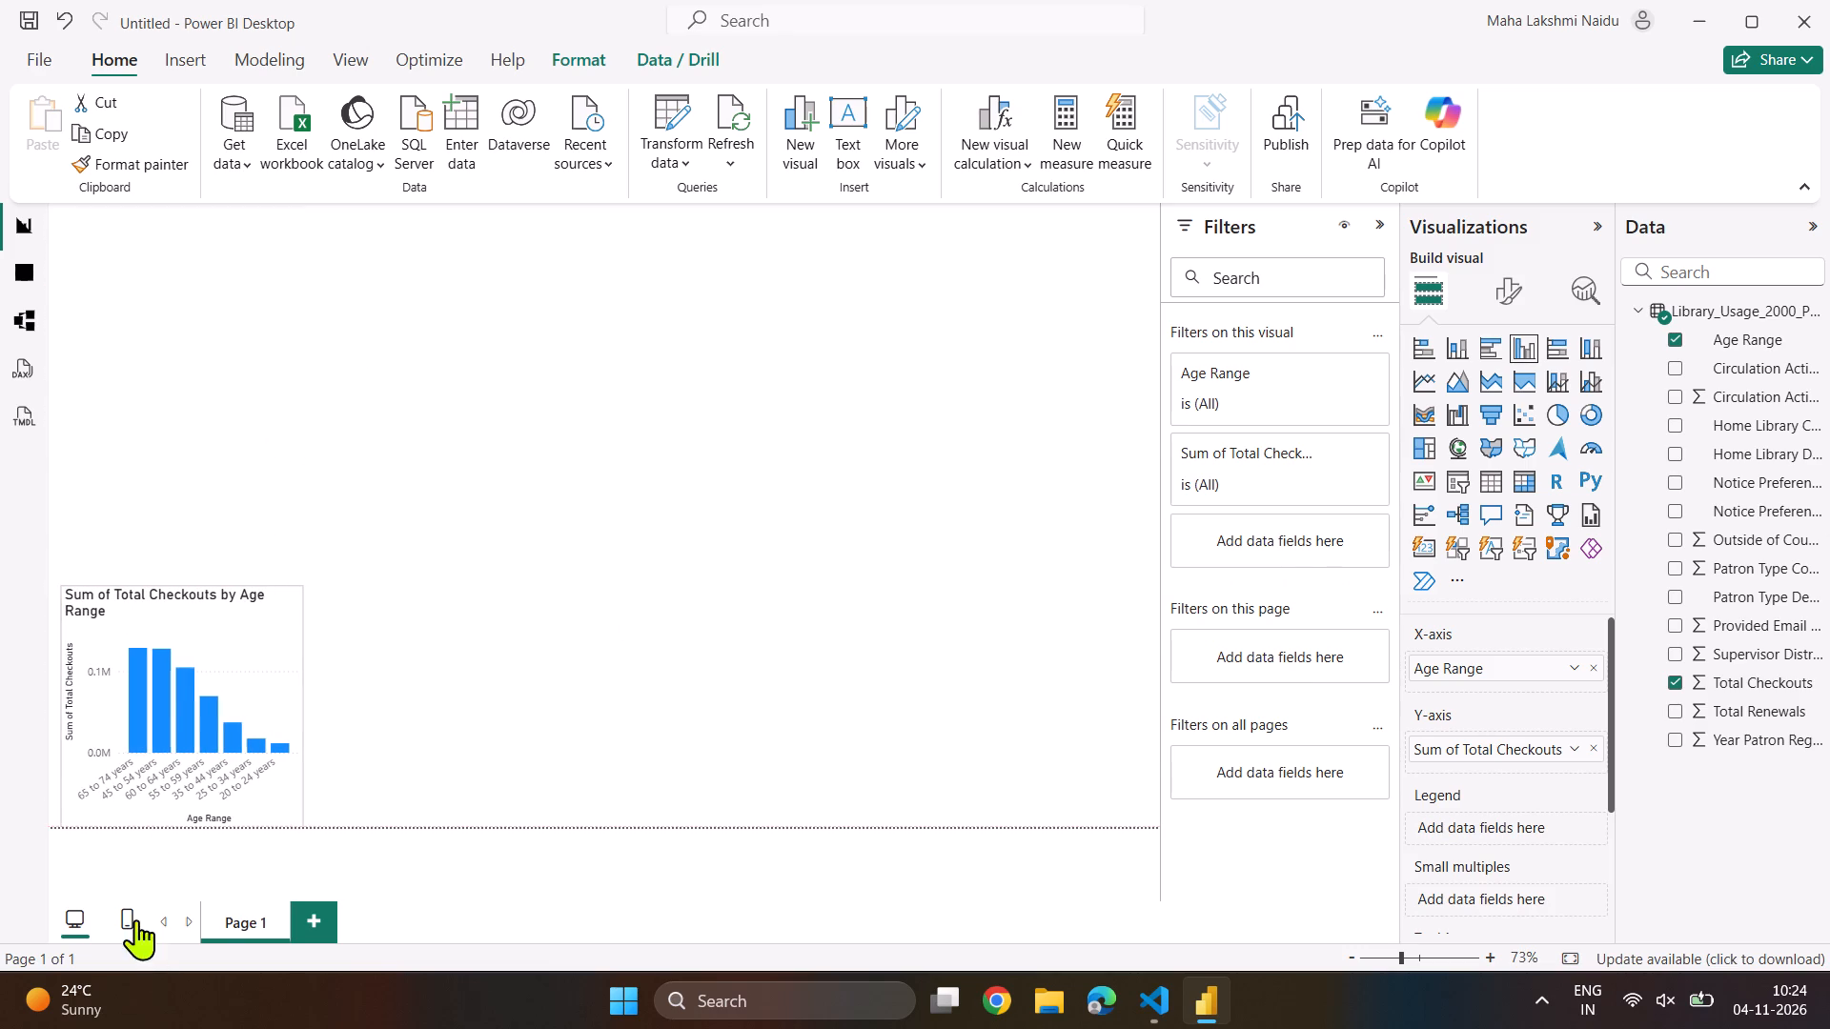
left_click_drag(136, 919, 116, 898)
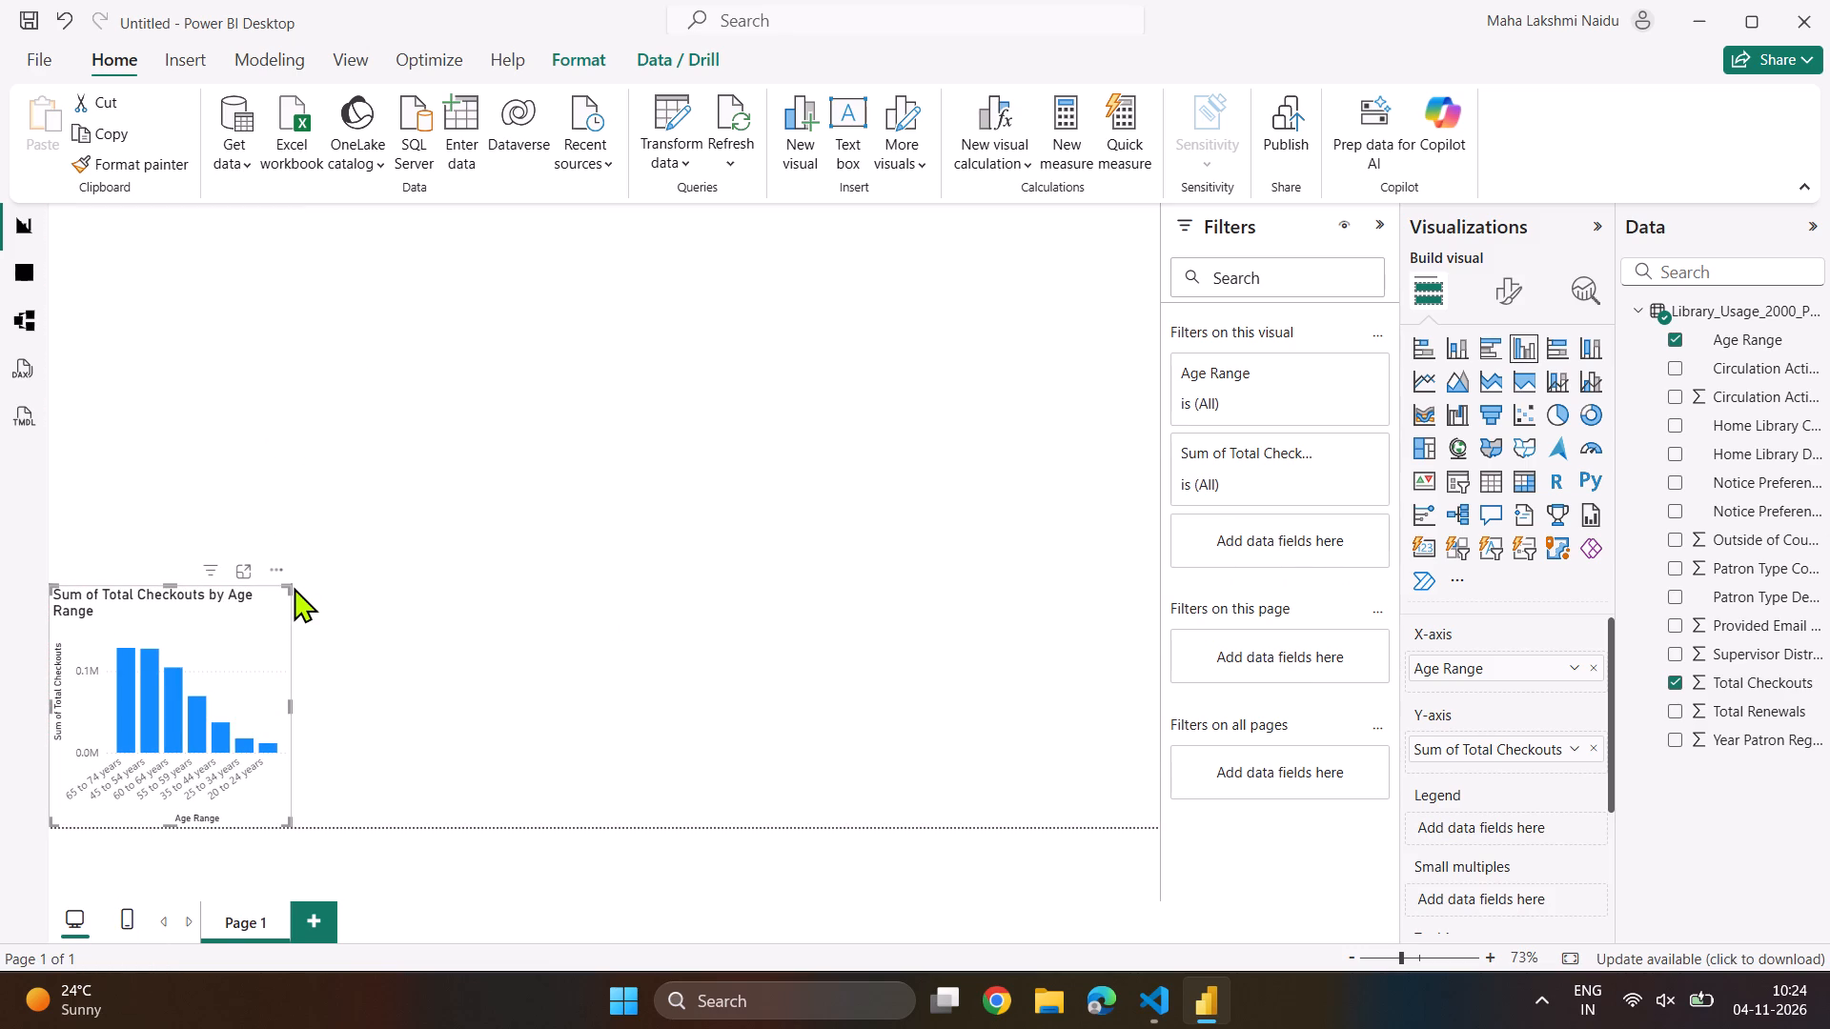
left_click_drag(290, 586, 313, 570)
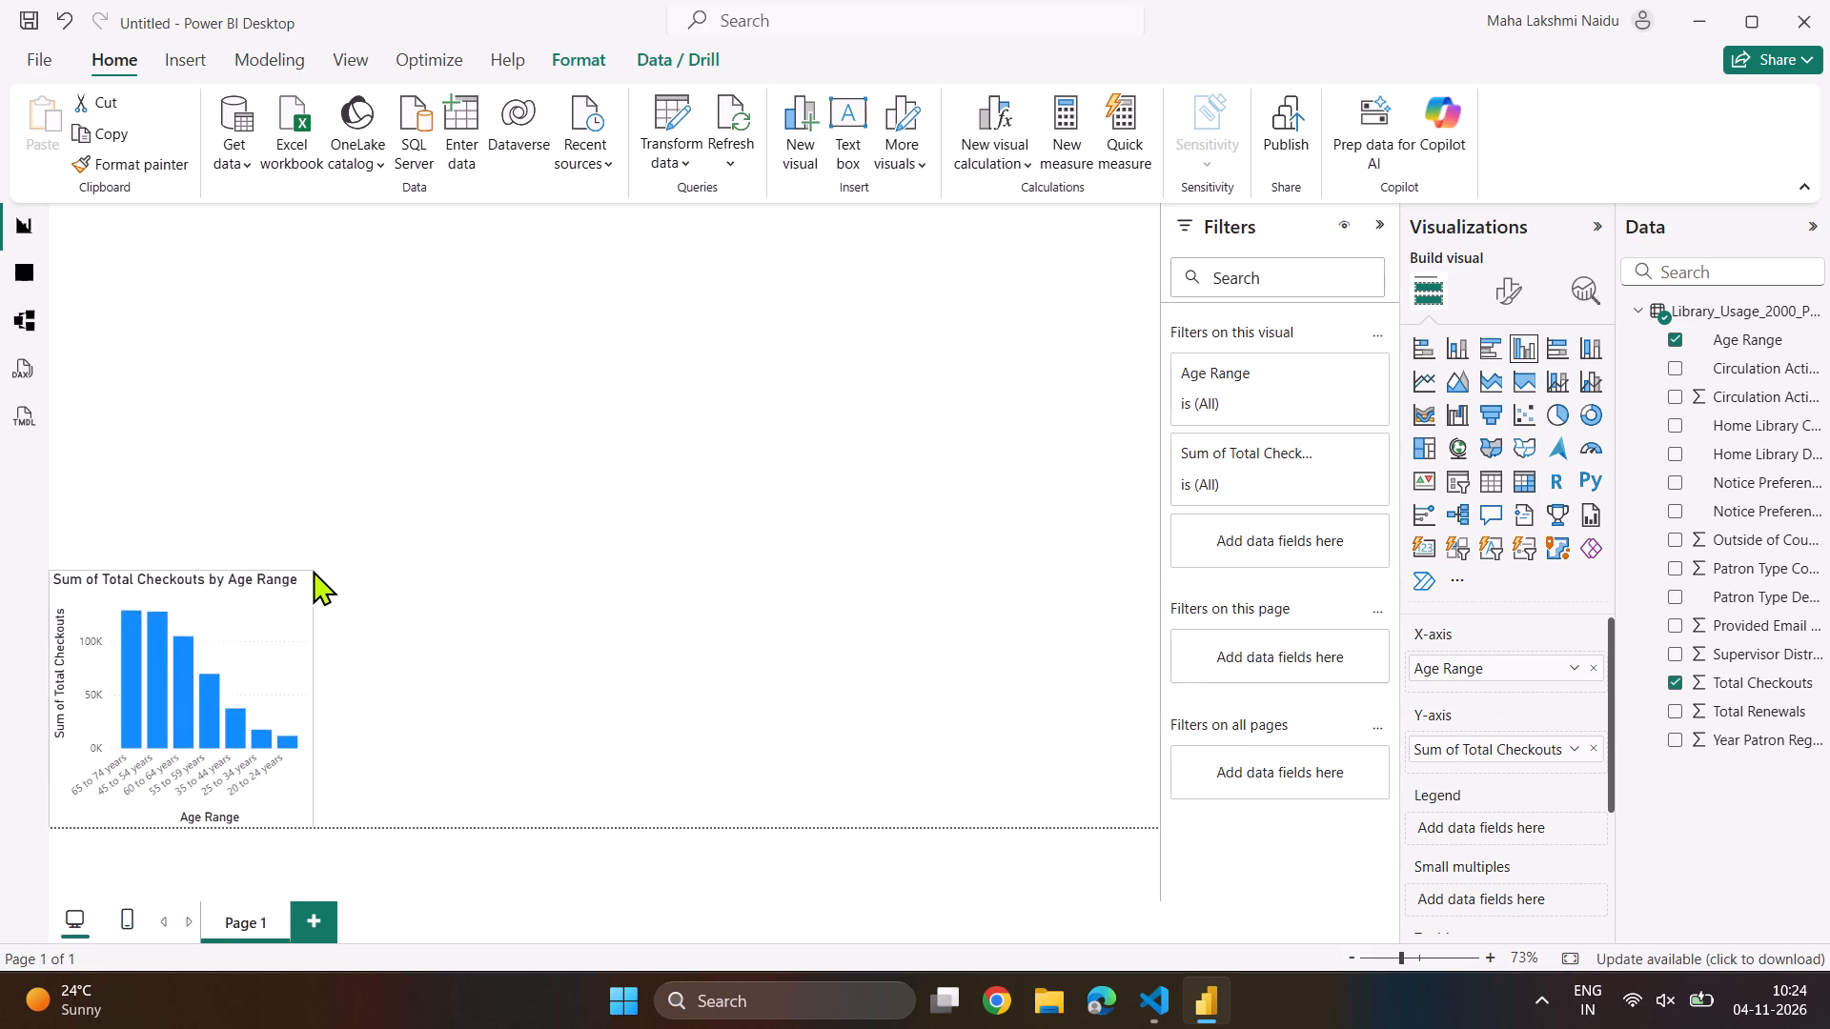
left_click_drag(313, 570, 390, 520)
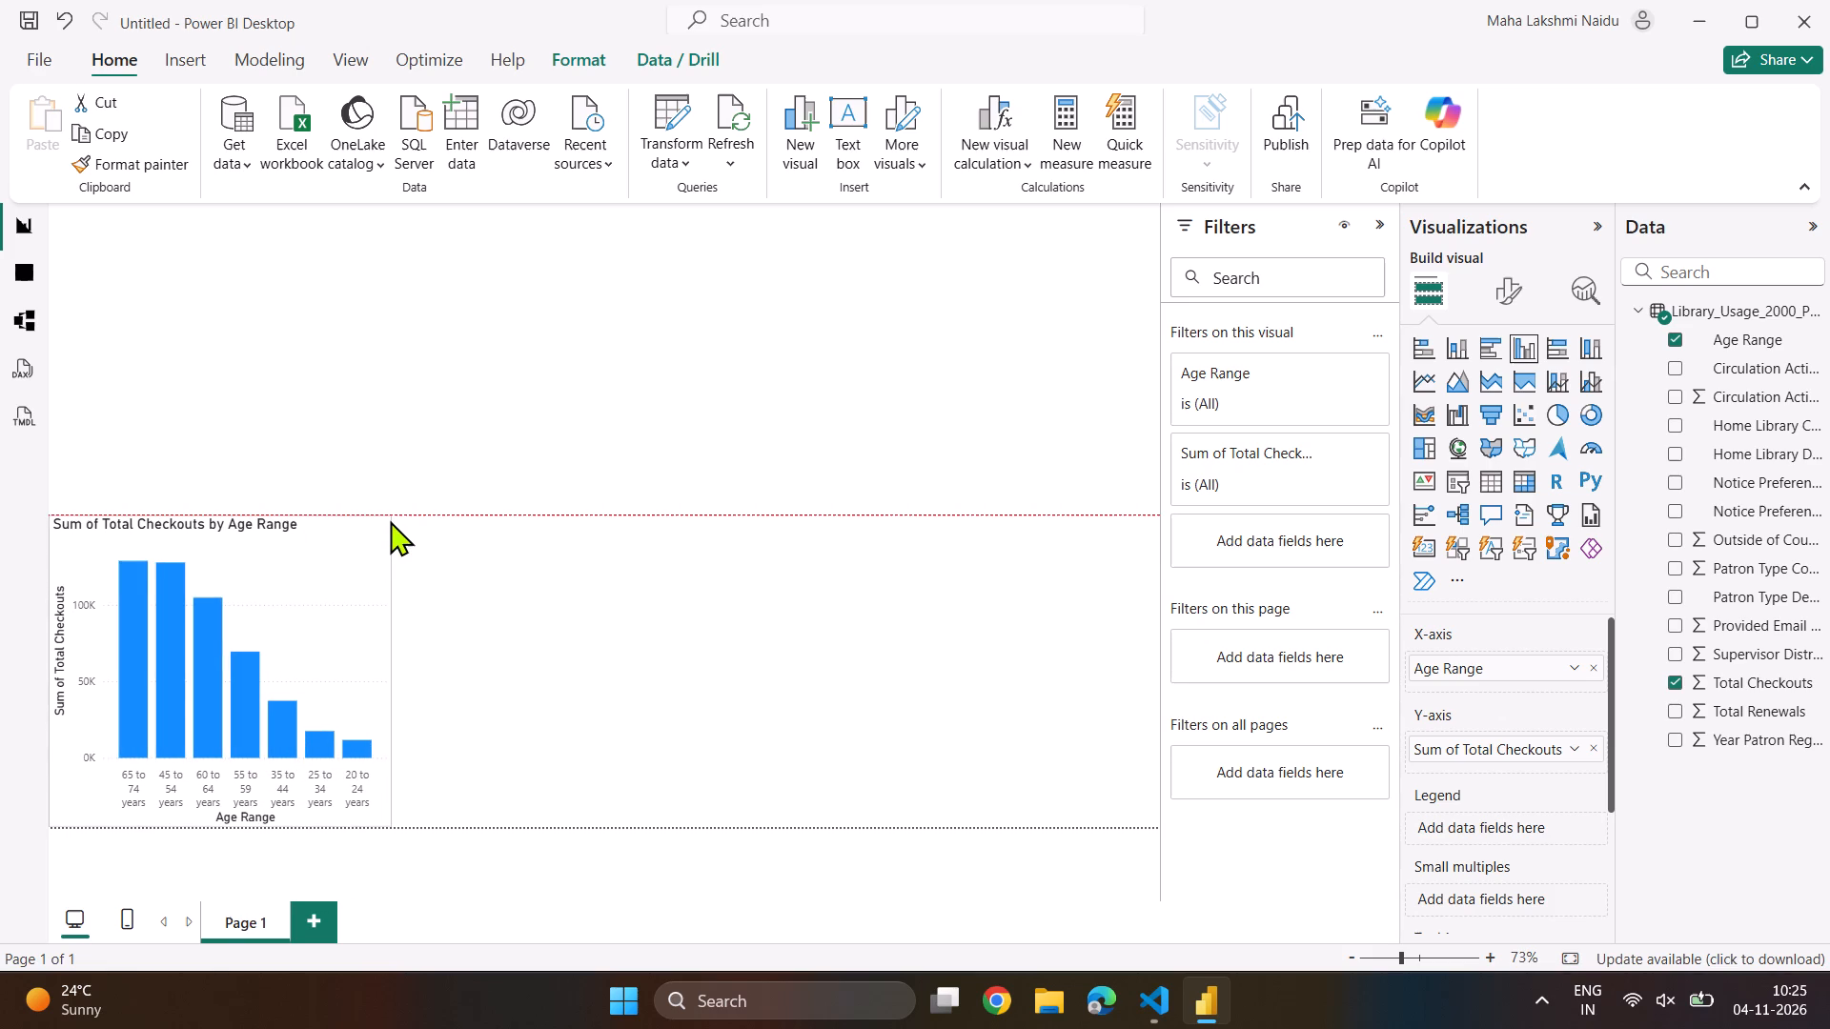
left_click_drag(390, 520, 415, 499)
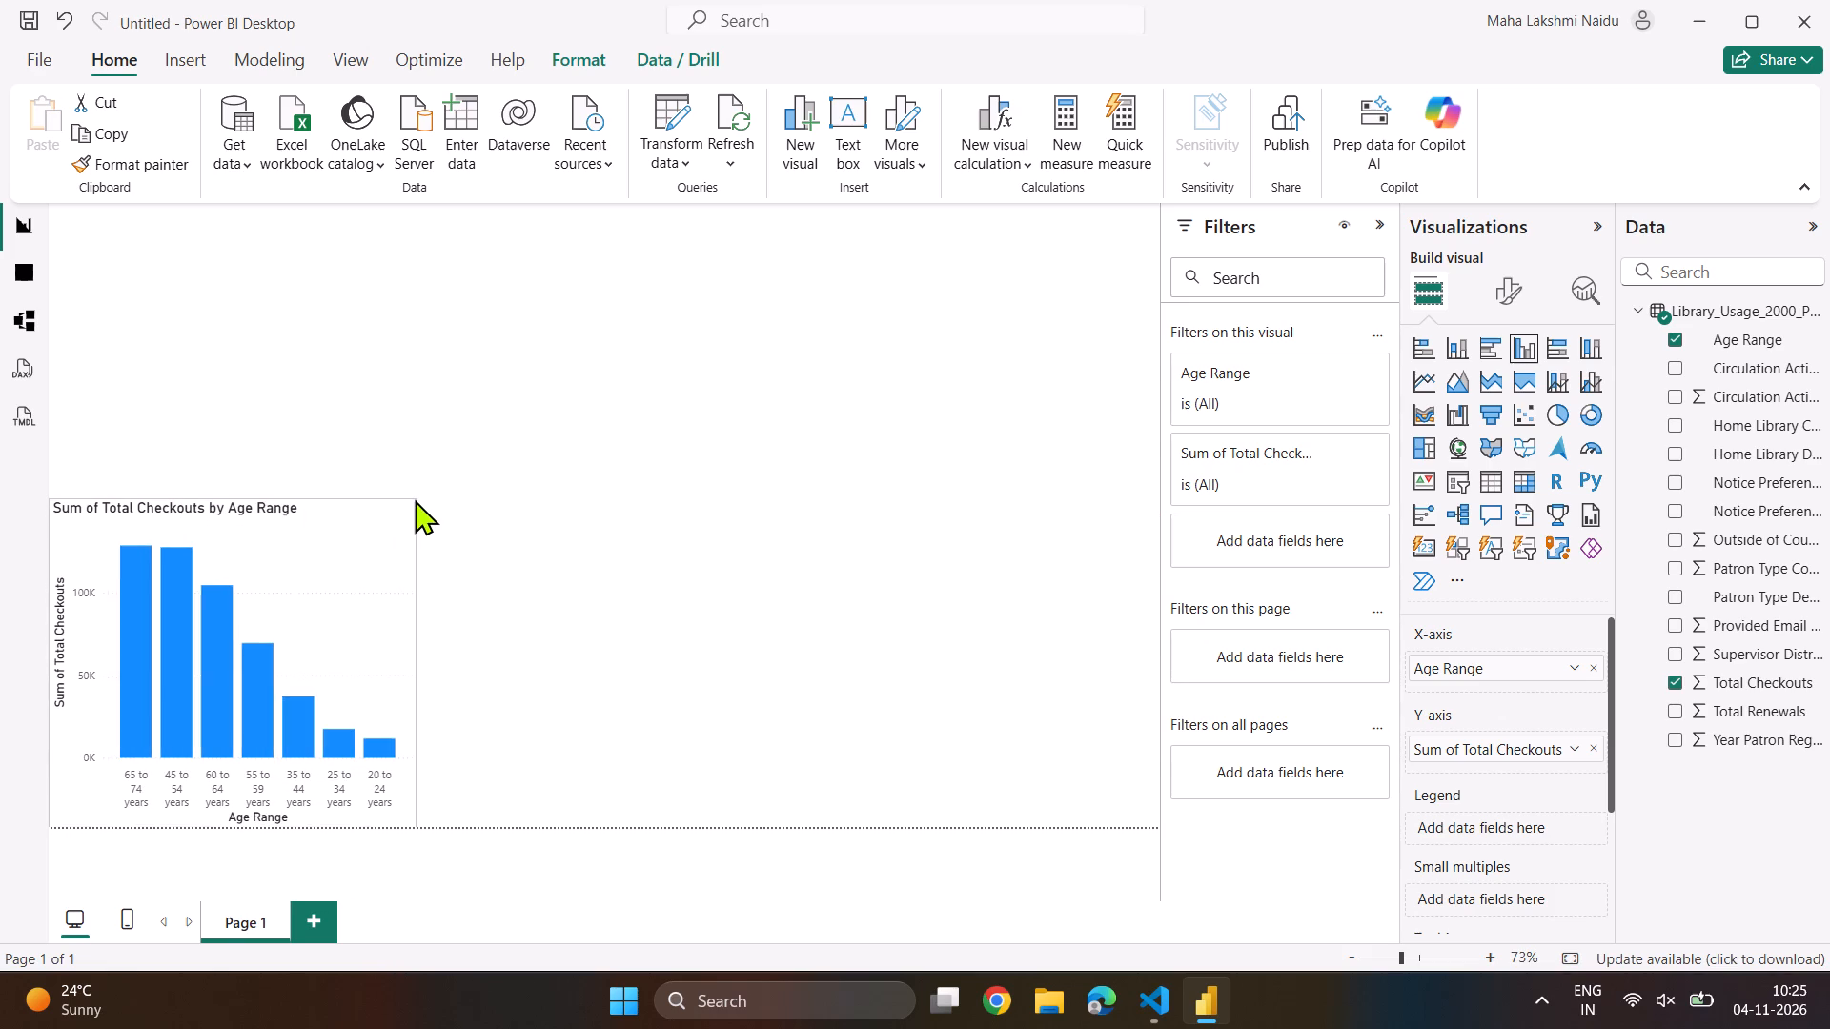
left_click_drag(415, 499, 433, 492)
Add a line chart of the count of Patron Type Code by Home Library Definition, with Notice Preference Definition as legend.
left_click(636, 590)
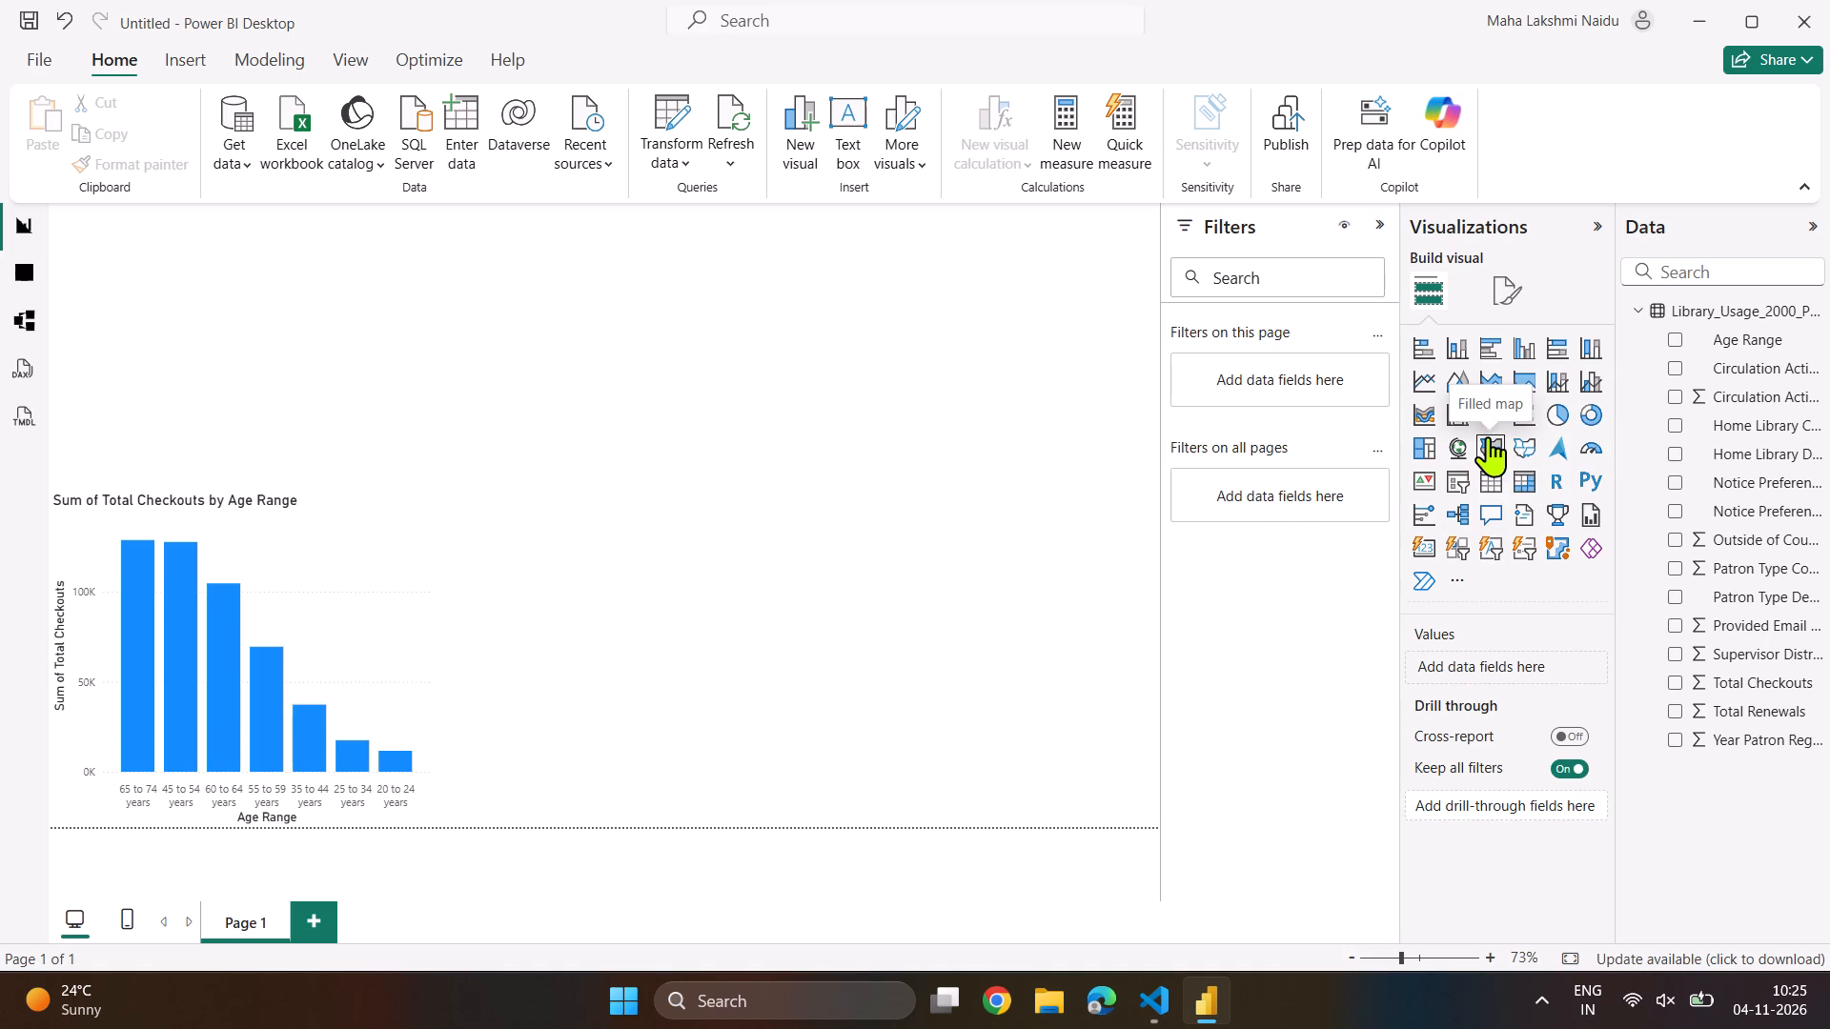
left_click(1431, 382)
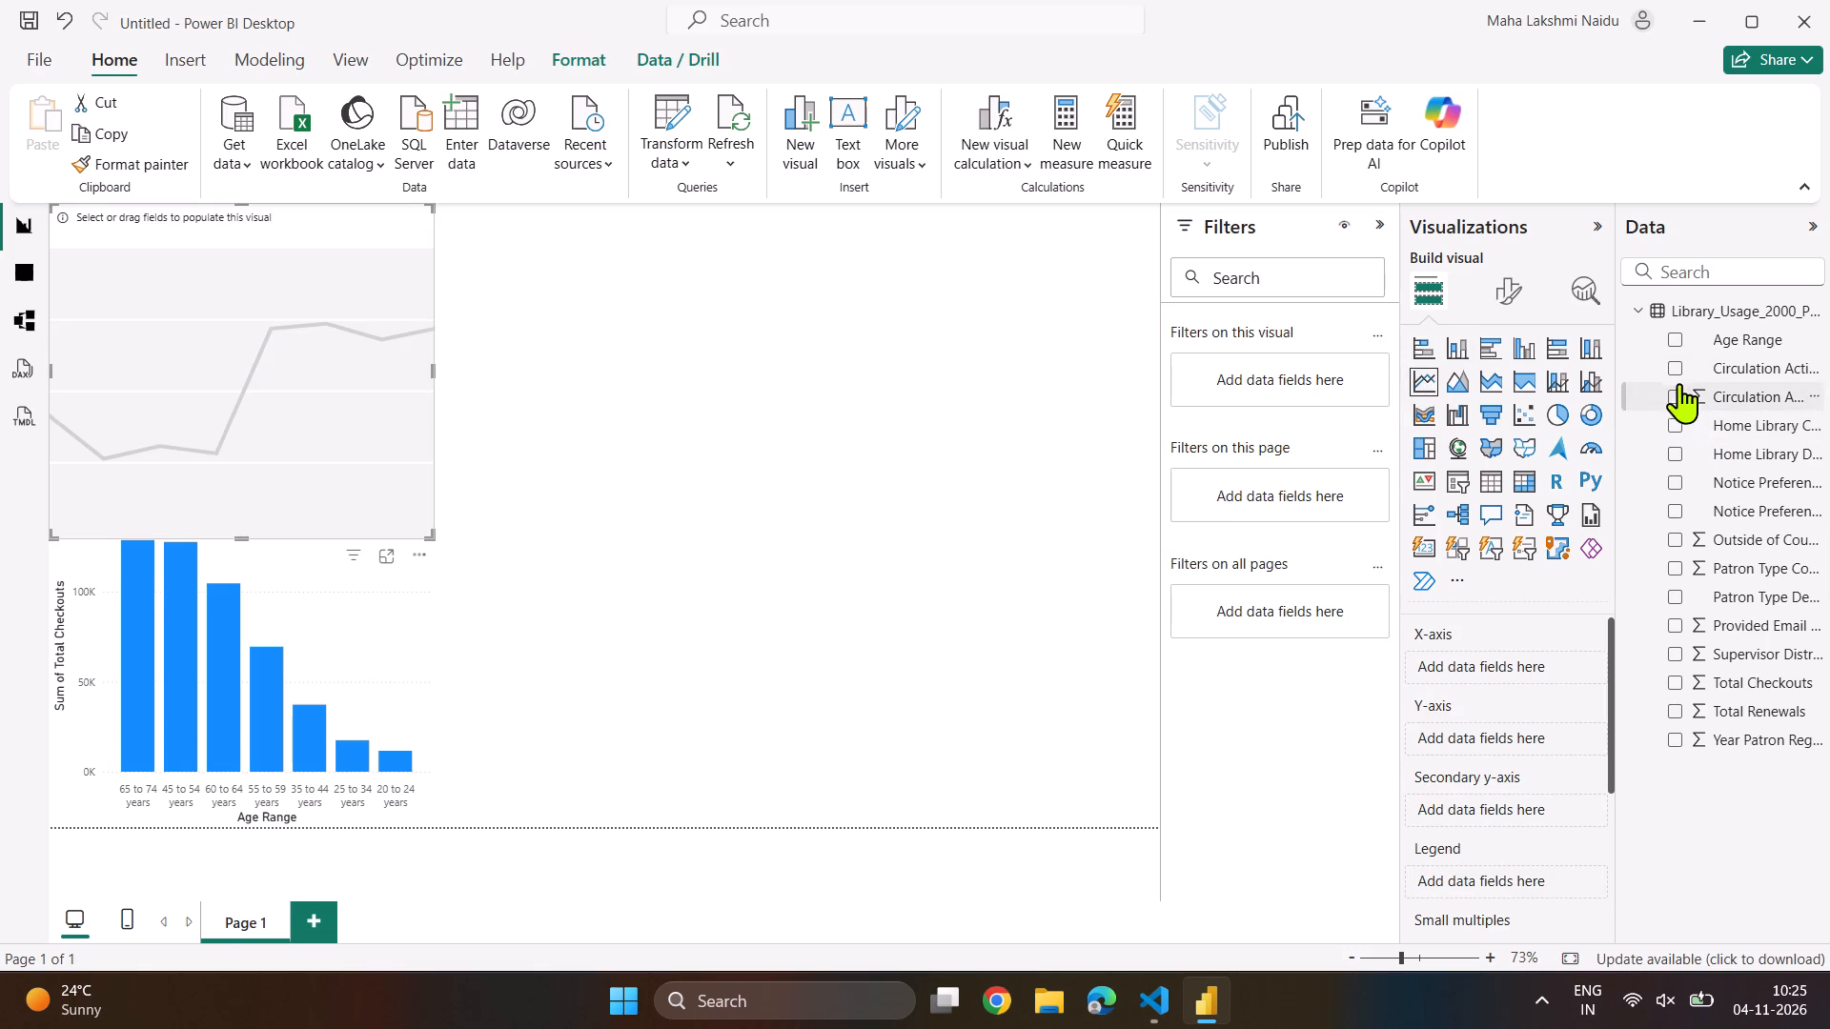
scroll(1671, 478, "down", 2)
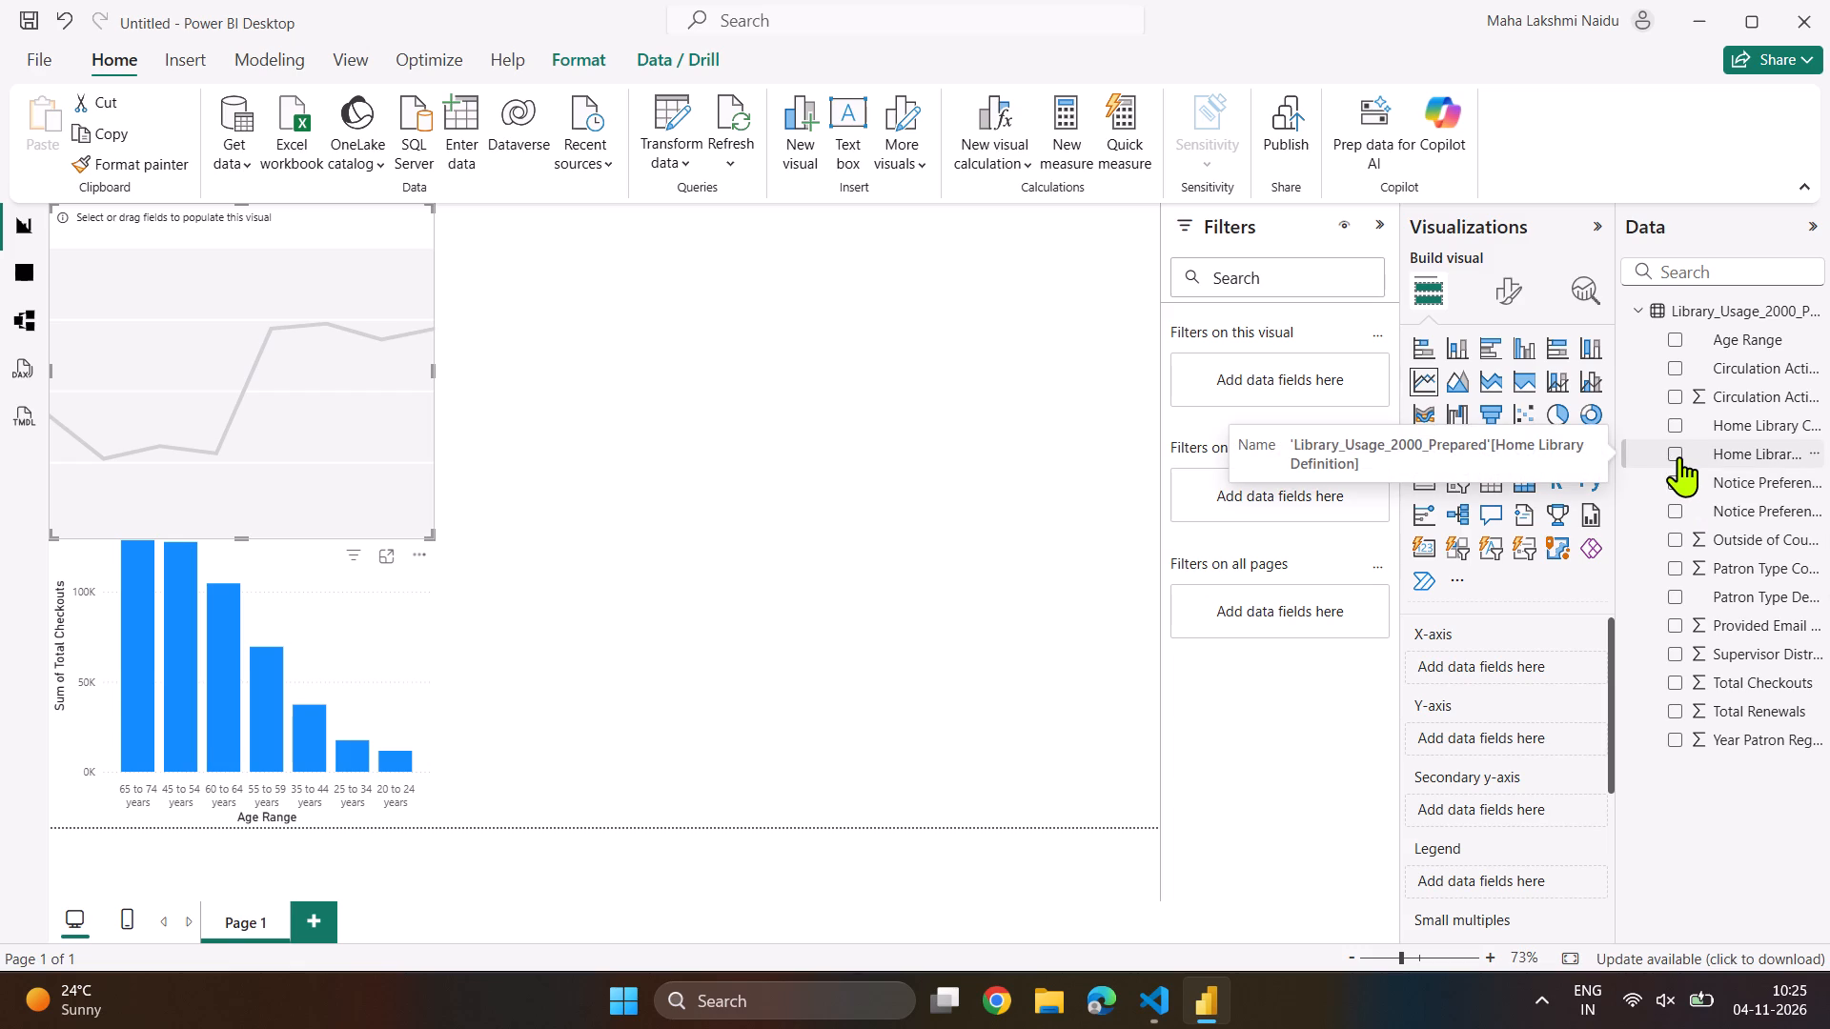
left_click(1679, 456)
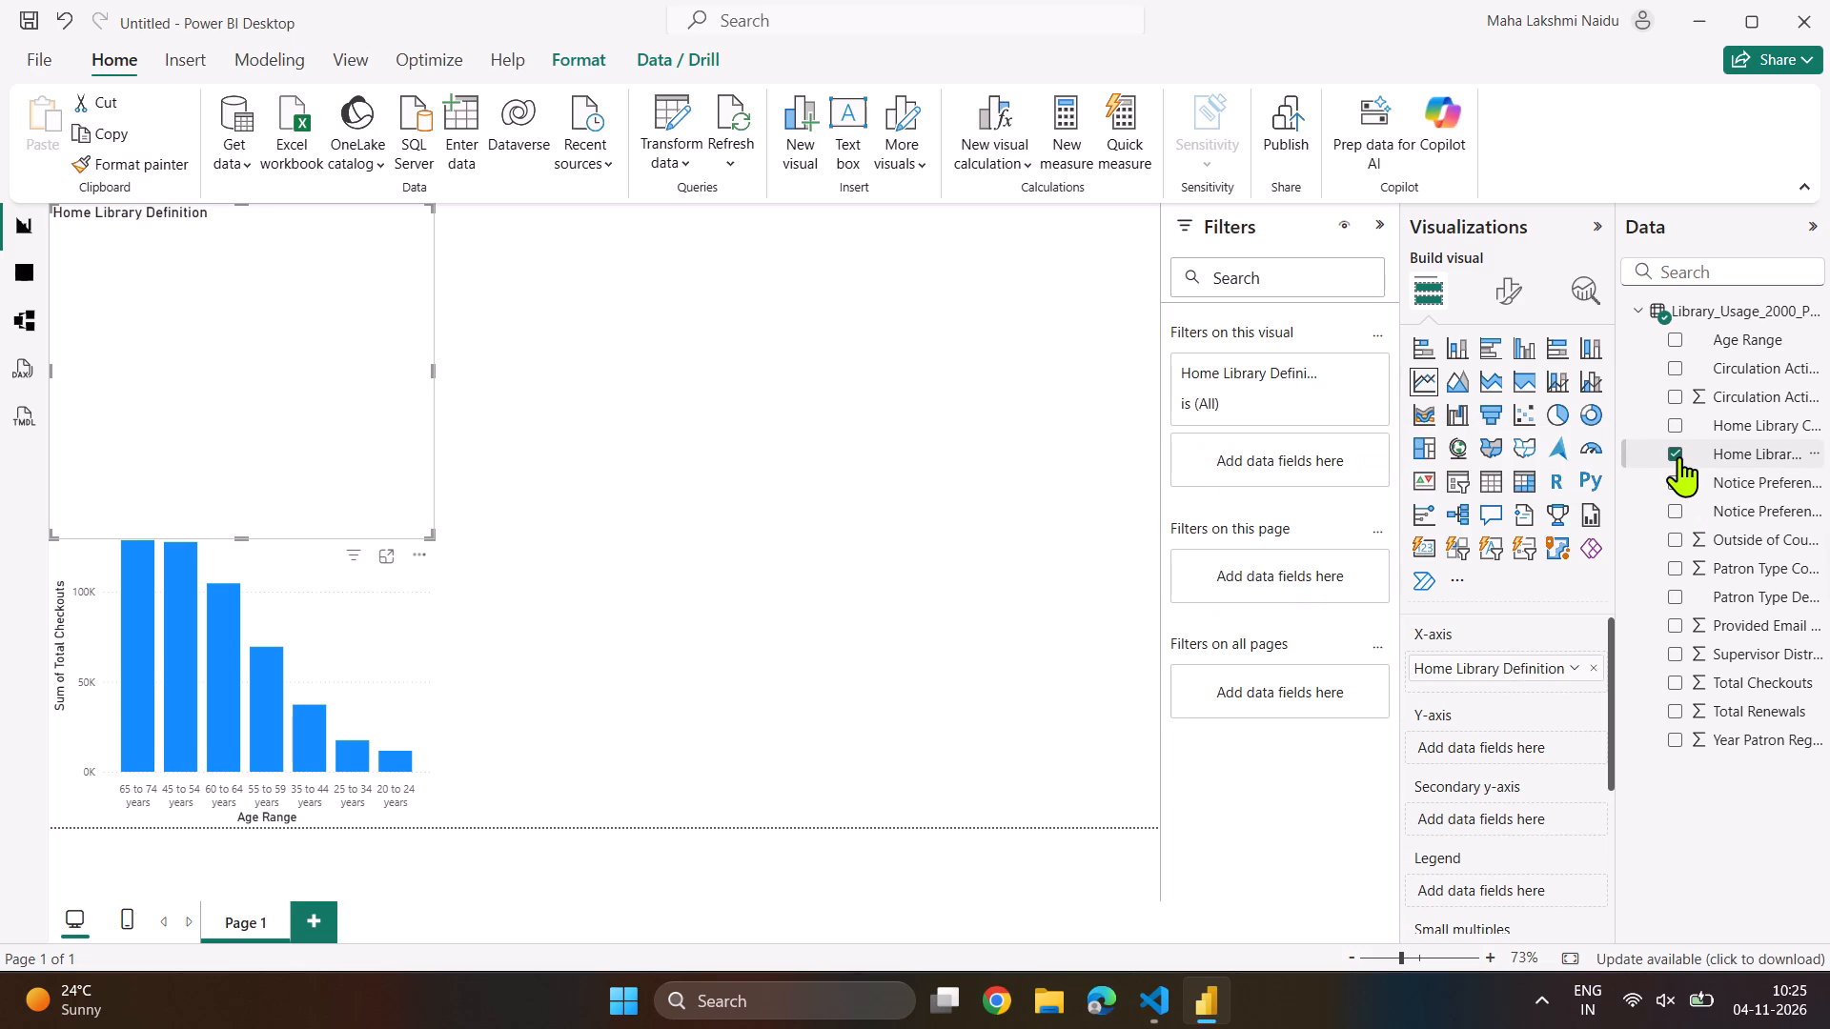
left_click(1677, 511)
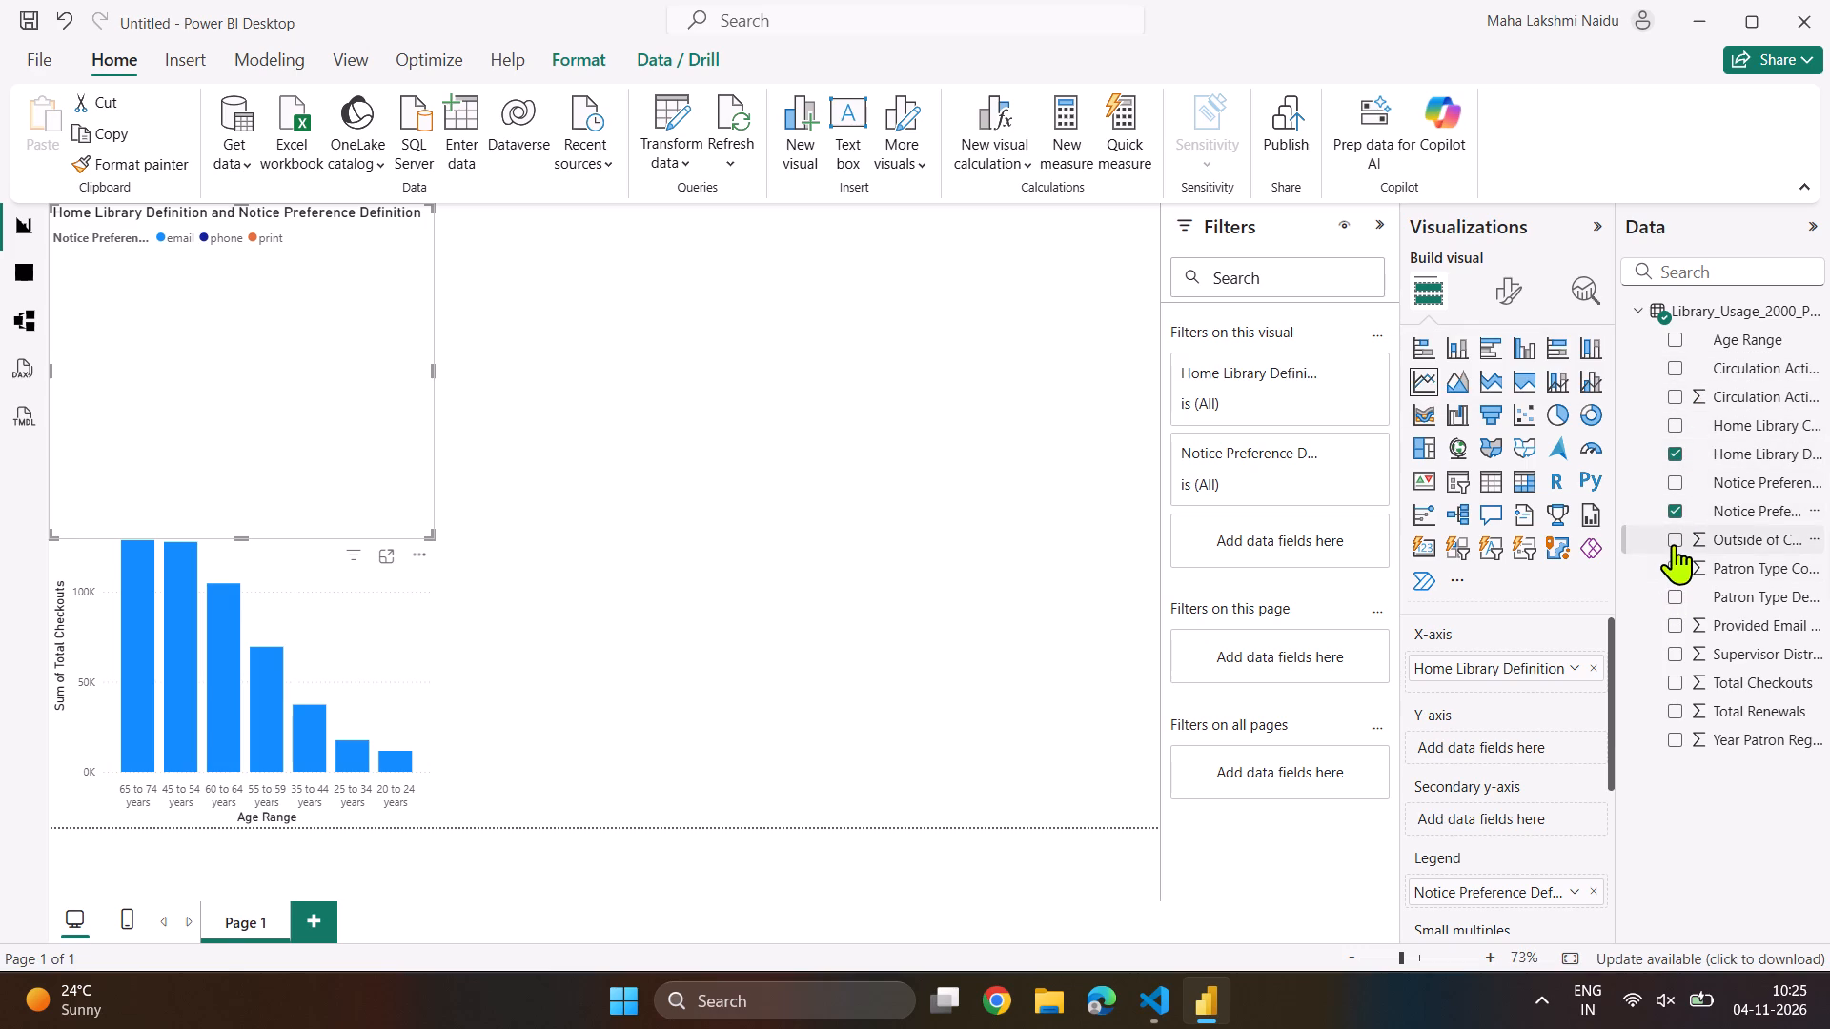
left_click(1677, 569)
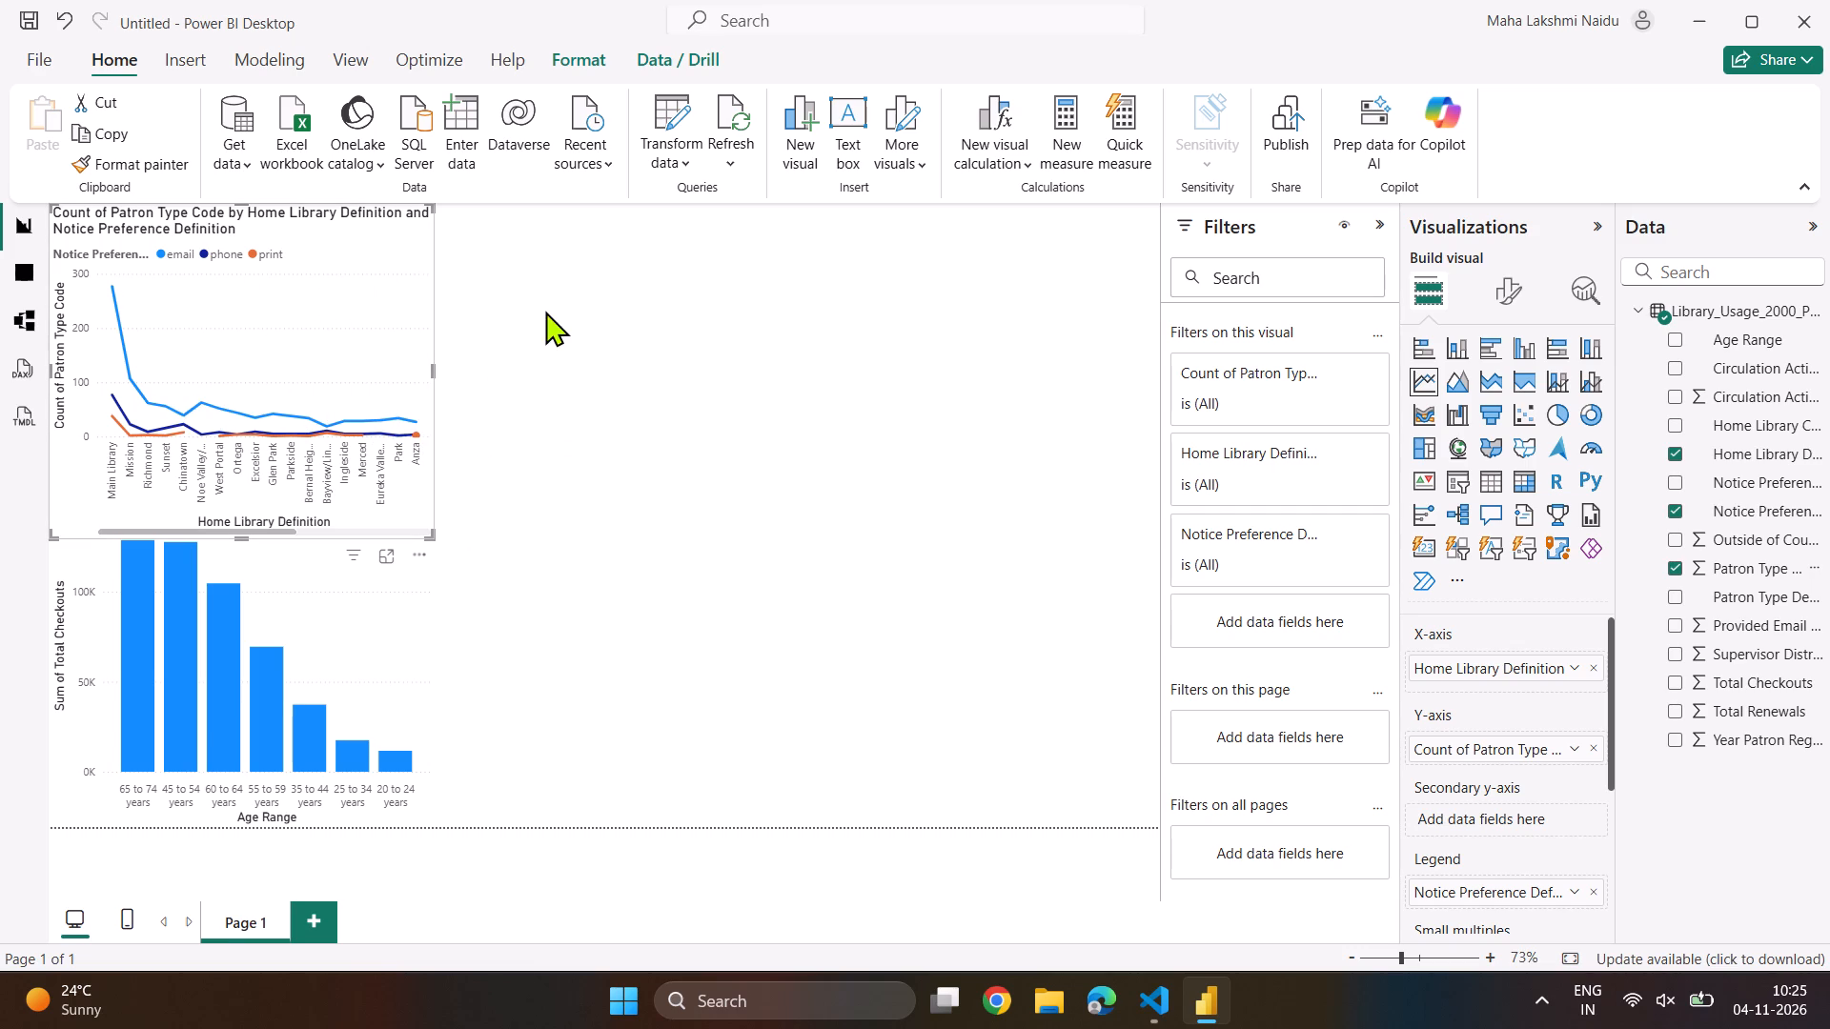
Move the line chart to the bottom of the page, to the right of the column chart and aligned with it.
left_click_drag(380, 223, 580, 245)
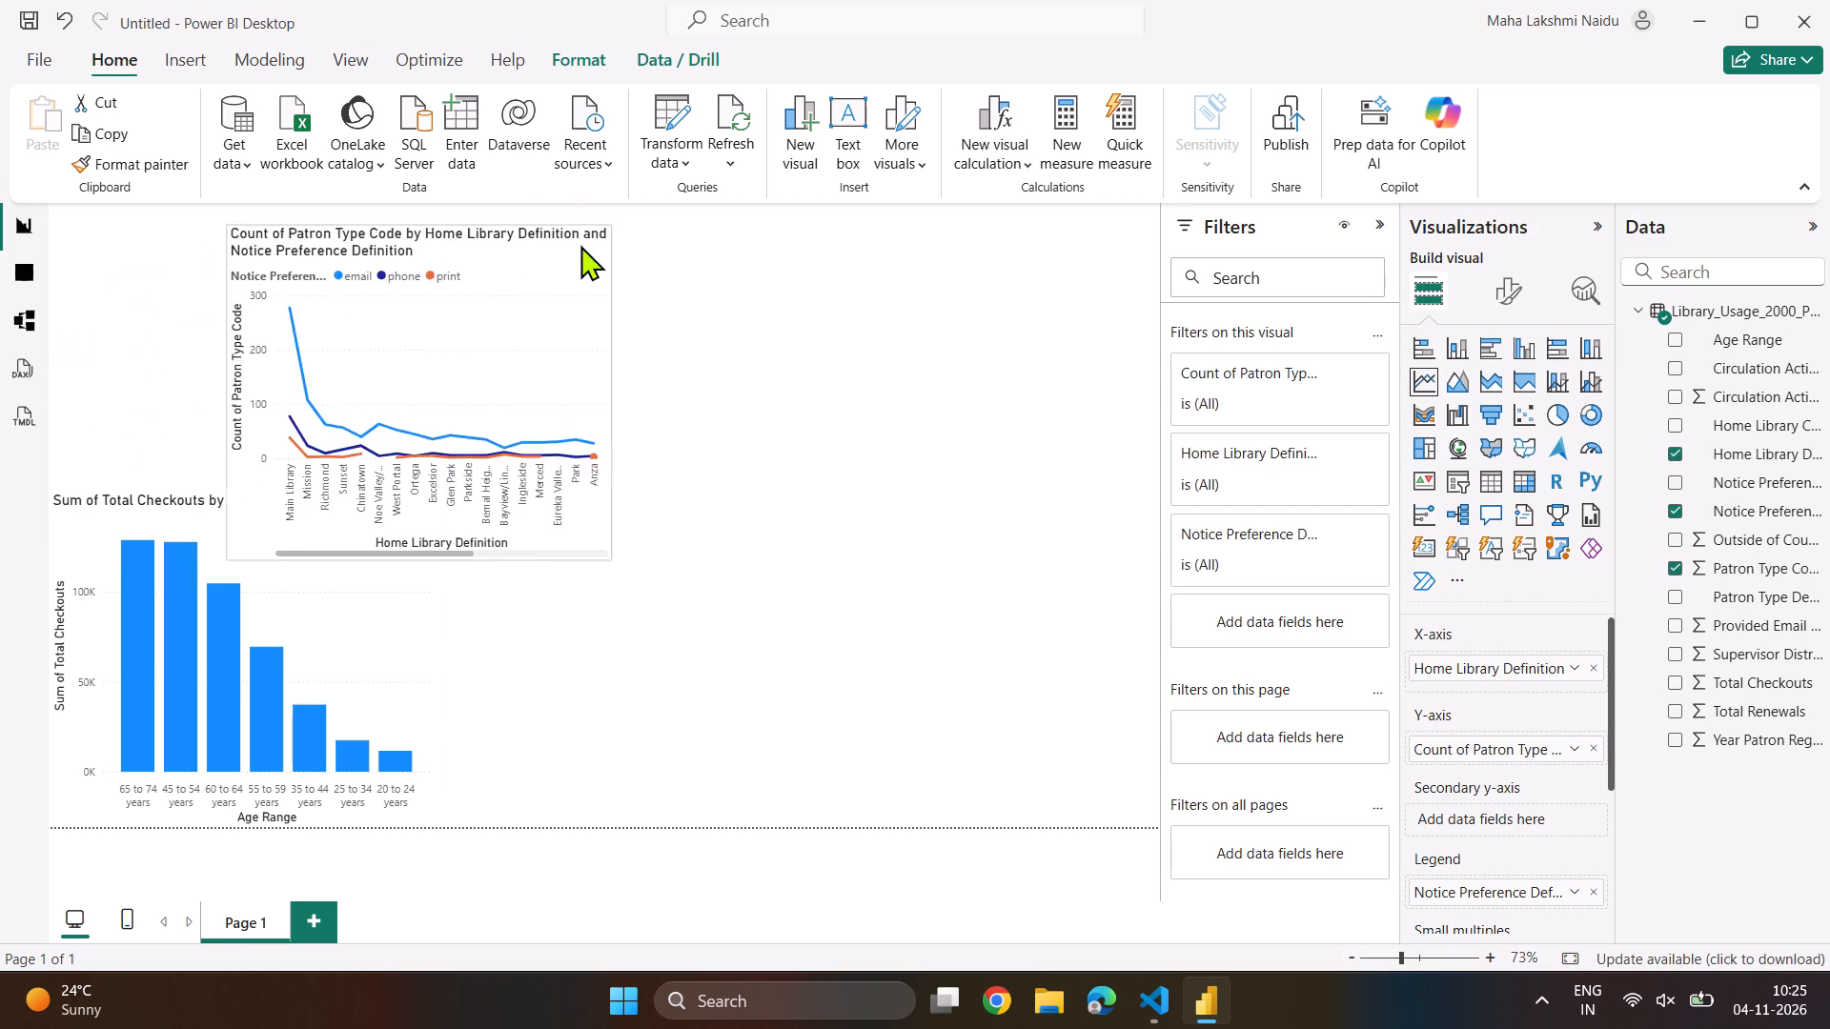
left_click_drag(580, 245, 819, 542)
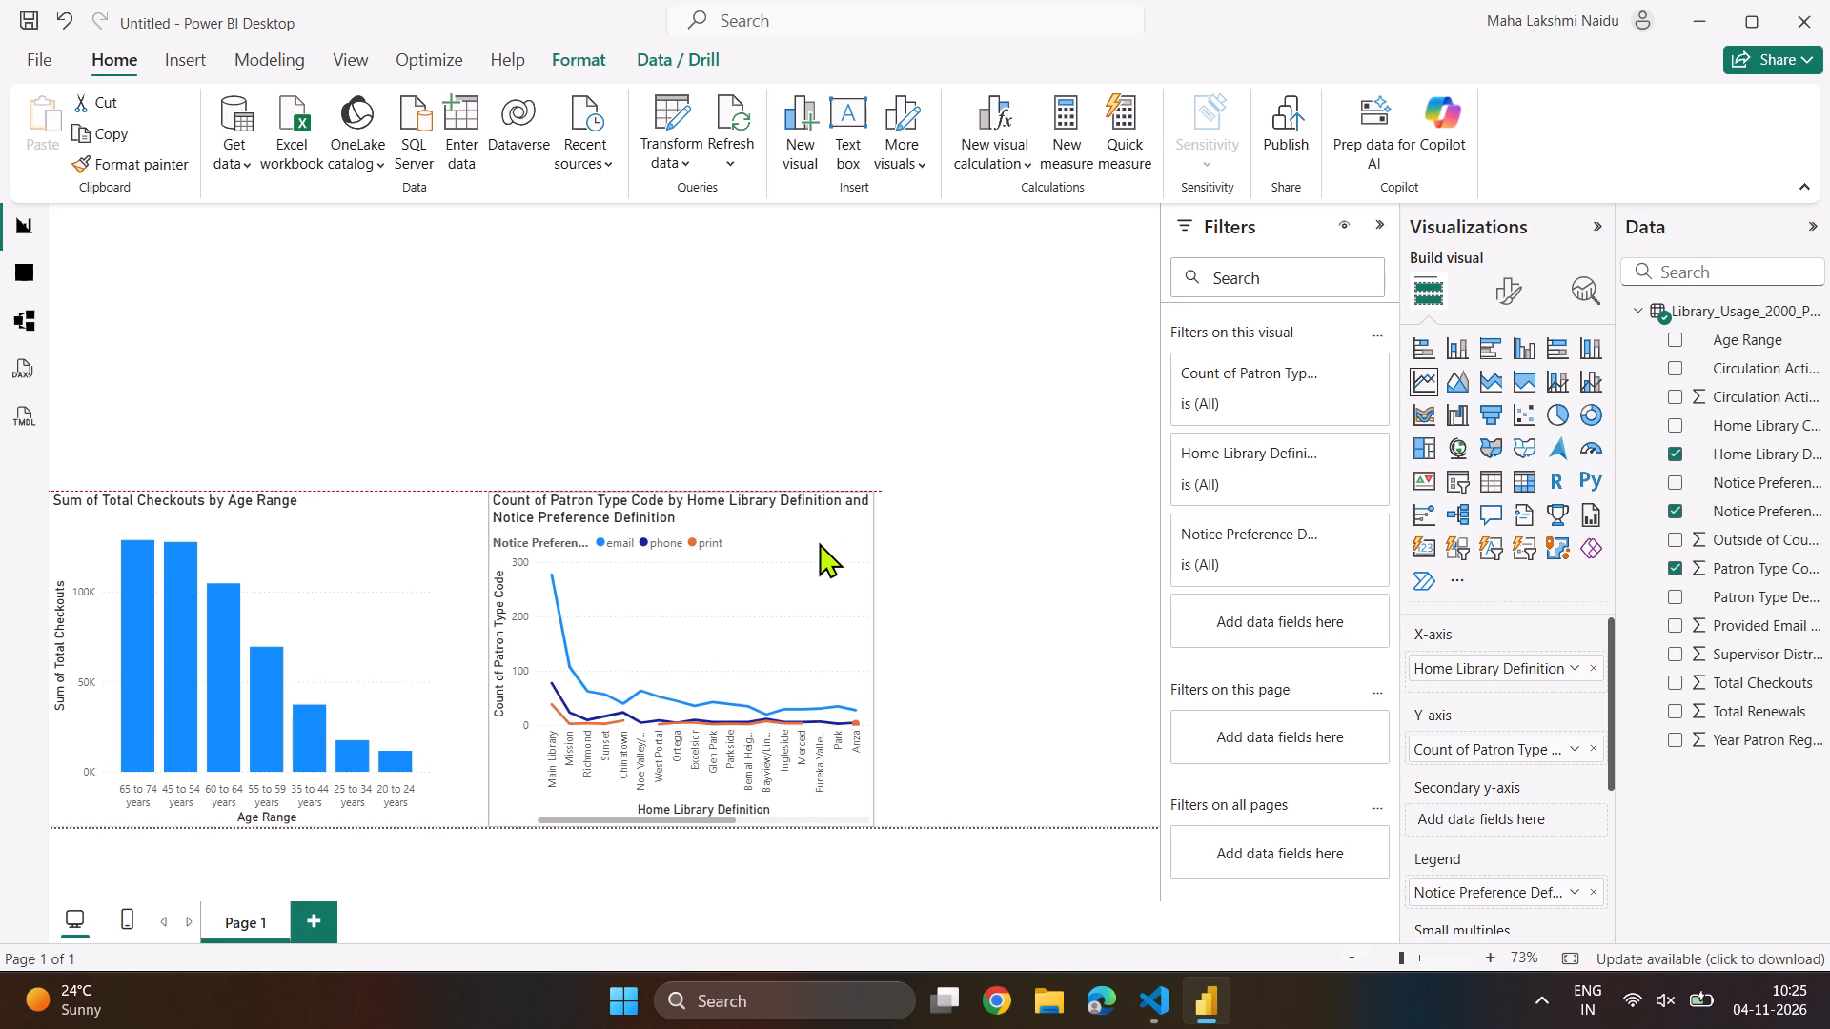
left_click_drag(819, 542, 860, 549)
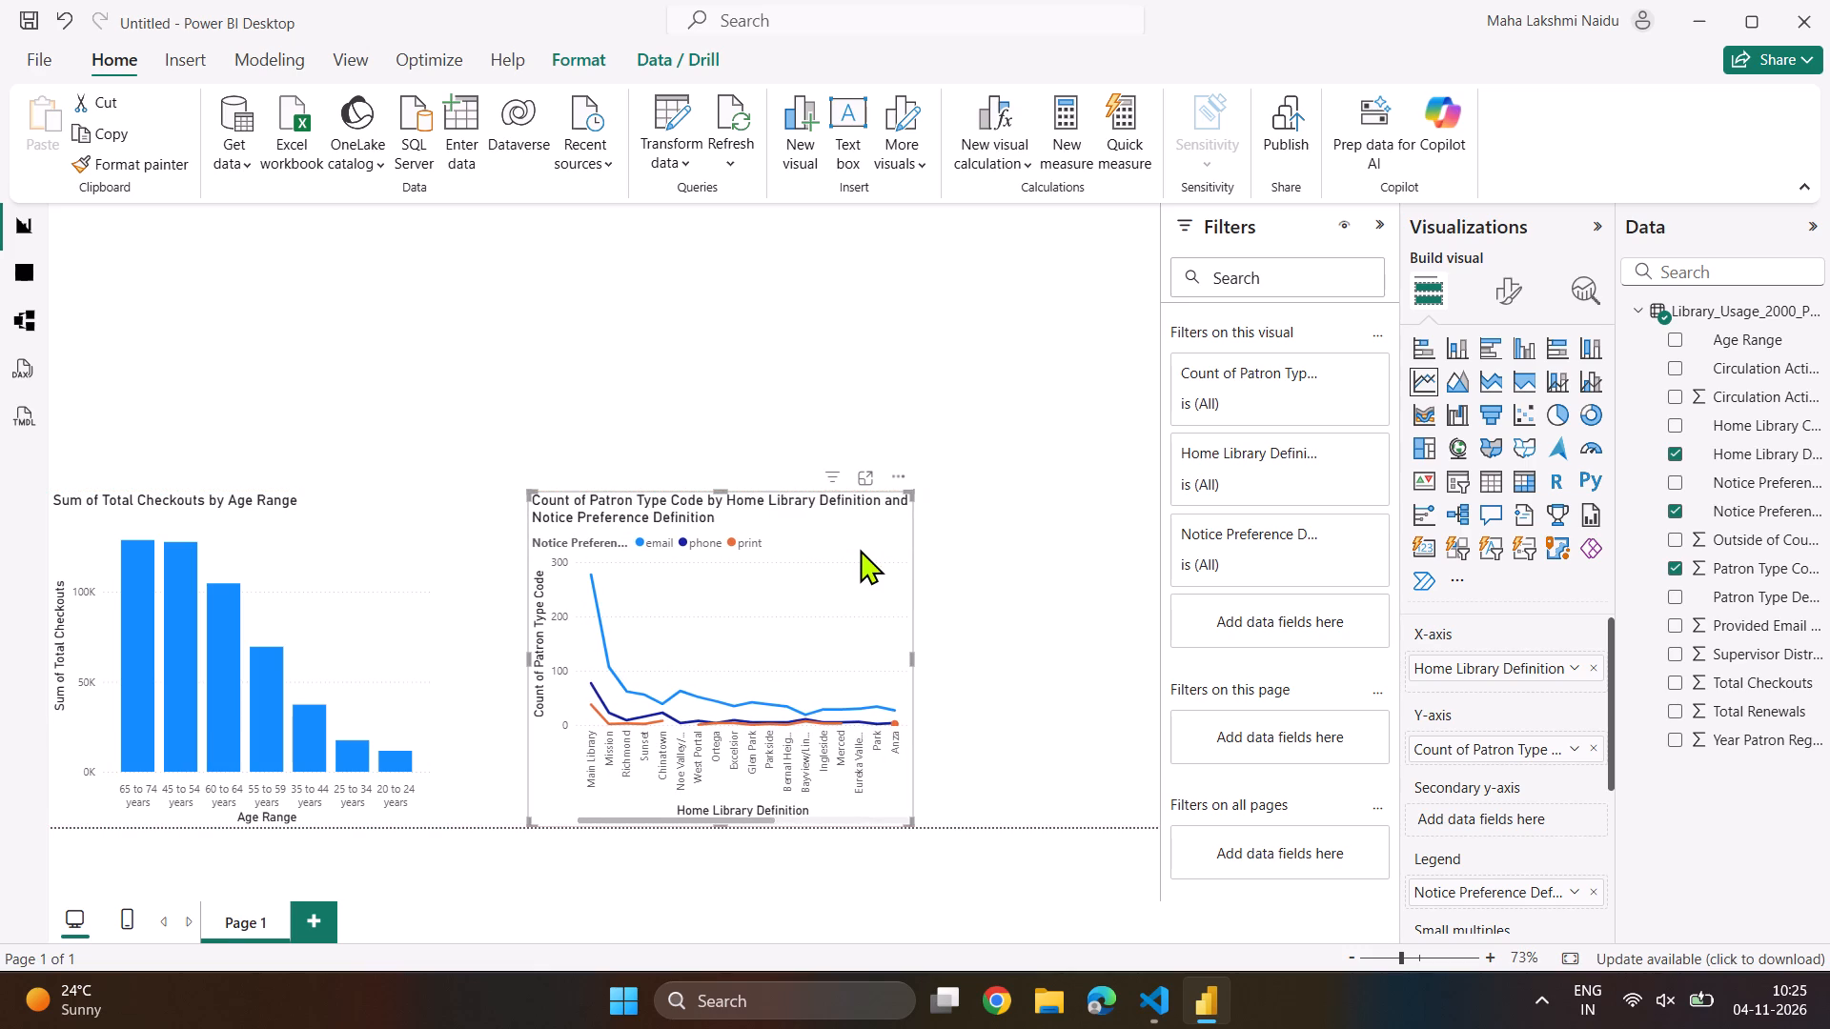
Add a slicer on Age Range and Outside of County, shortened to fit above the column chart.
left_click(1022, 643)
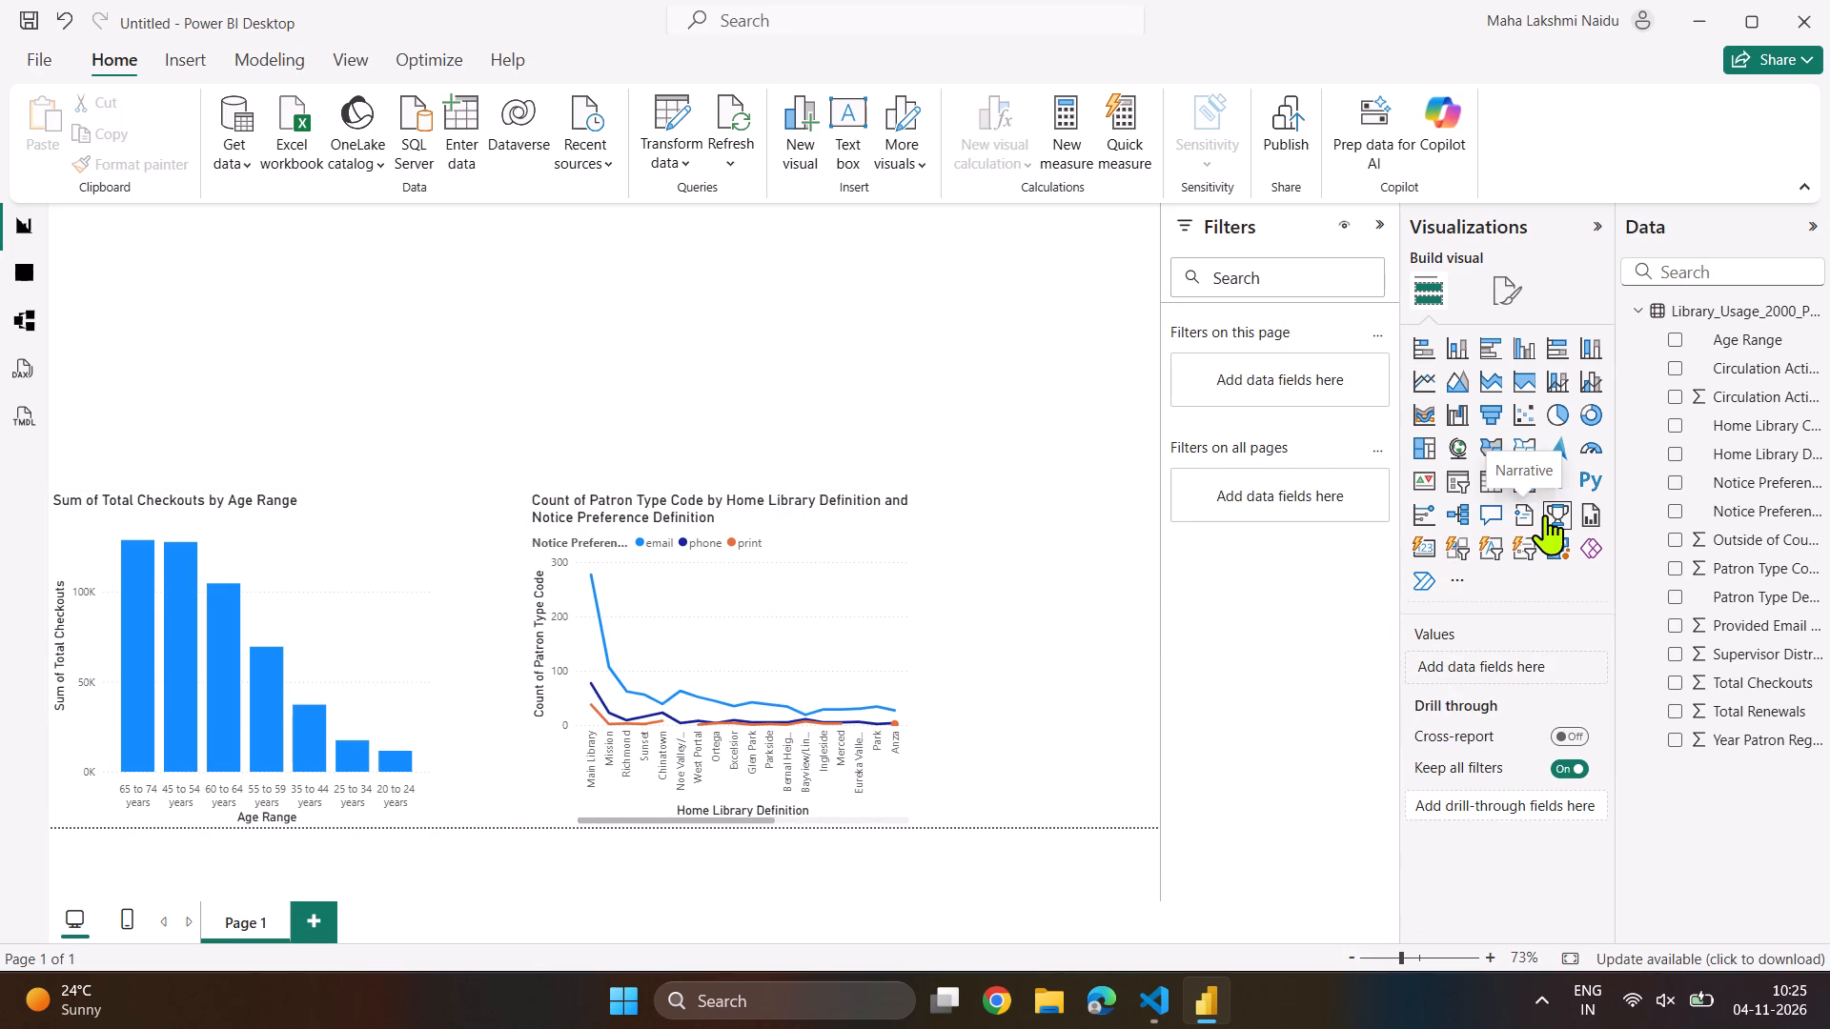
left_click(1467, 488)
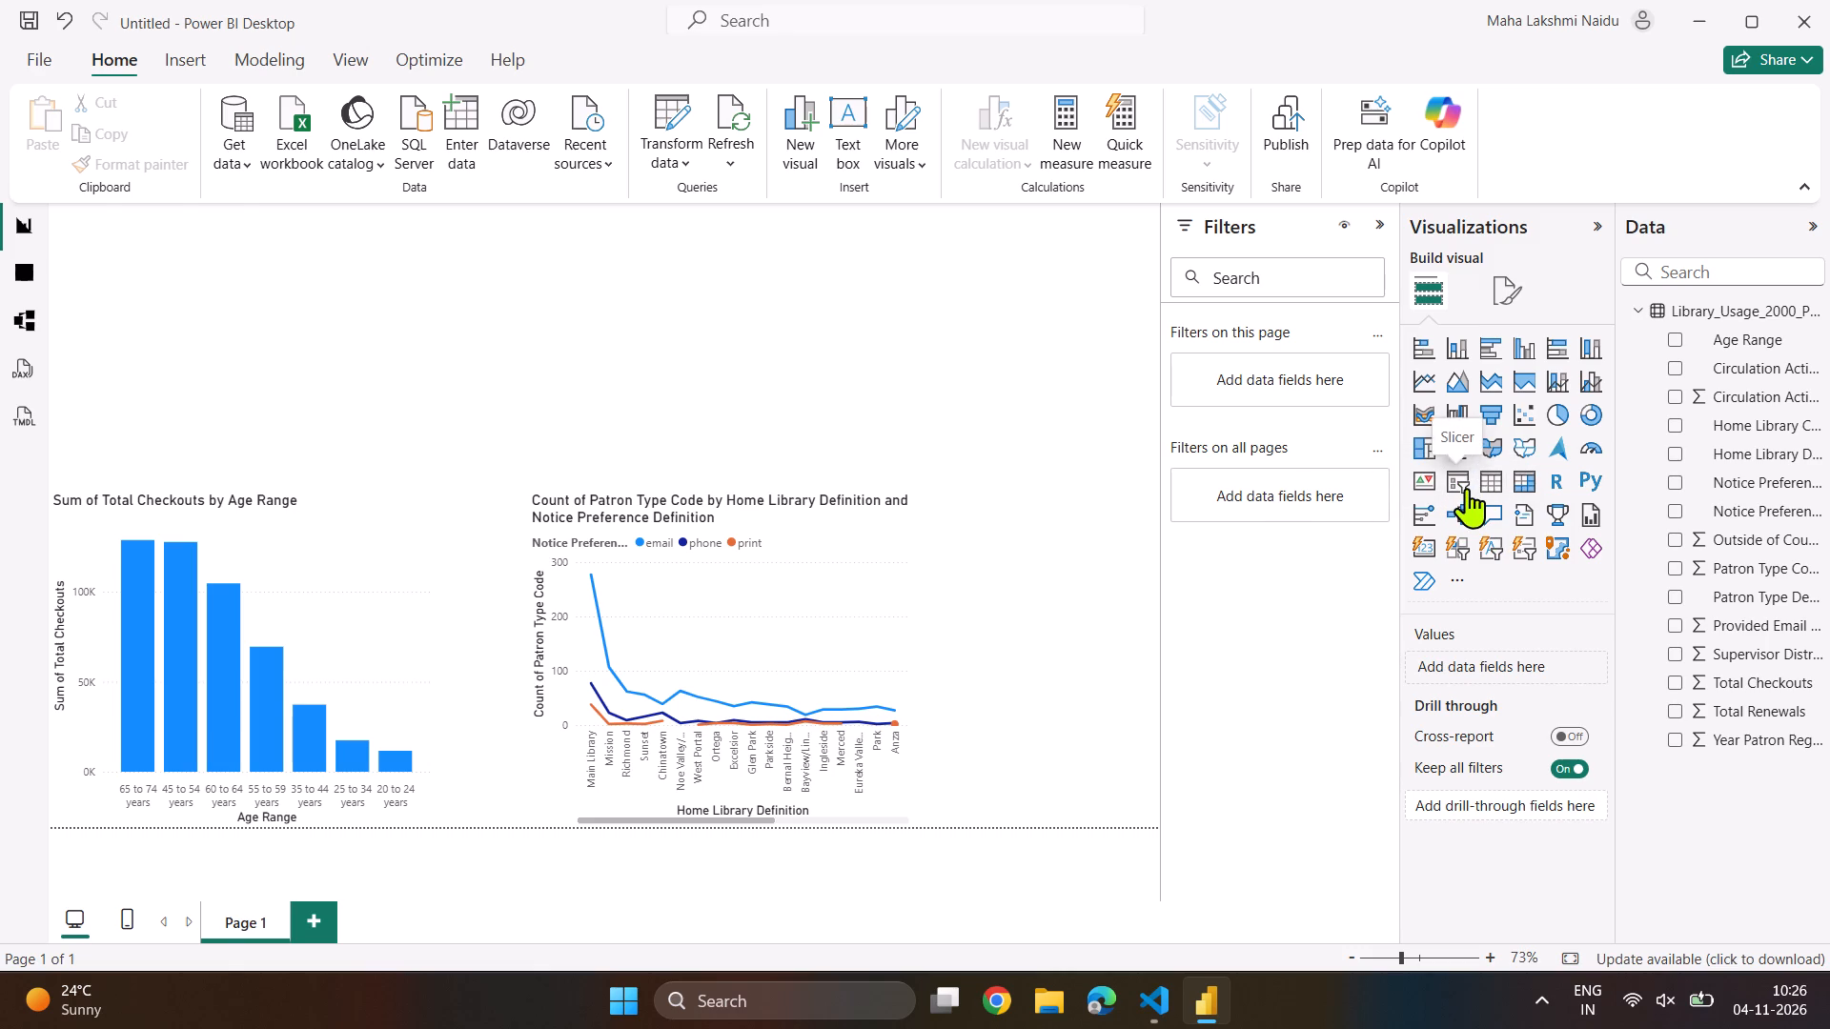
left_click(1678, 337)
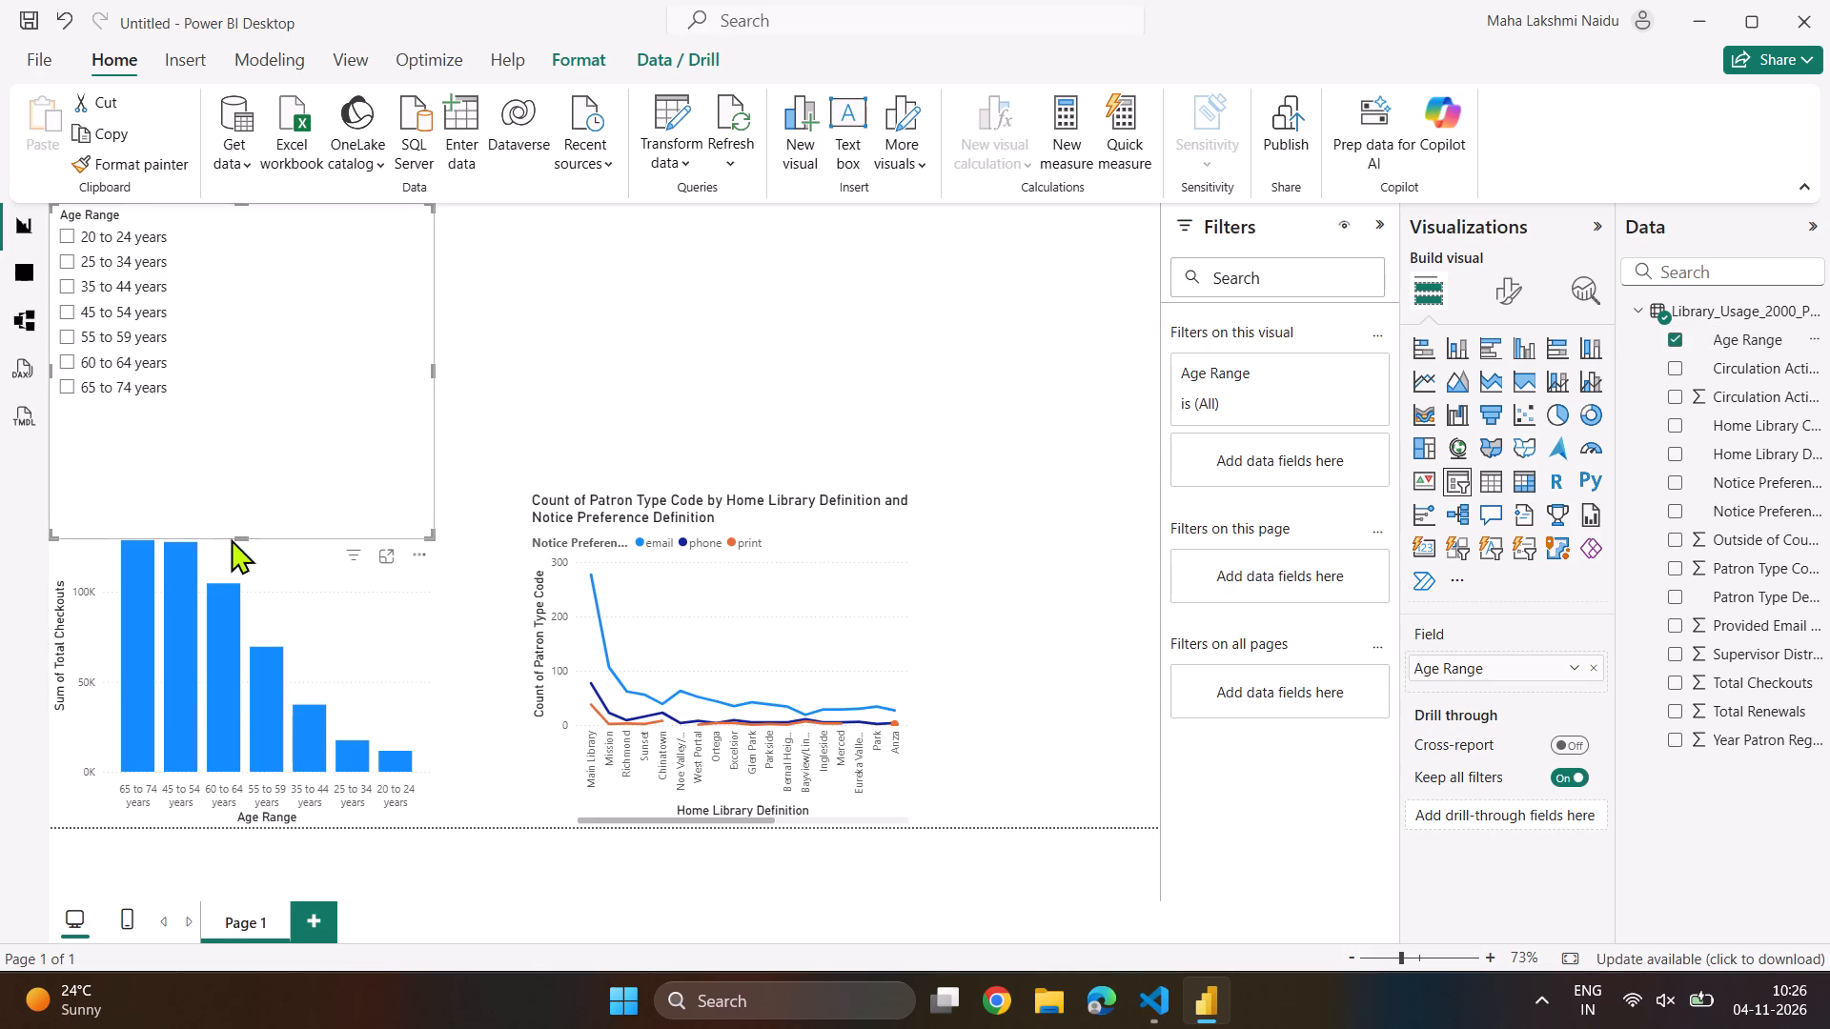
left_click_drag(238, 531, 258, 437)
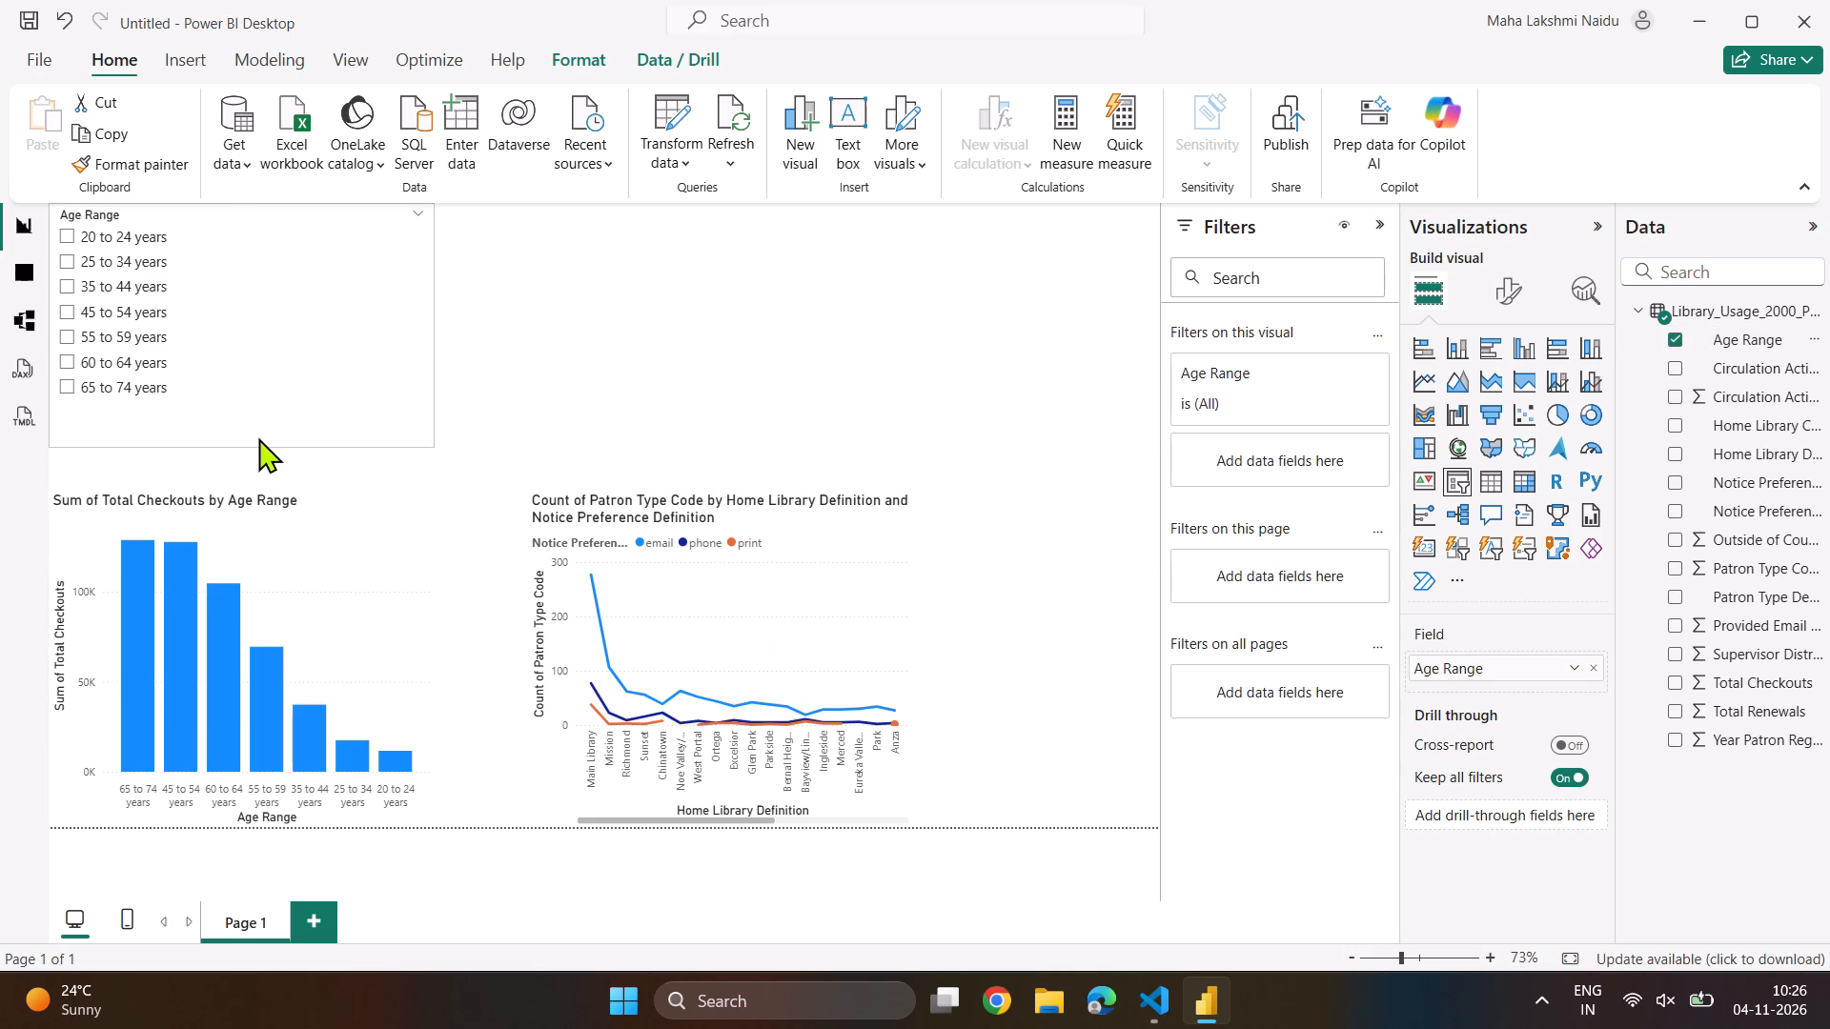
left_click_drag(258, 437, 267, 425)
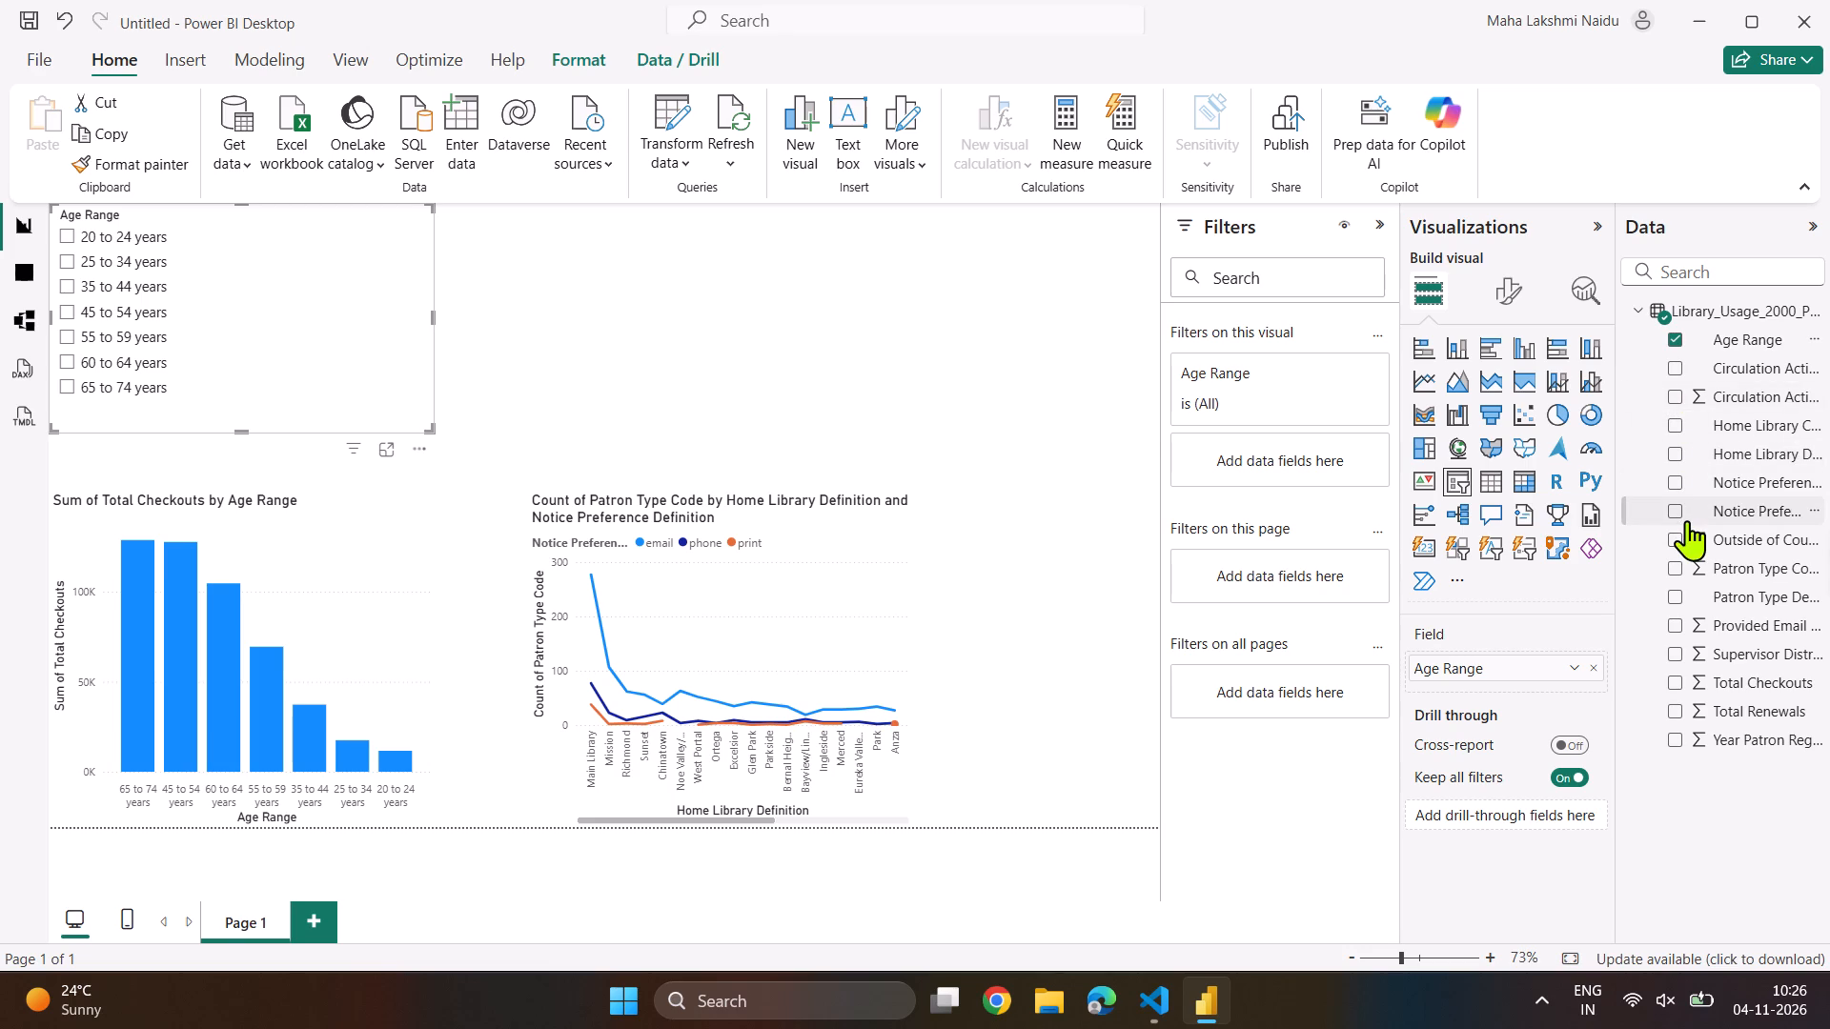
left_click(1677, 535)
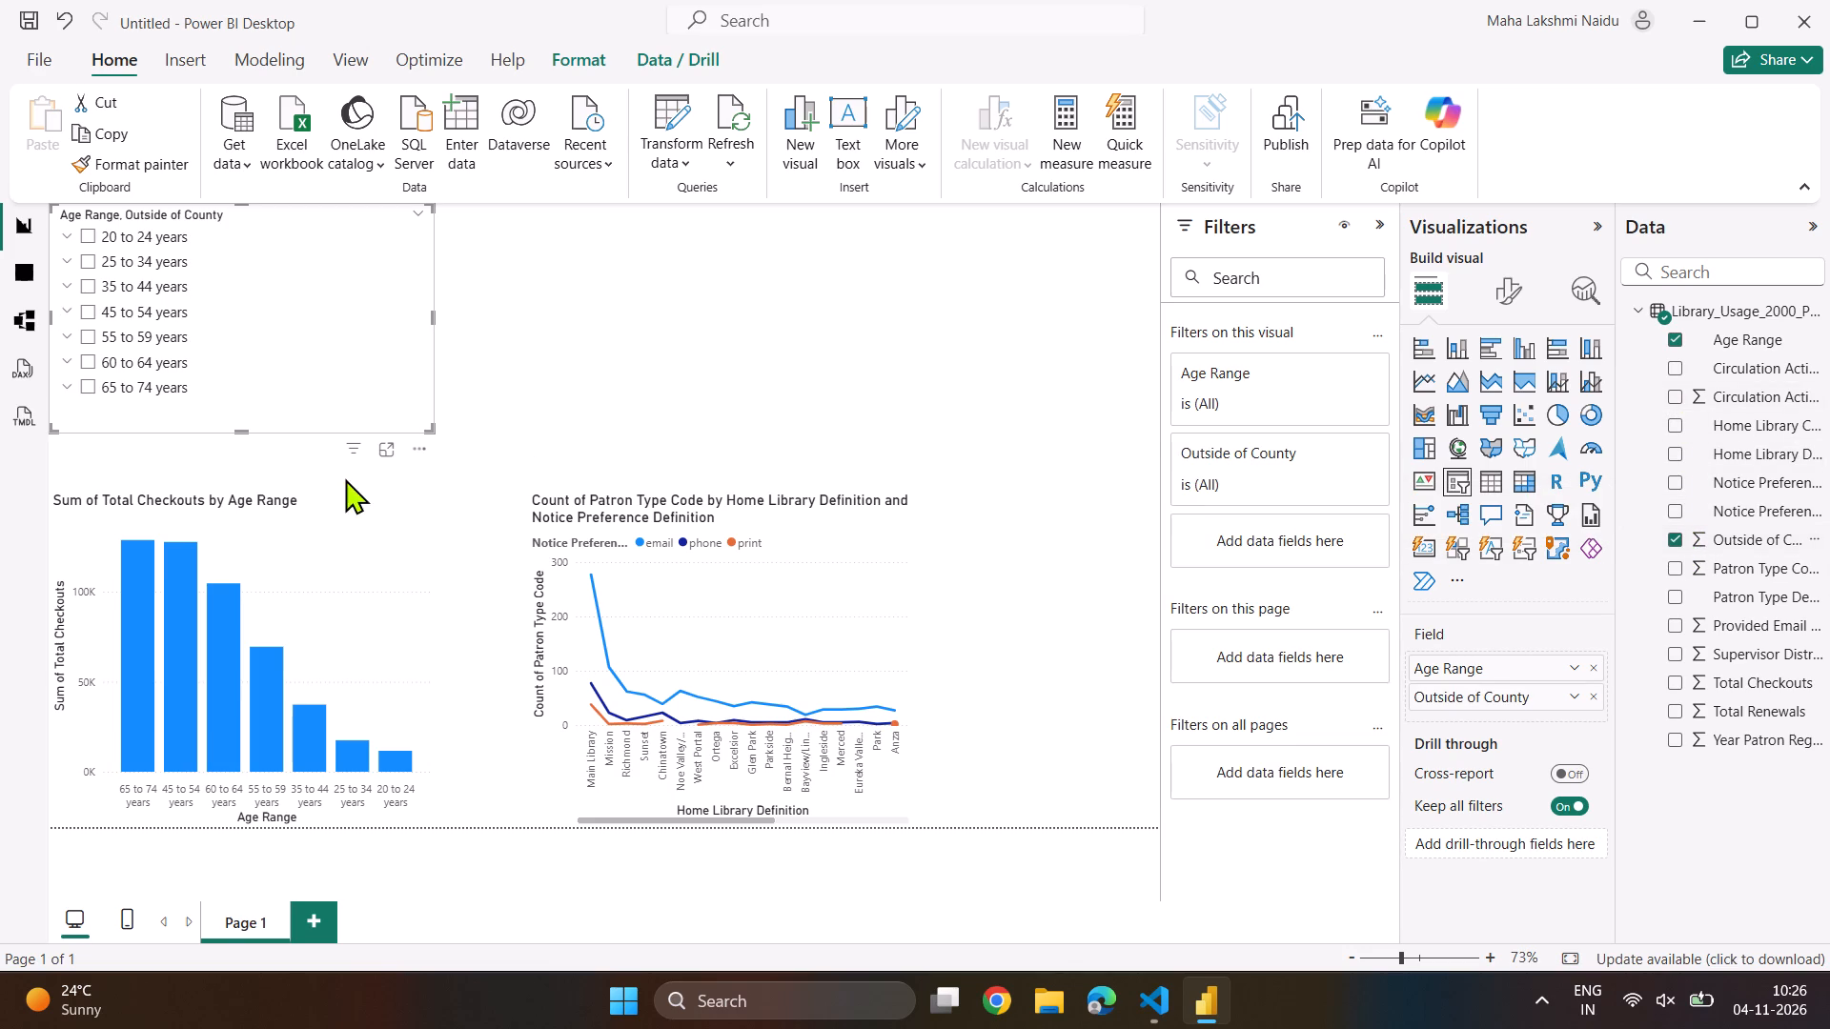
Test the slicer on 20 to 24, 25 to 34, 35 to 44 and 45 to 54 years, ending on 60 to 64 years.
left_click(84, 234)
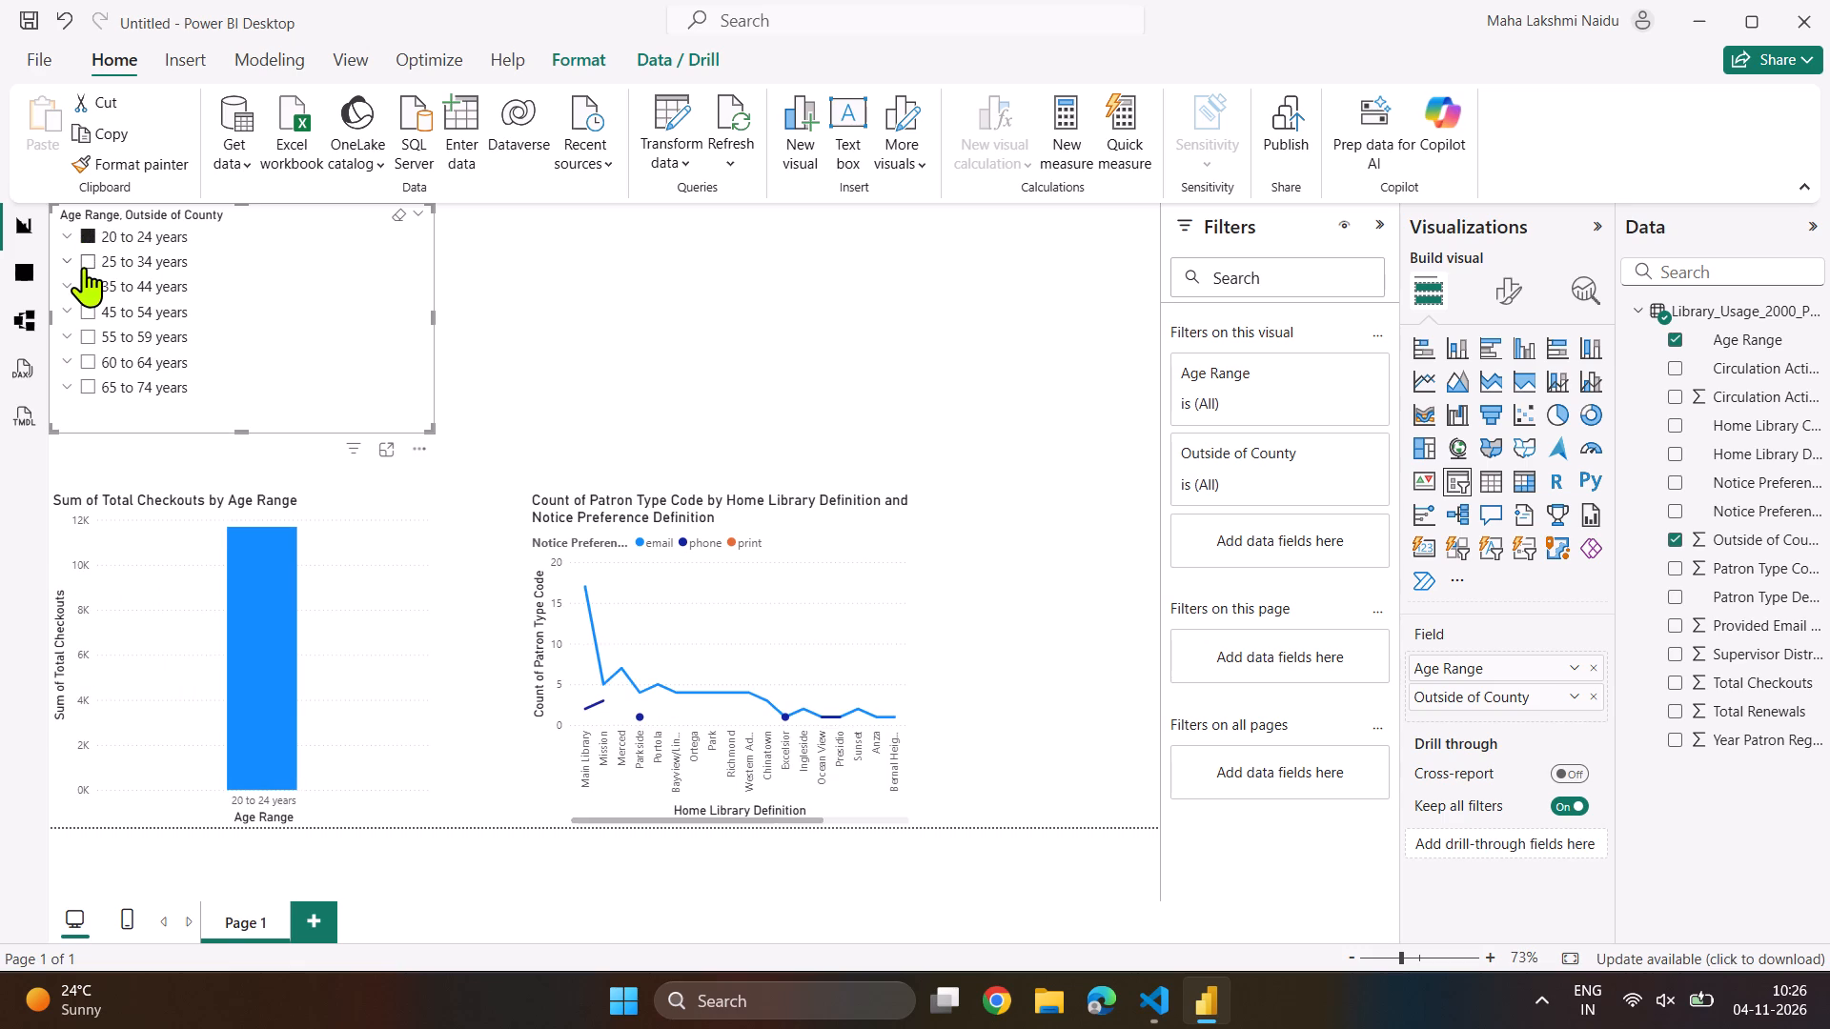
left_click(84, 267)
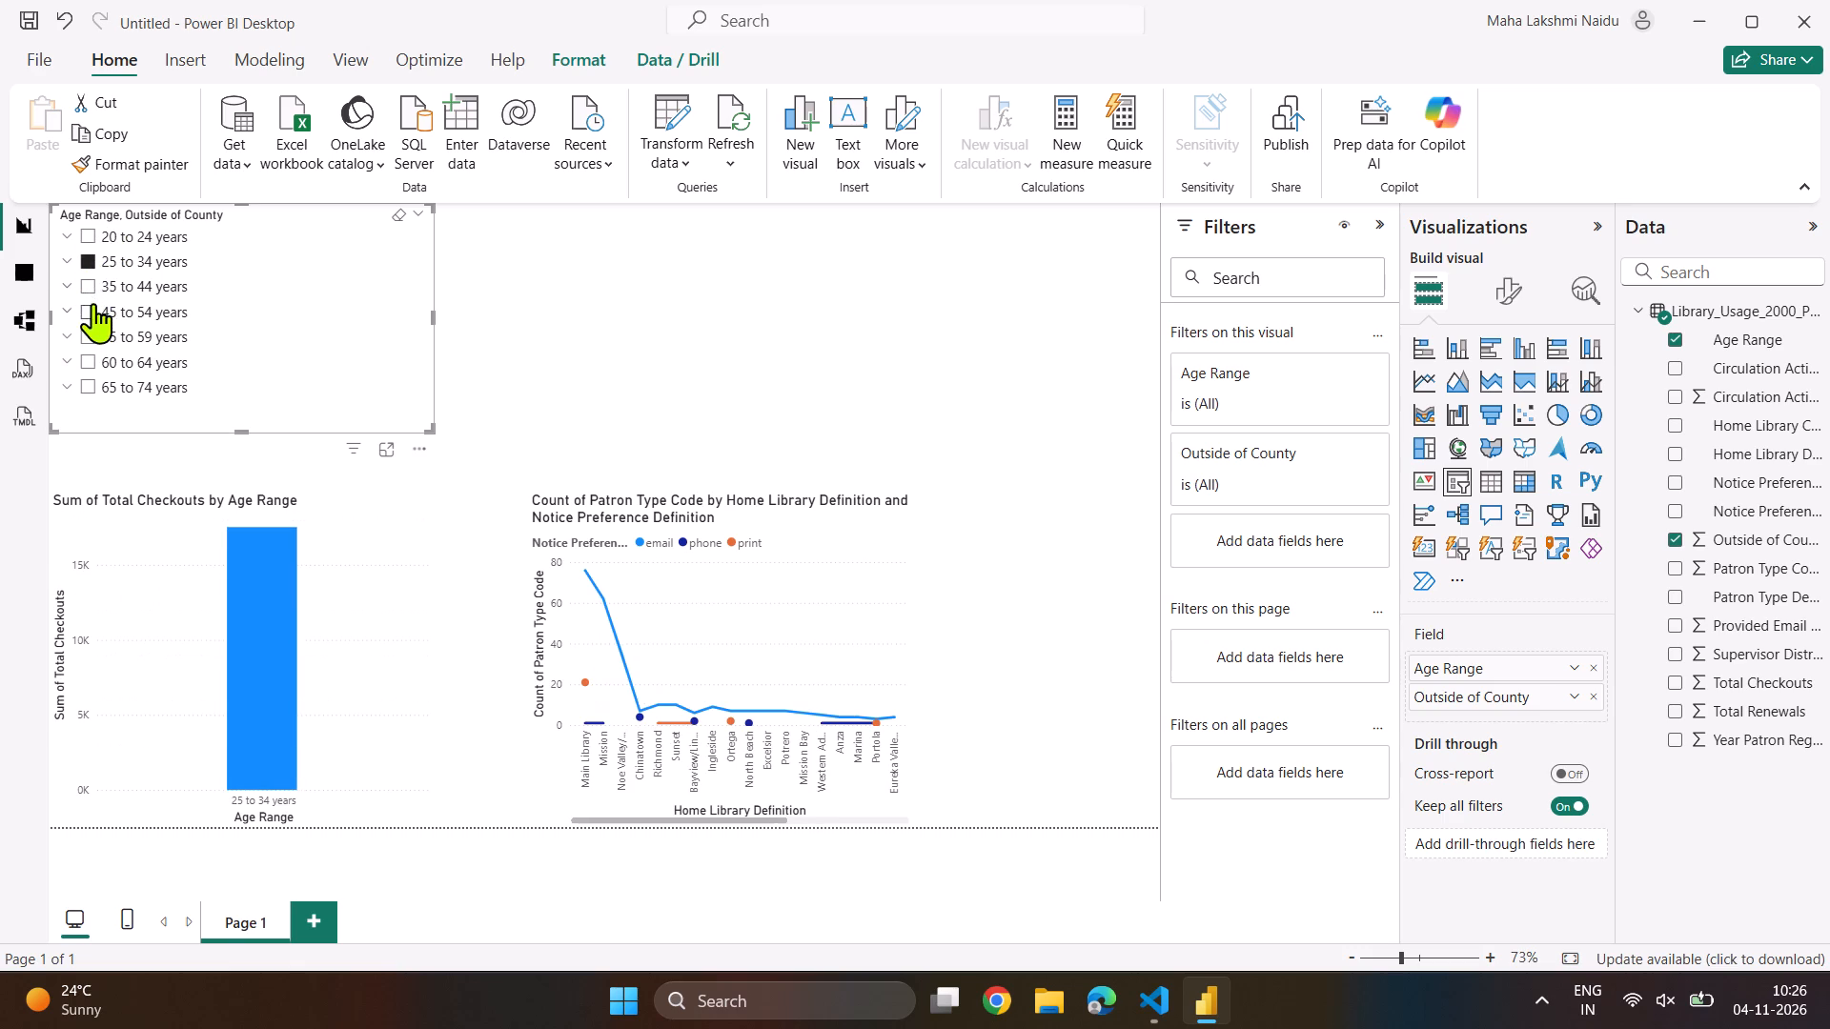
left_click(91, 289)
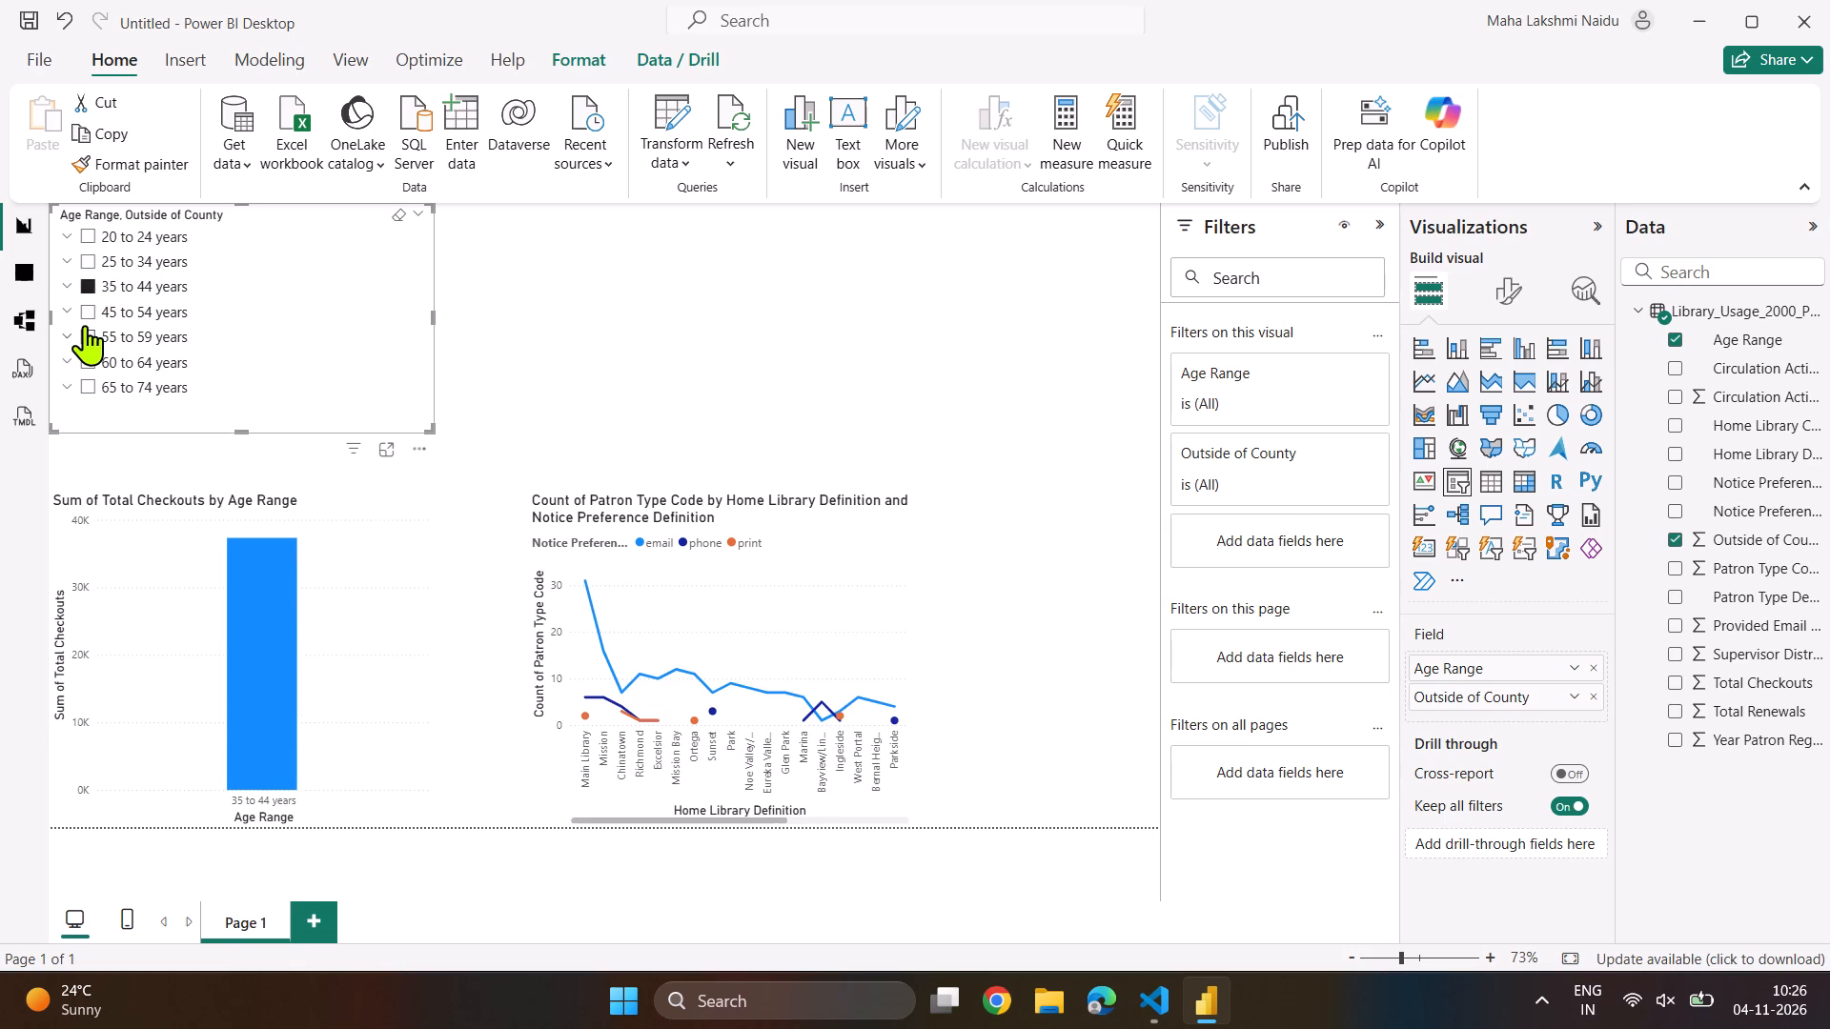
left_click(85, 311)
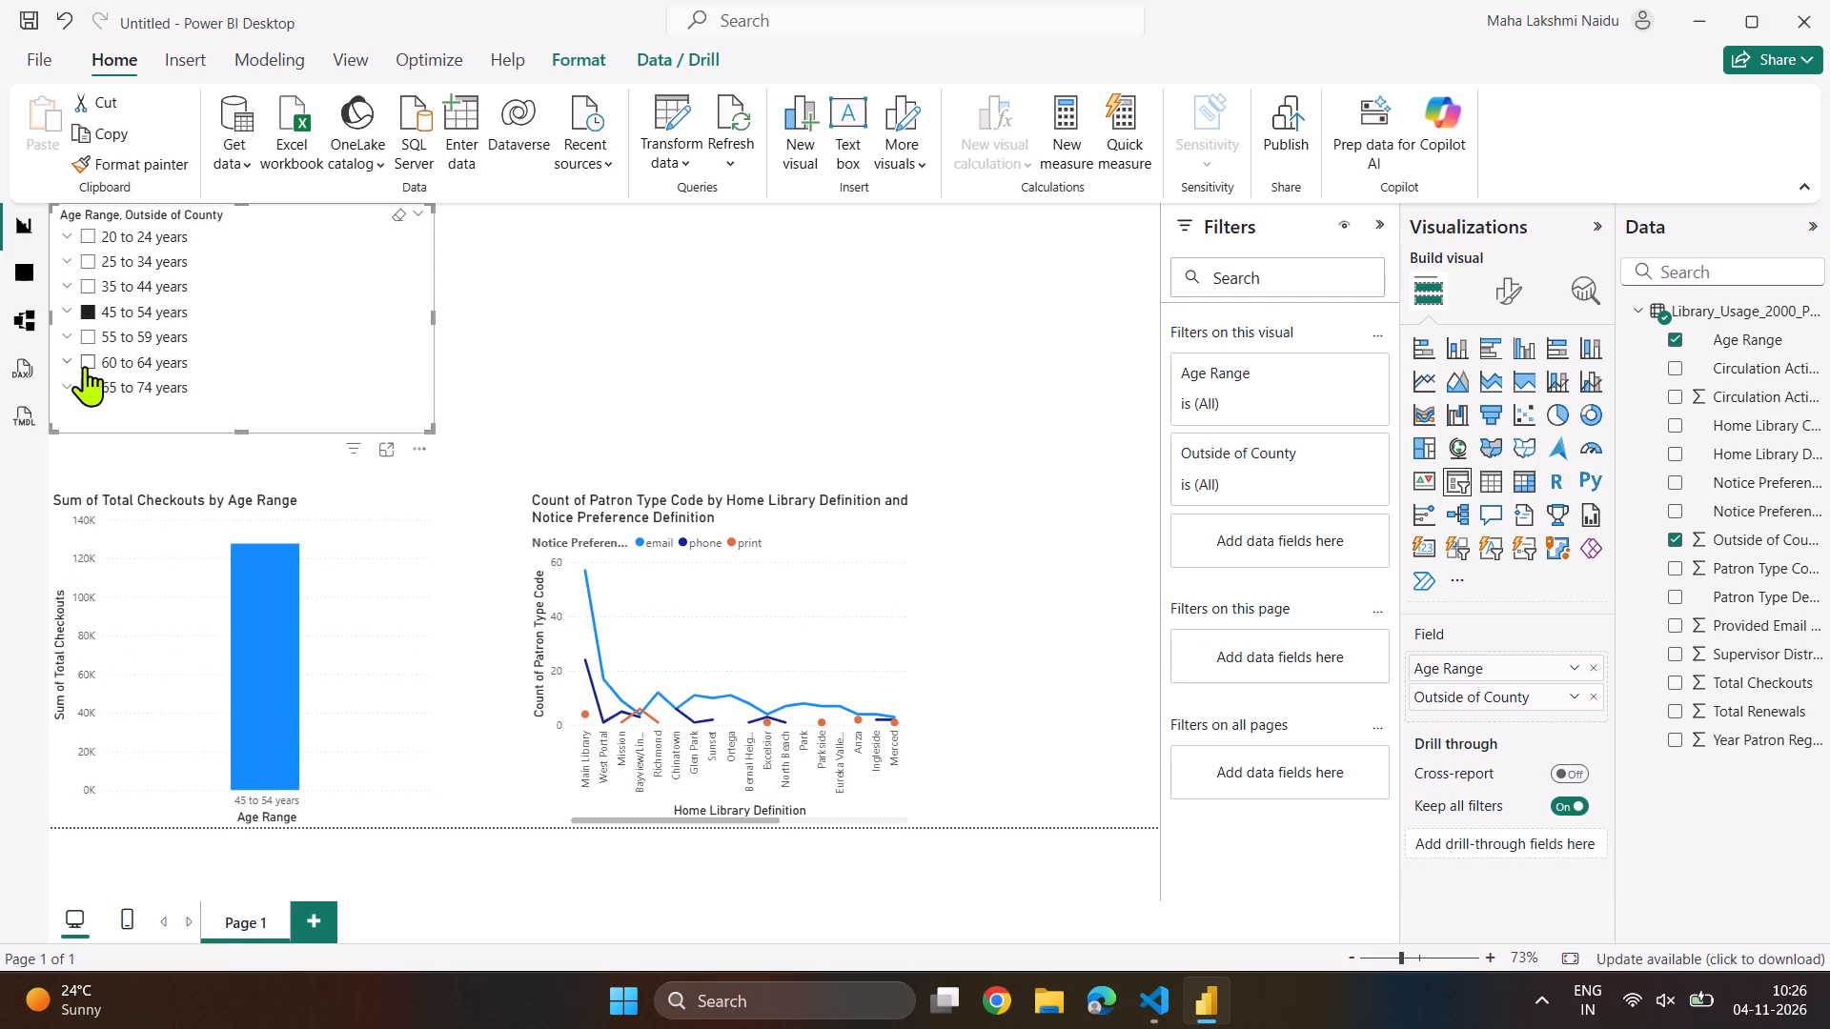
left_click(85, 366)
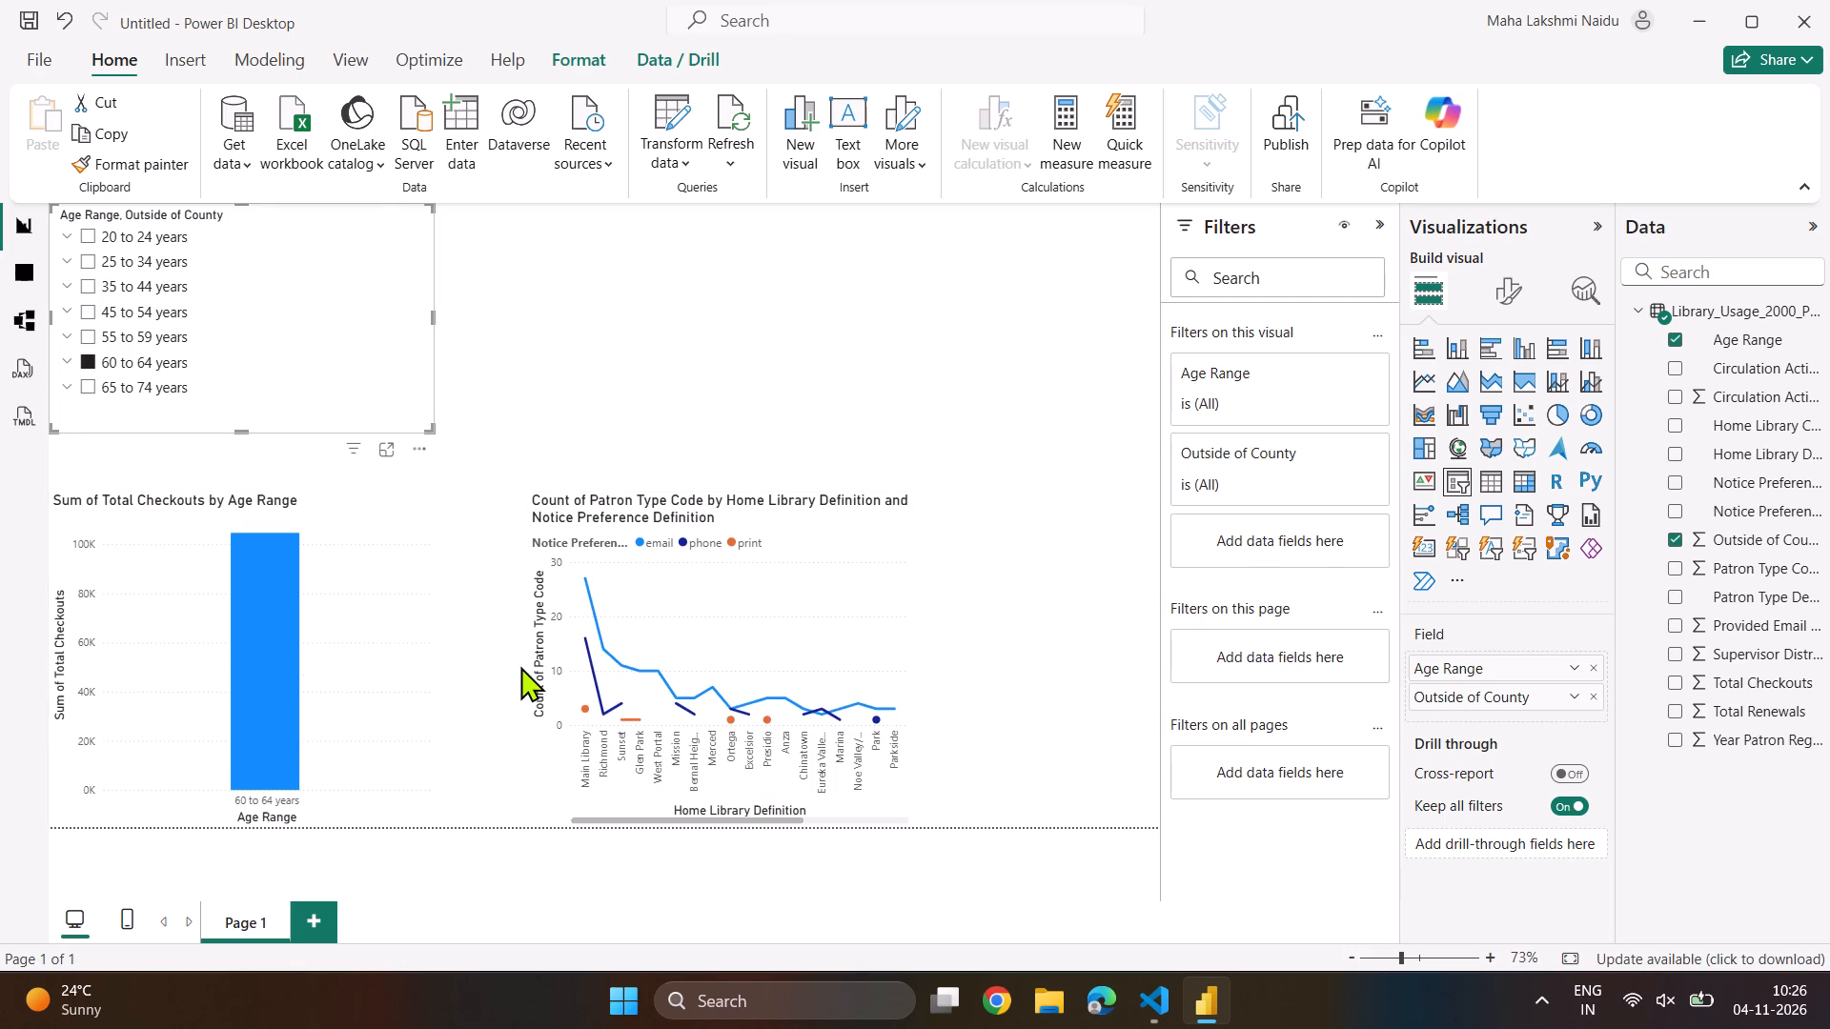
left_click(497, 662)
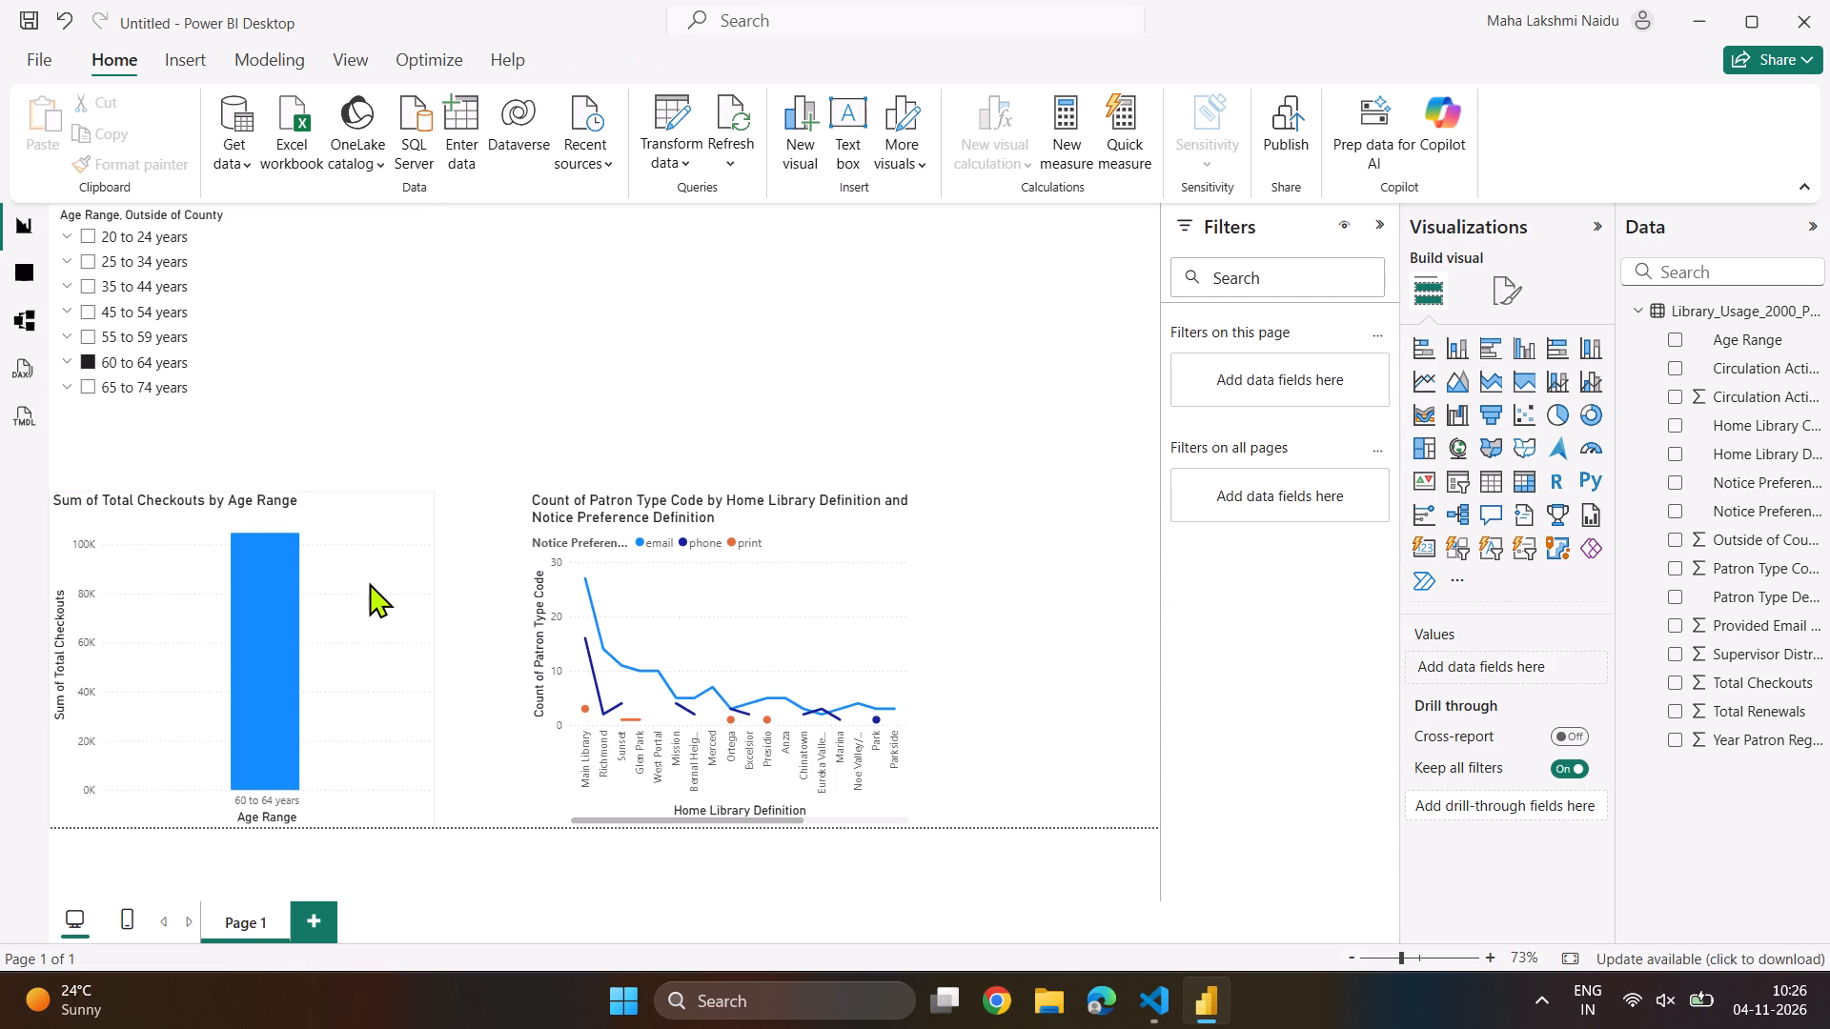
Shift the line chart horizontally so it sits directly against the column chart's right edge.
left_click(369, 582)
left_click_drag(554, 651, 507, 650)
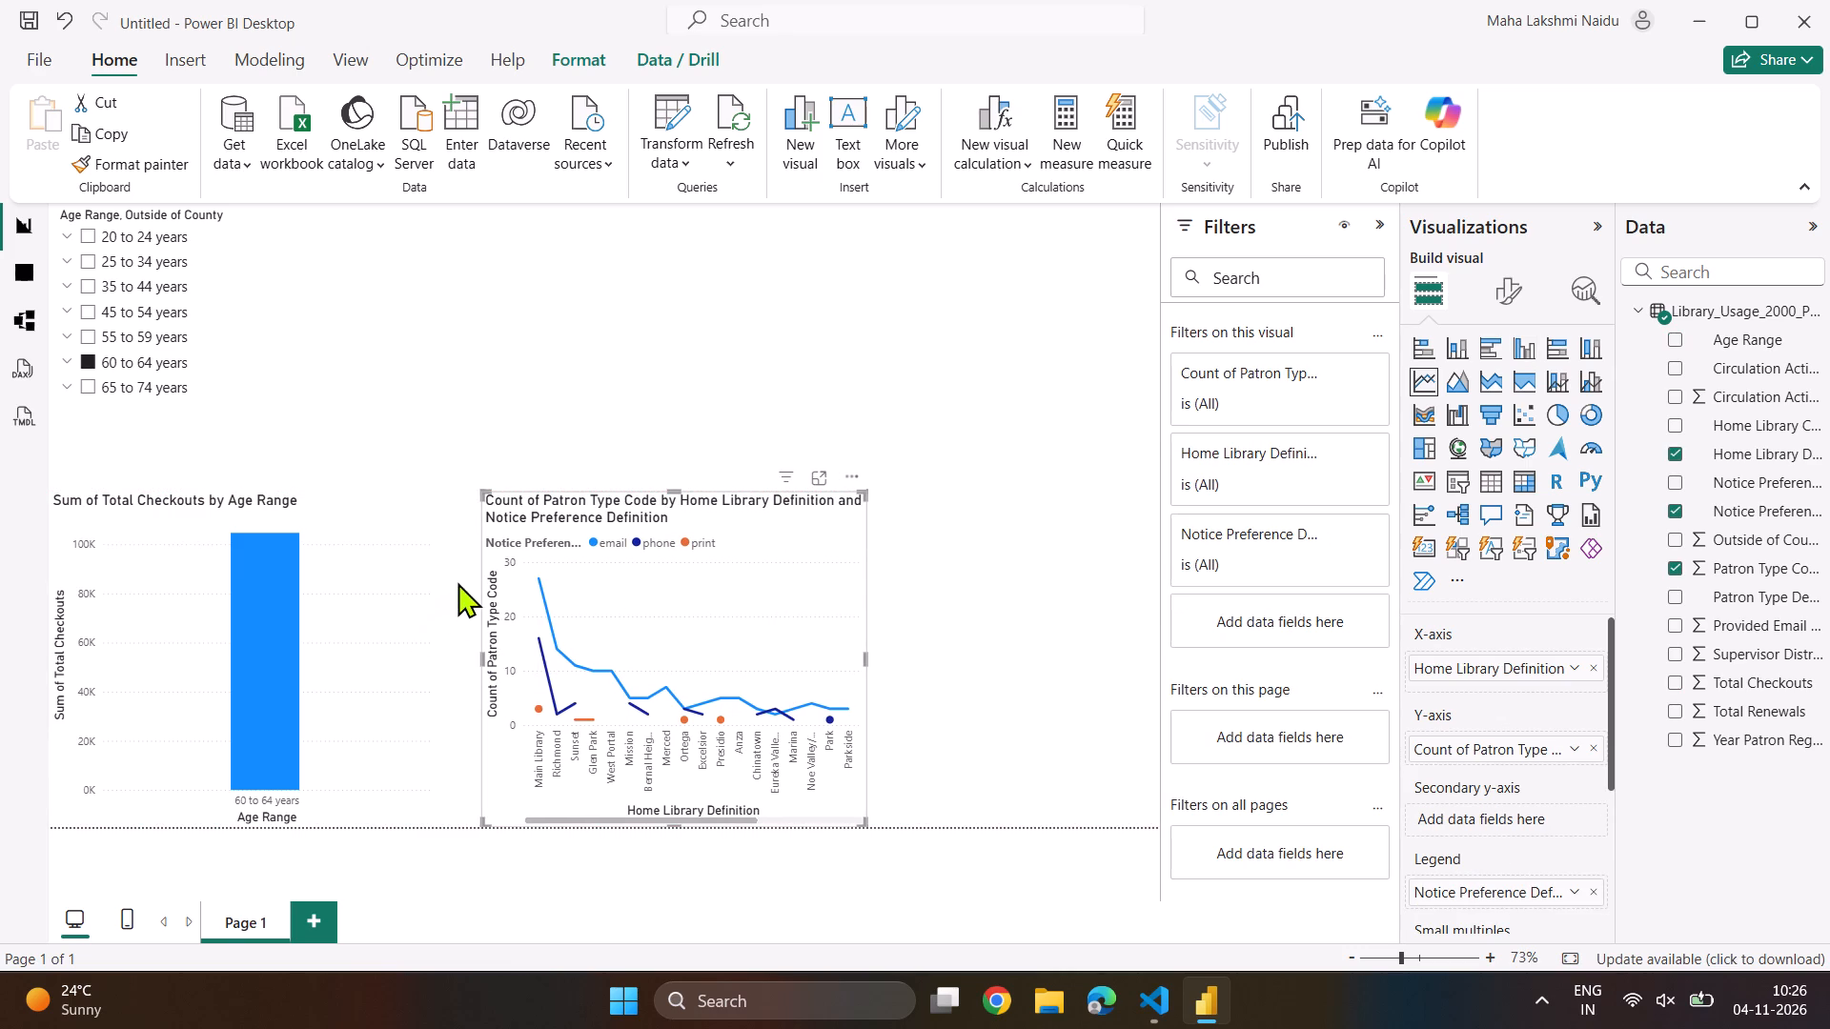
left_click_drag(619, 631, 534, 627)
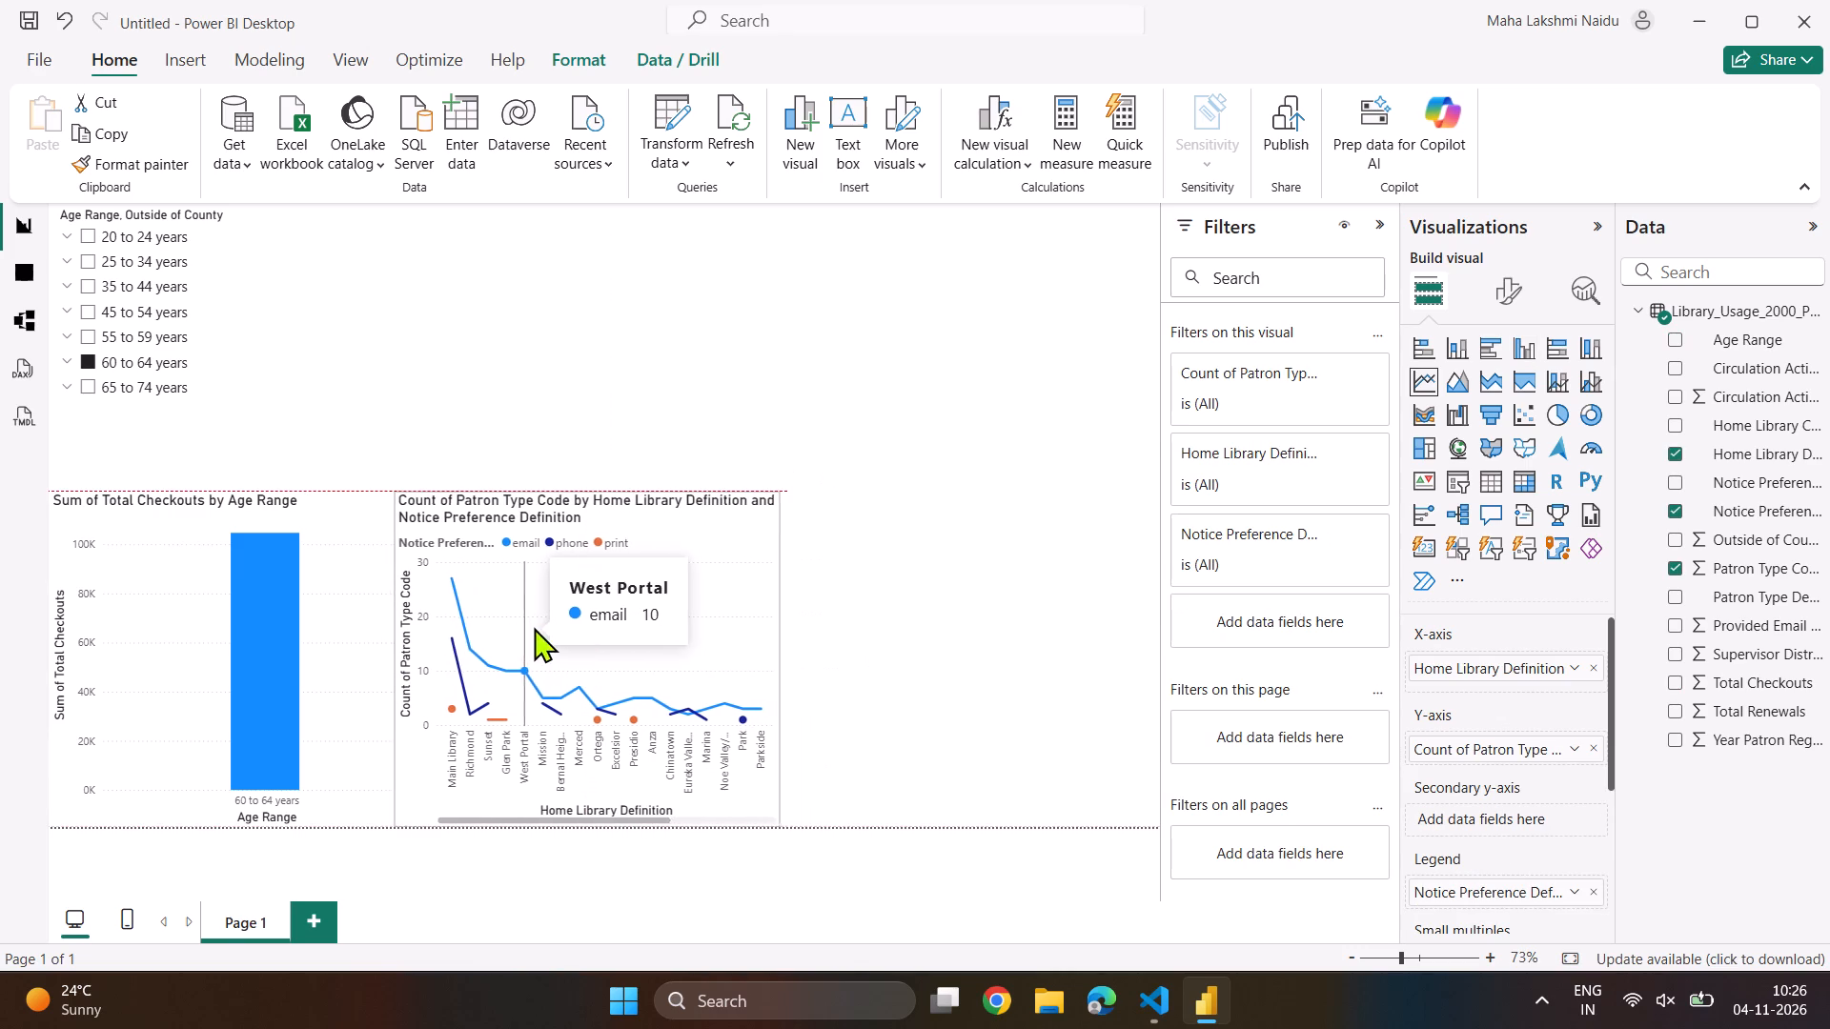
left_click_drag(534, 627, 582, 628)
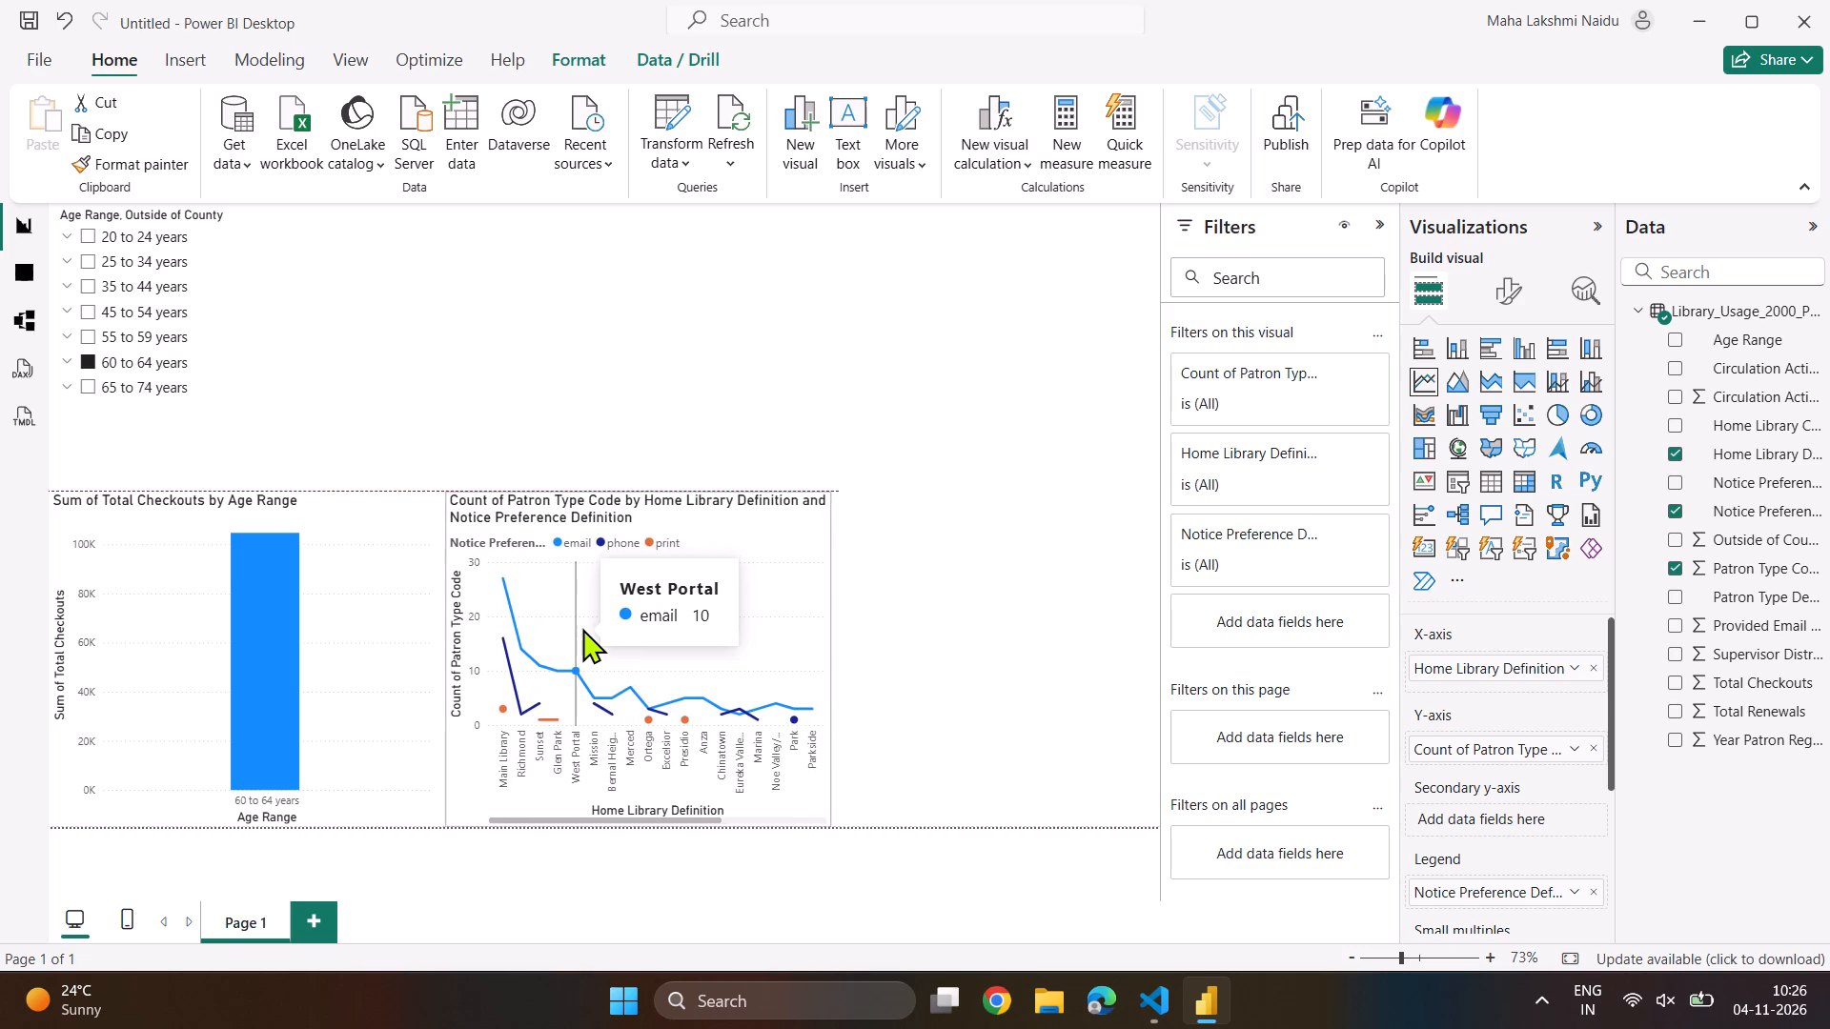
left_click_drag(582, 628, 575, 628)
Add a pie chart with Provided Email Address, Outside of County and Patron Type Code as its values.
left_click(965, 720)
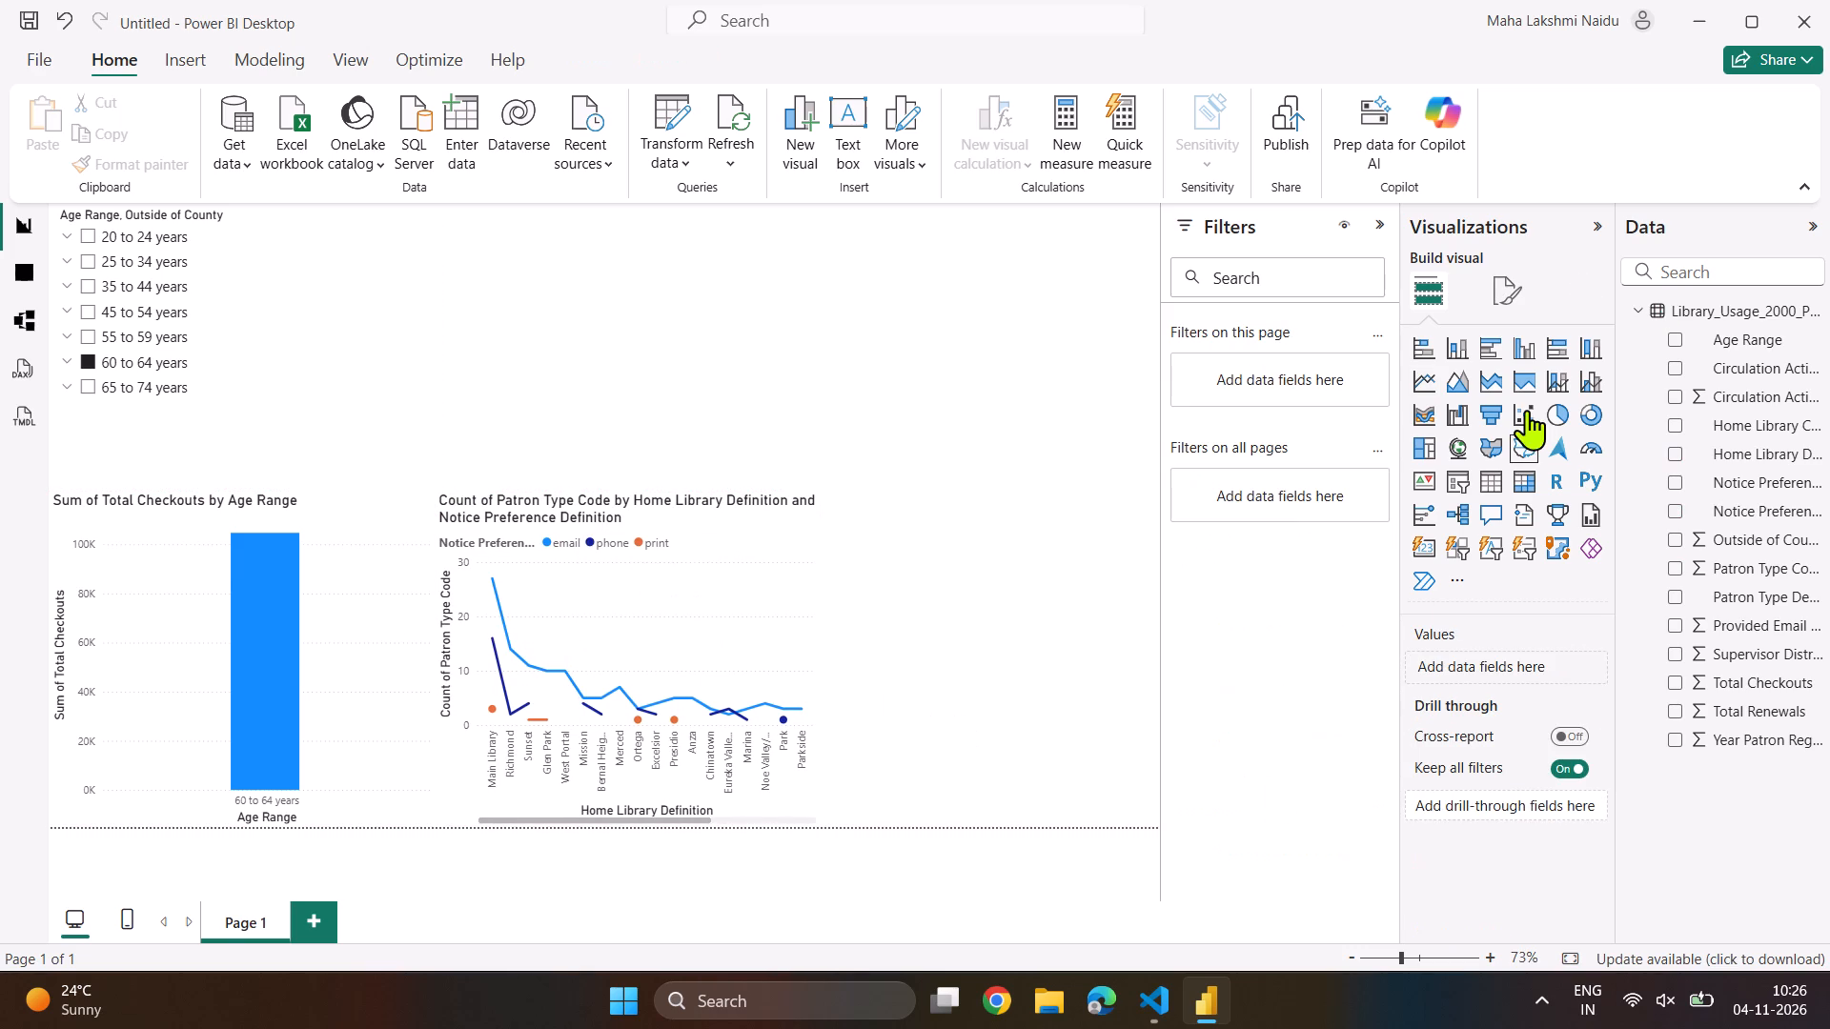
left_click(1557, 422)
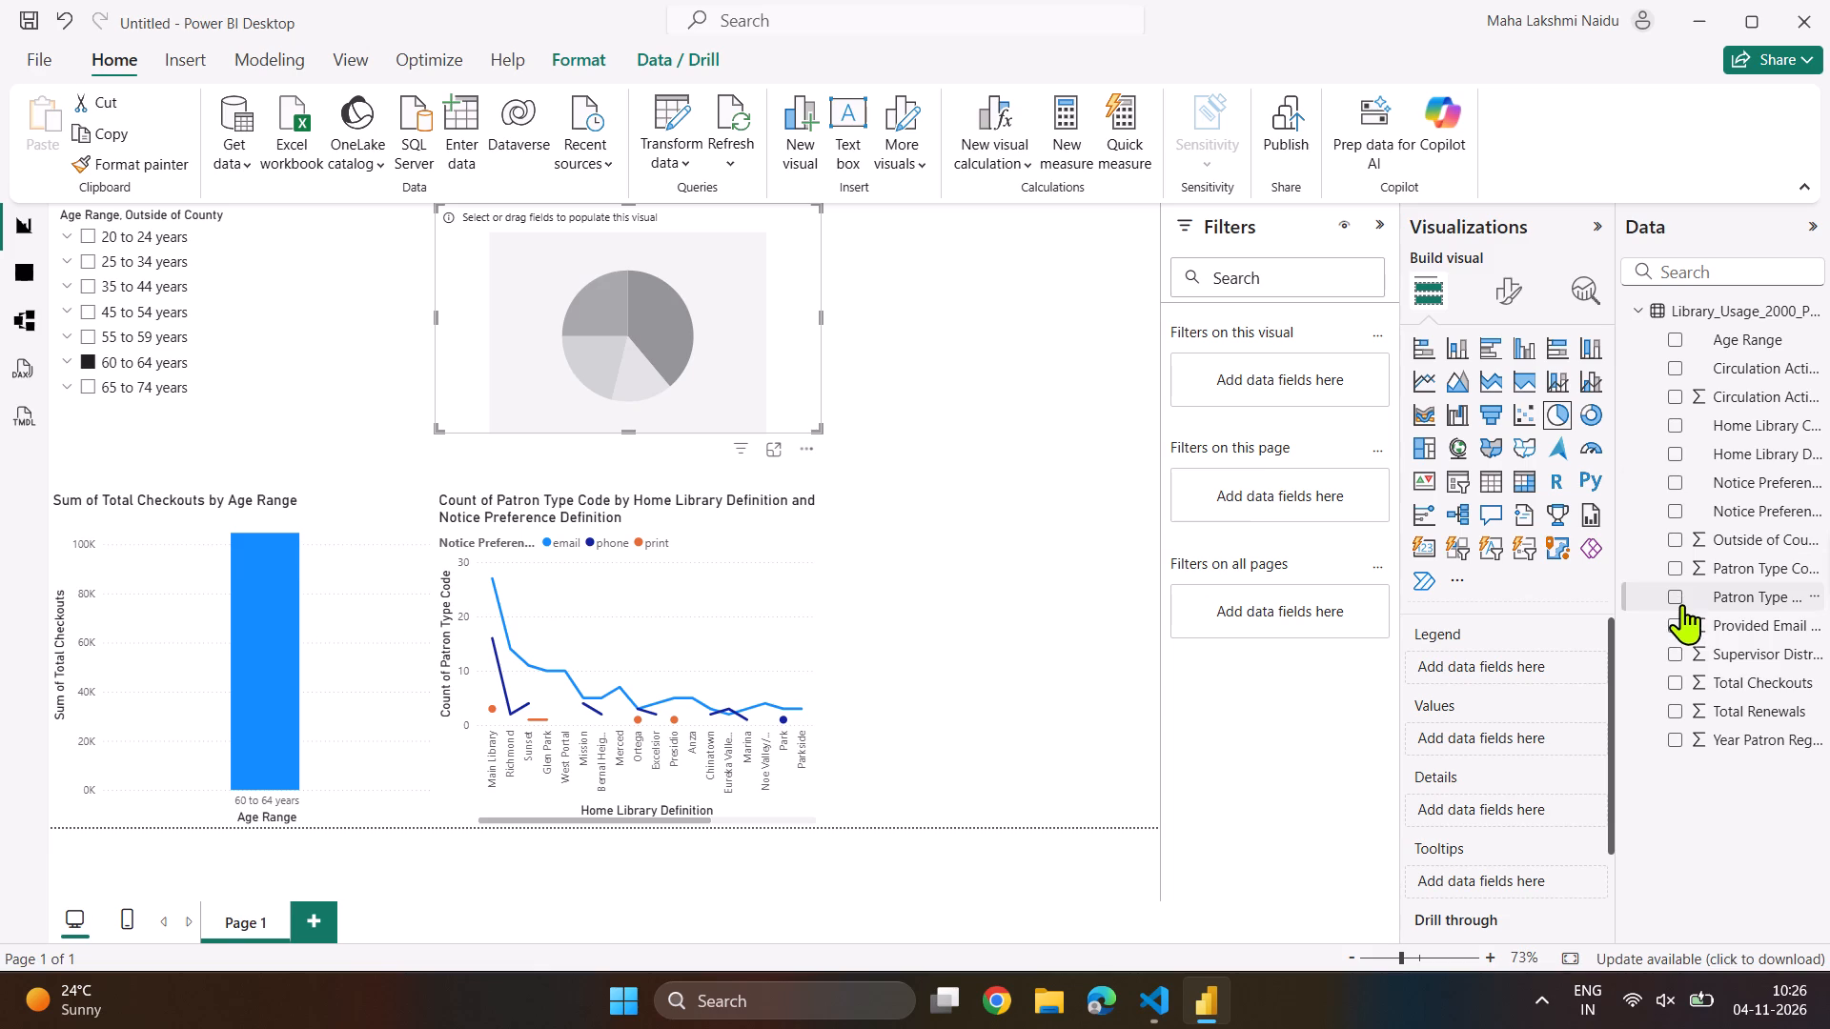
left_click(1678, 630)
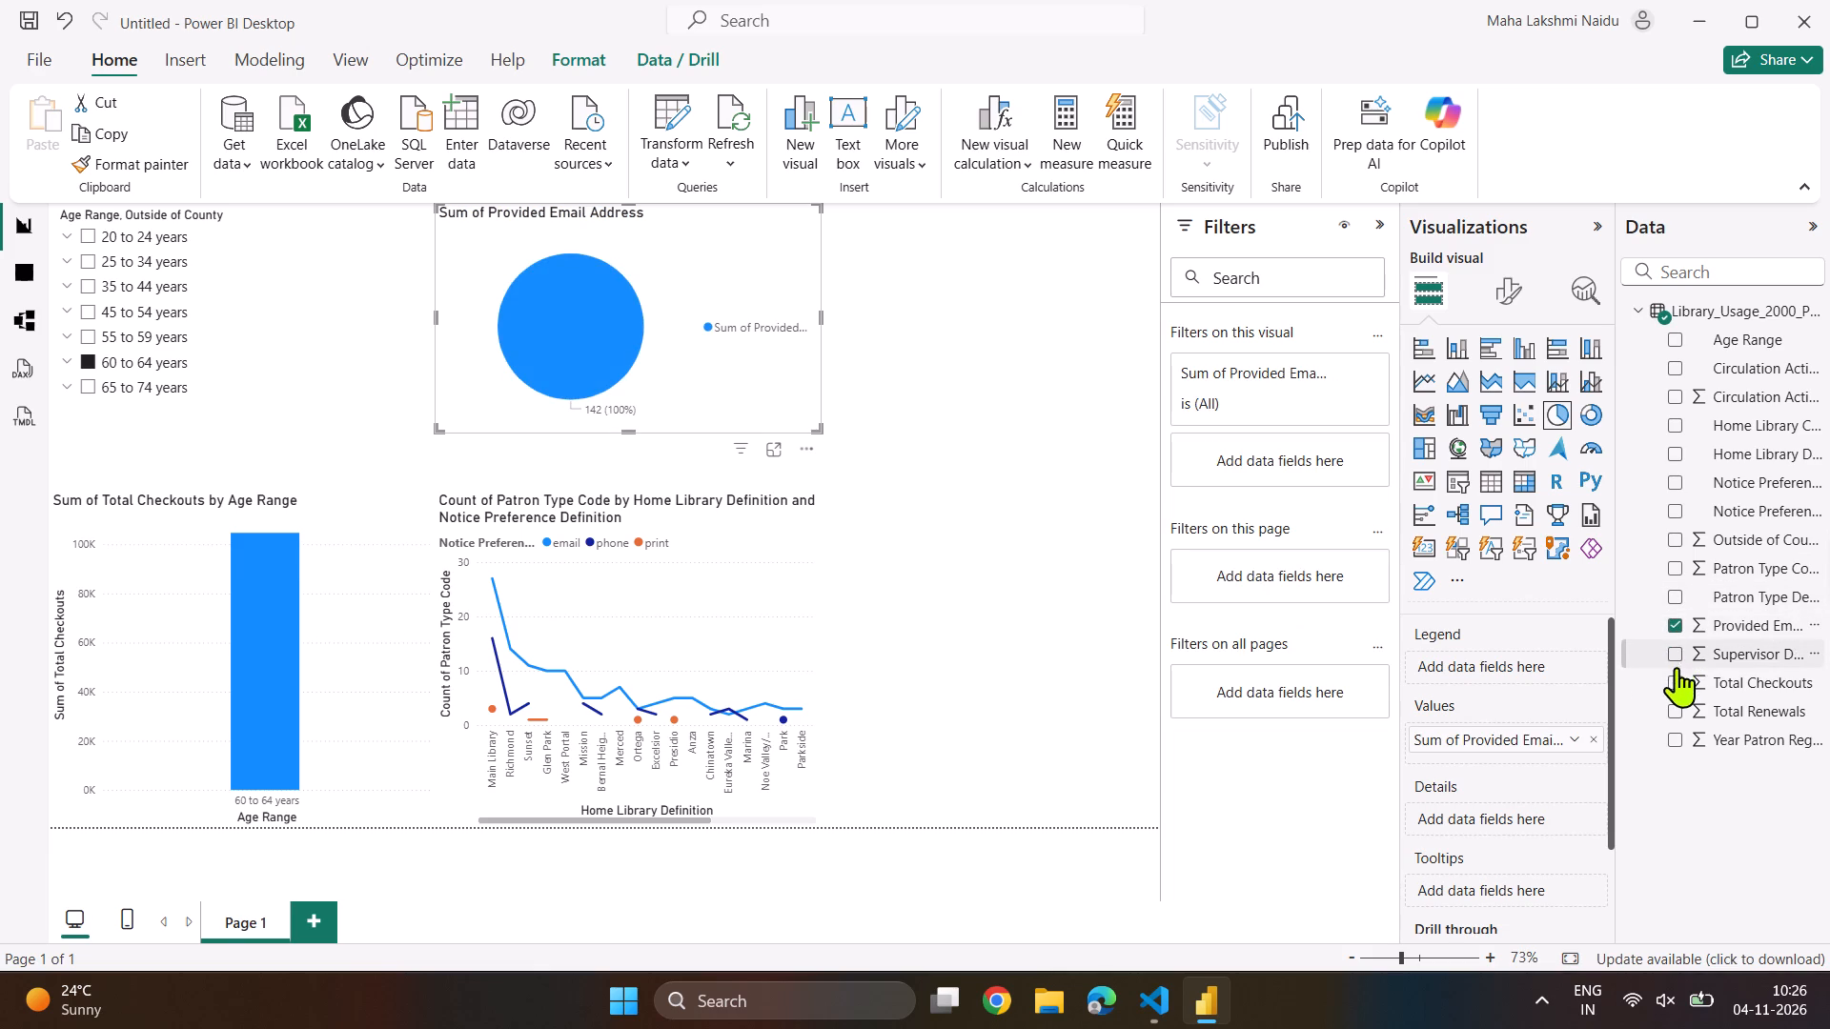
left_click(1677, 544)
left_click(1677, 575)
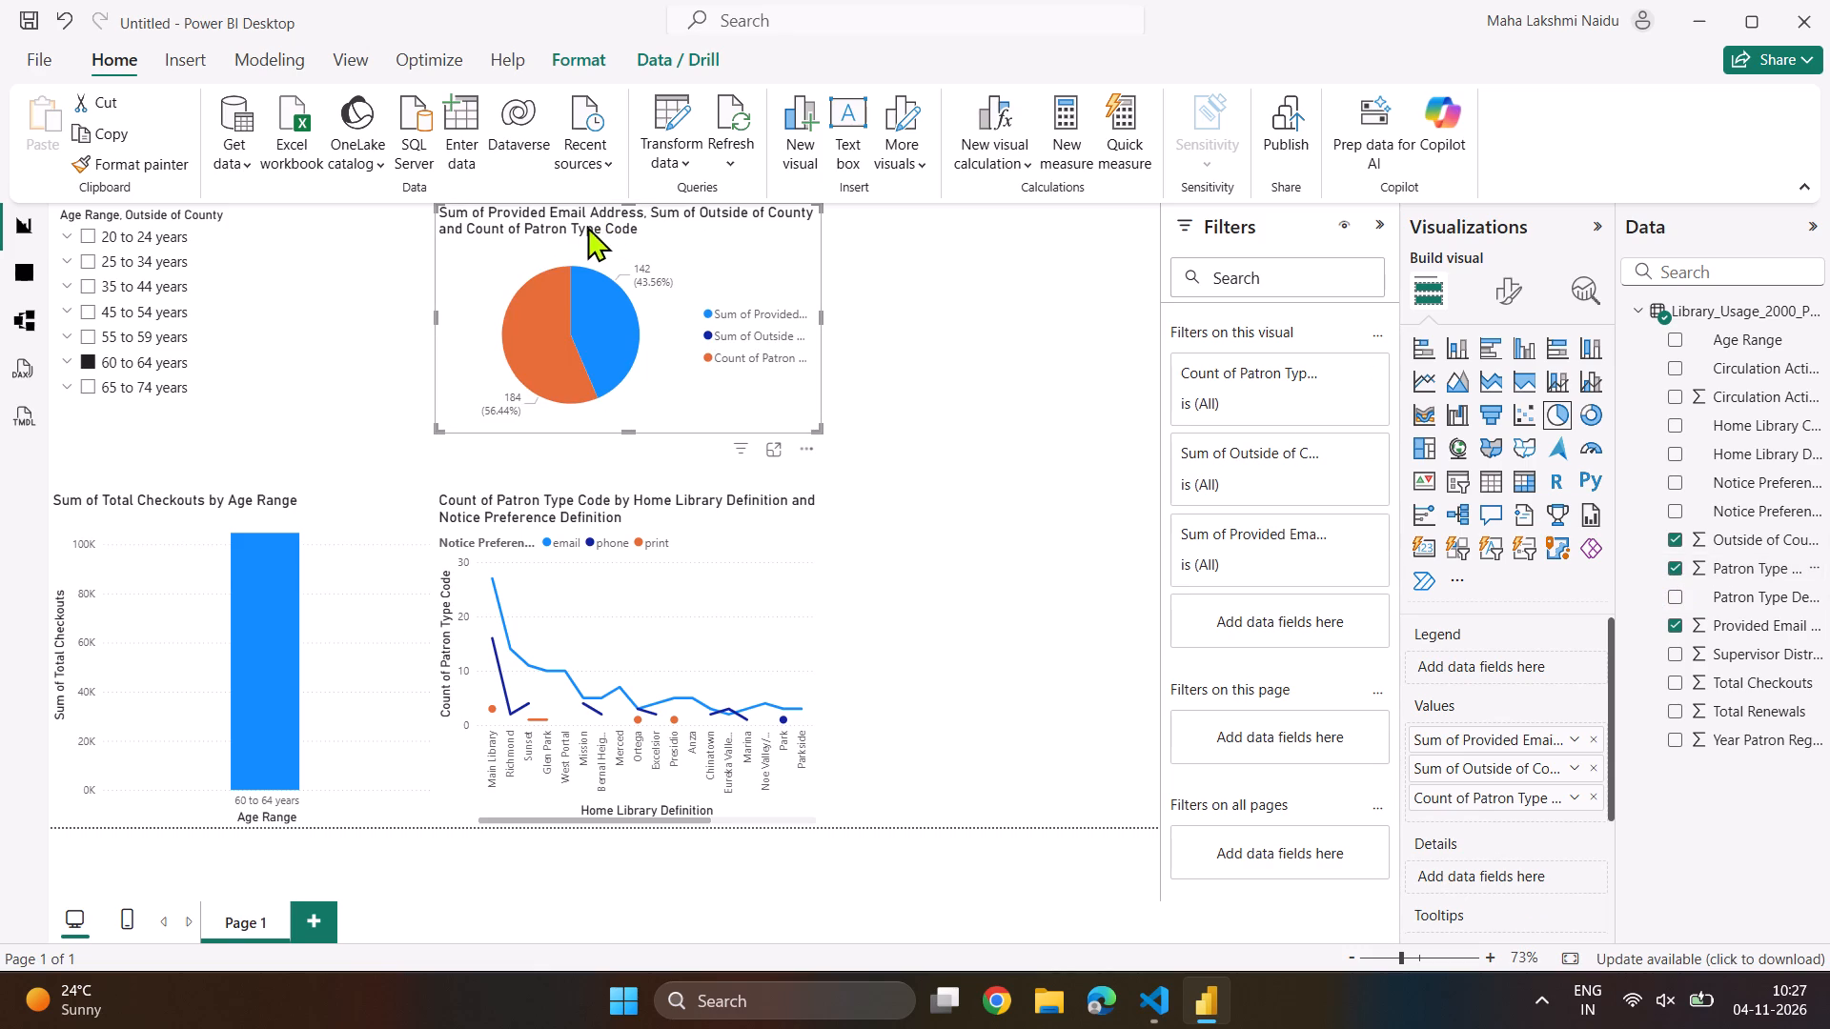
Move the pie chart beside the line chart and resize it to fill the remaining page width at the line chart's full height.
left_click_drag(583, 228, 1064, 588)
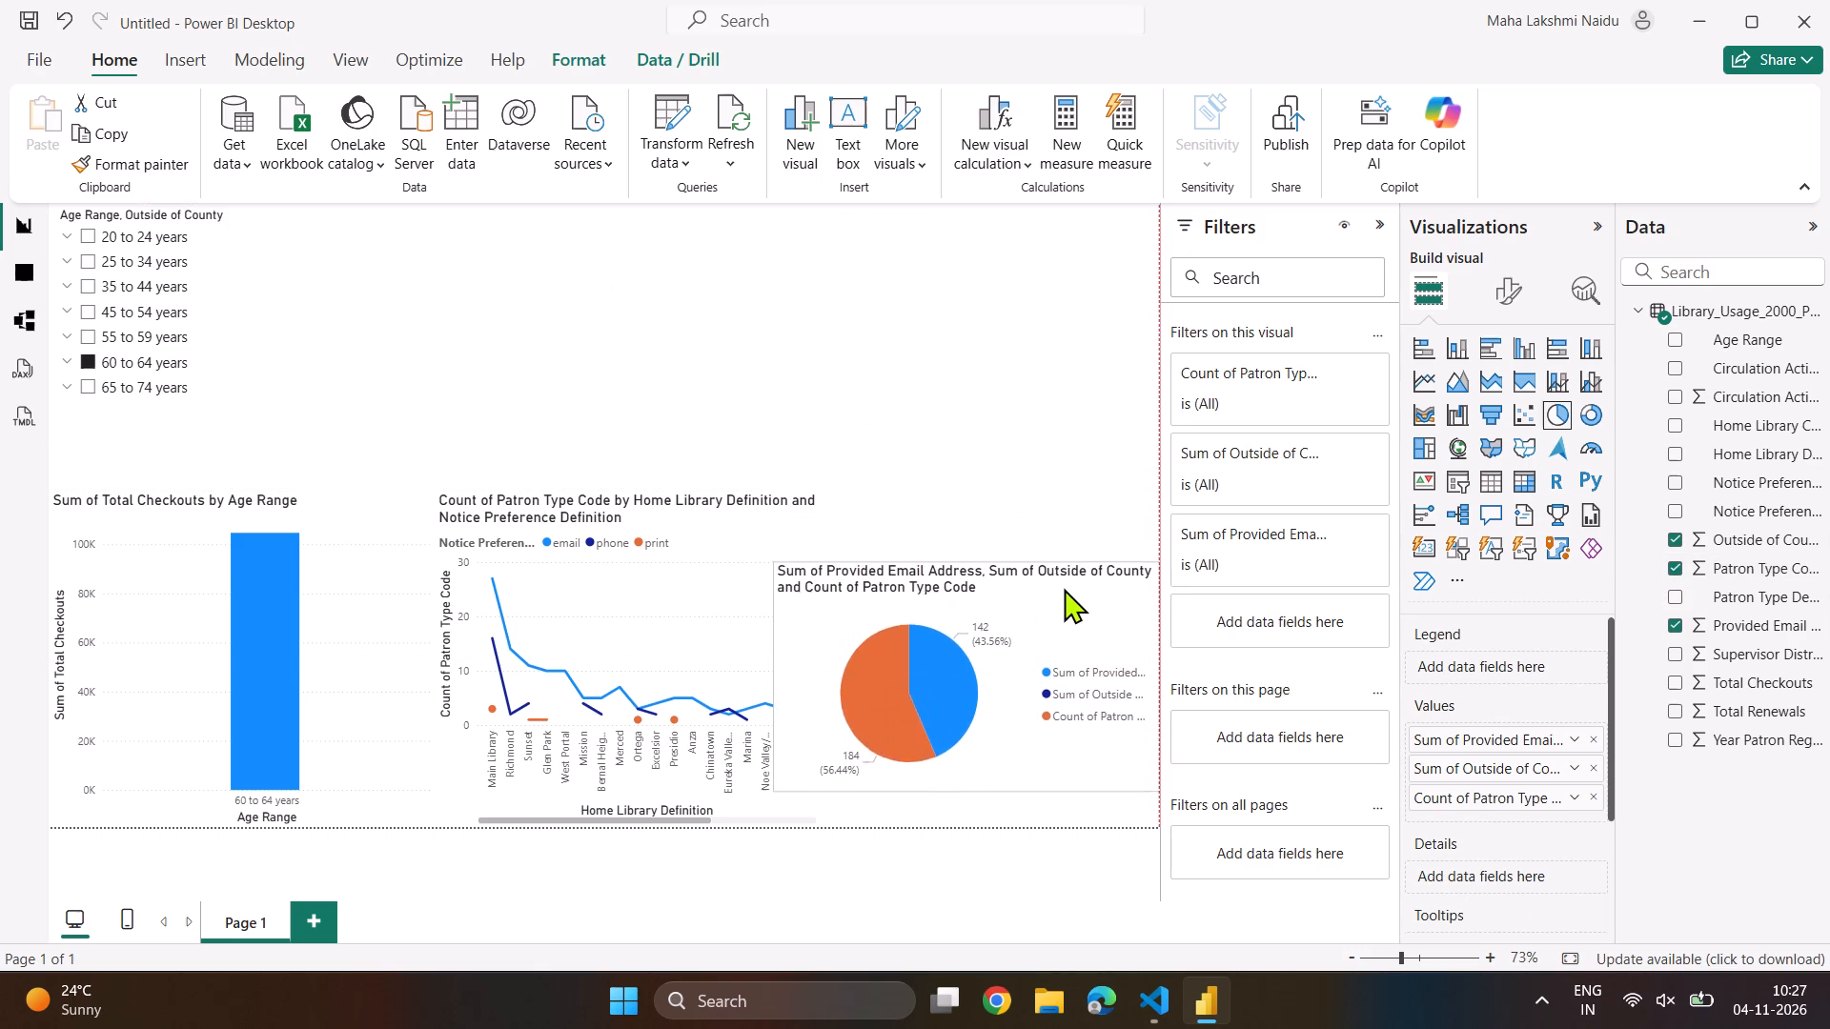
left_click_drag(1064, 588, 1062, 579)
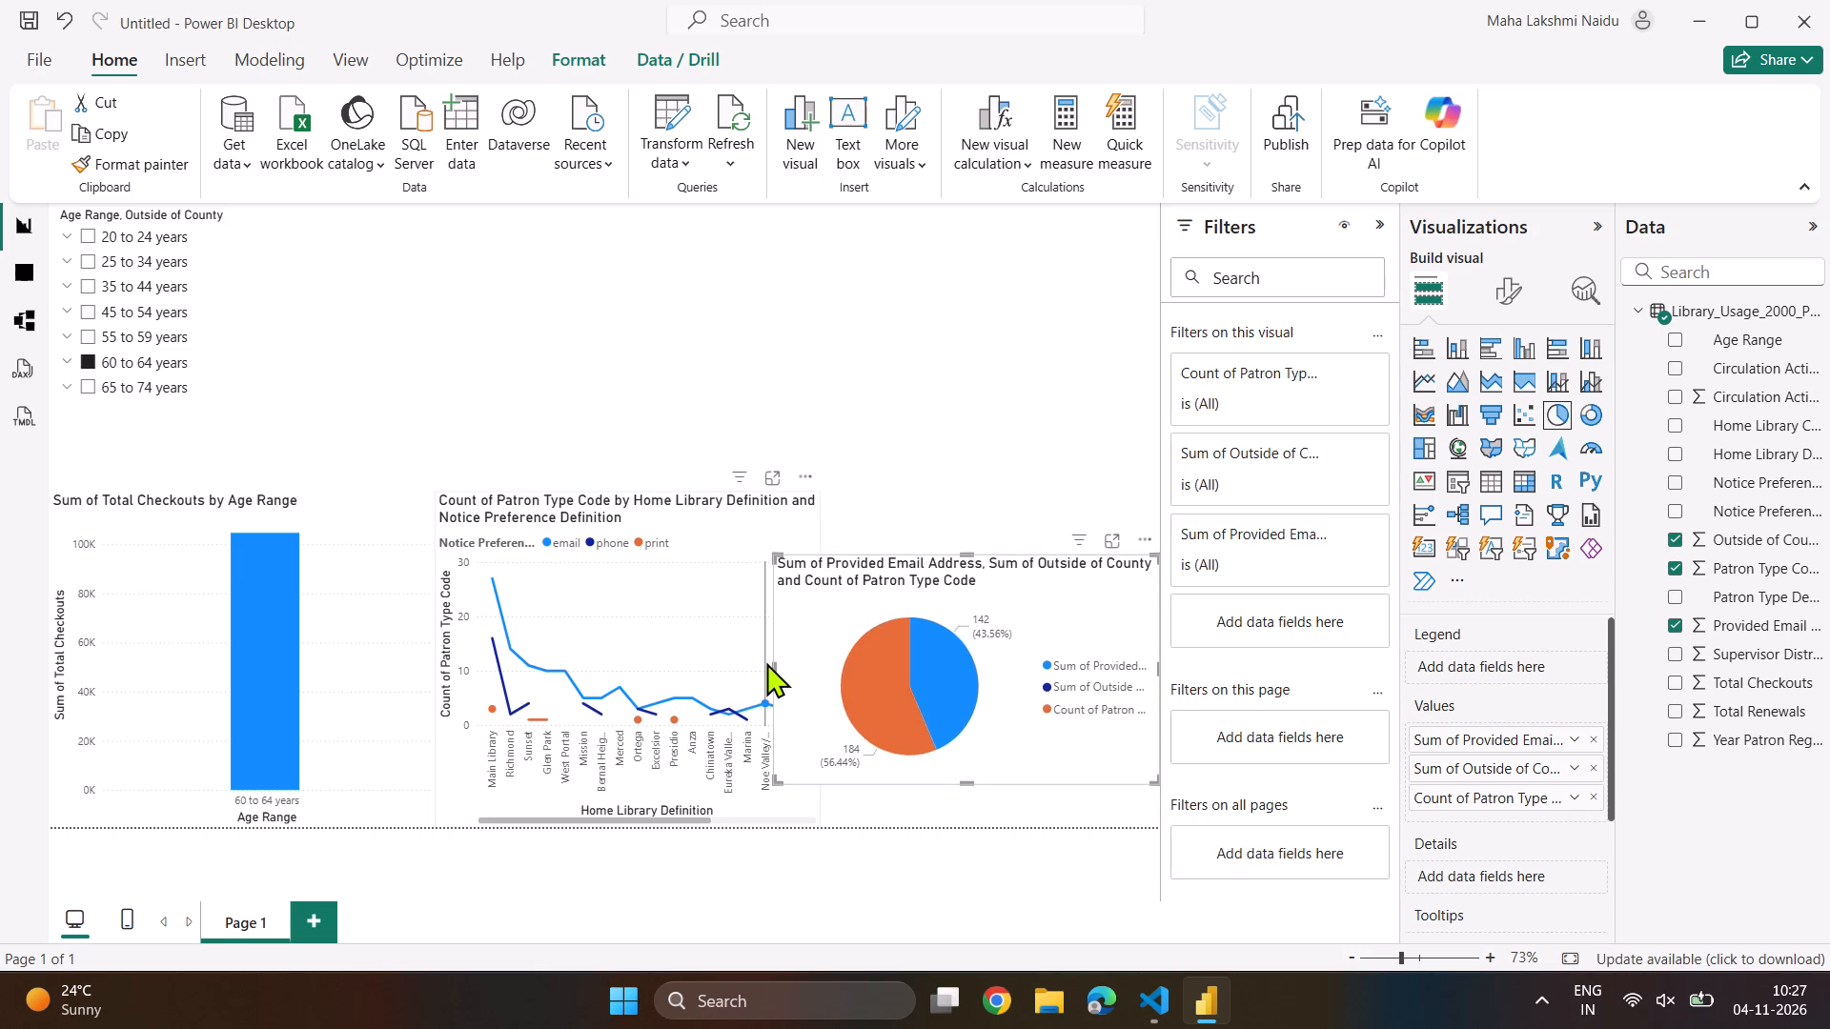
left_click_drag(773, 666, 825, 675)
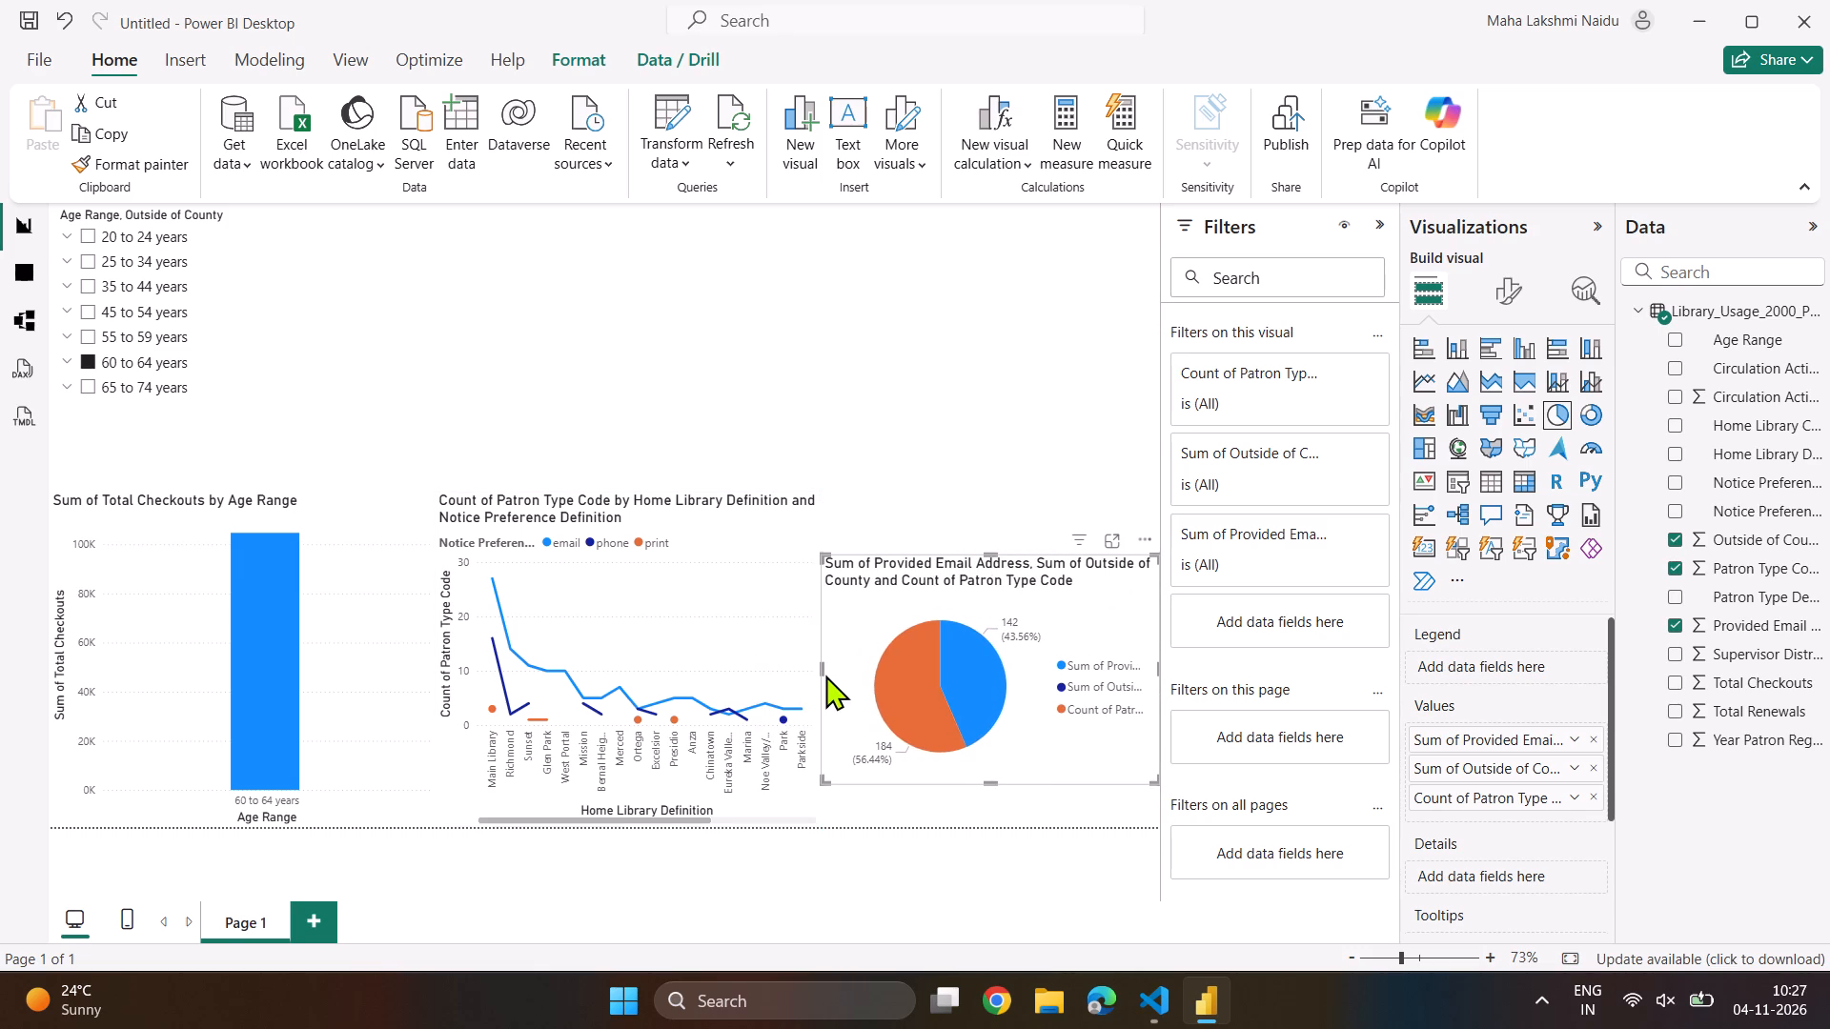
left_click_drag(986, 555, 987, 517)
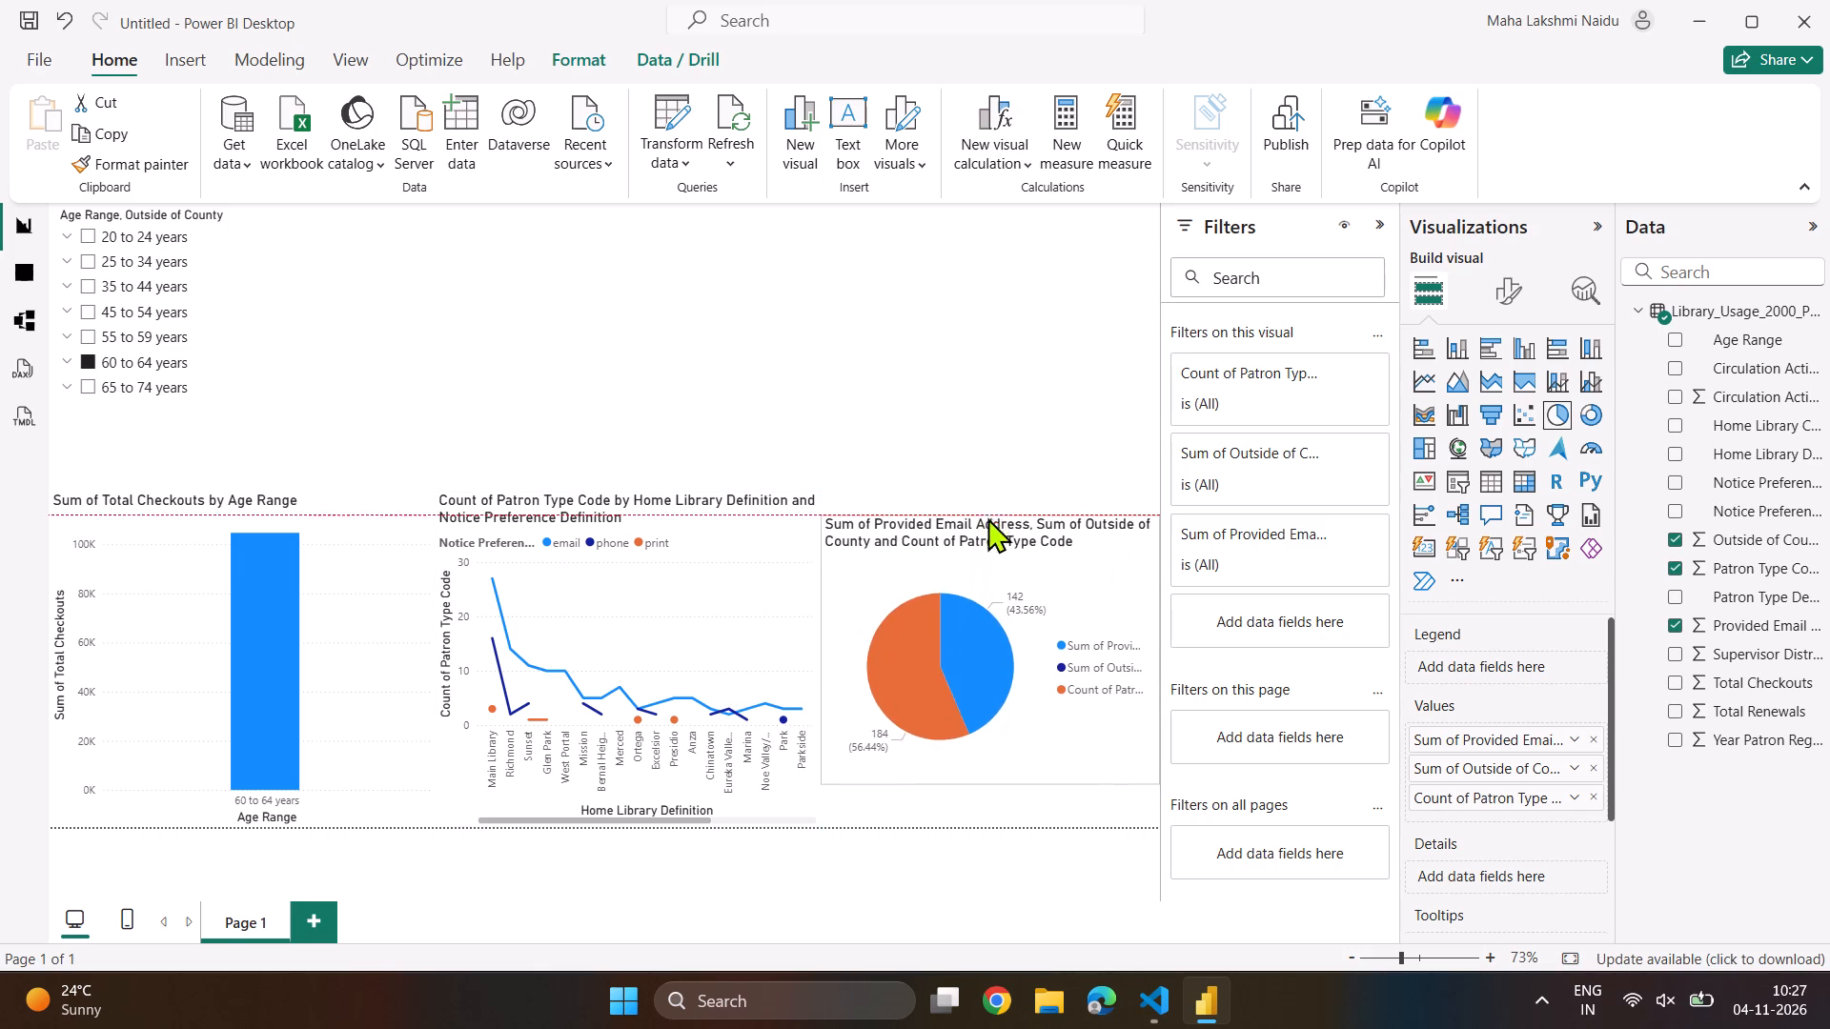
left_click_drag(987, 517, 988, 497)
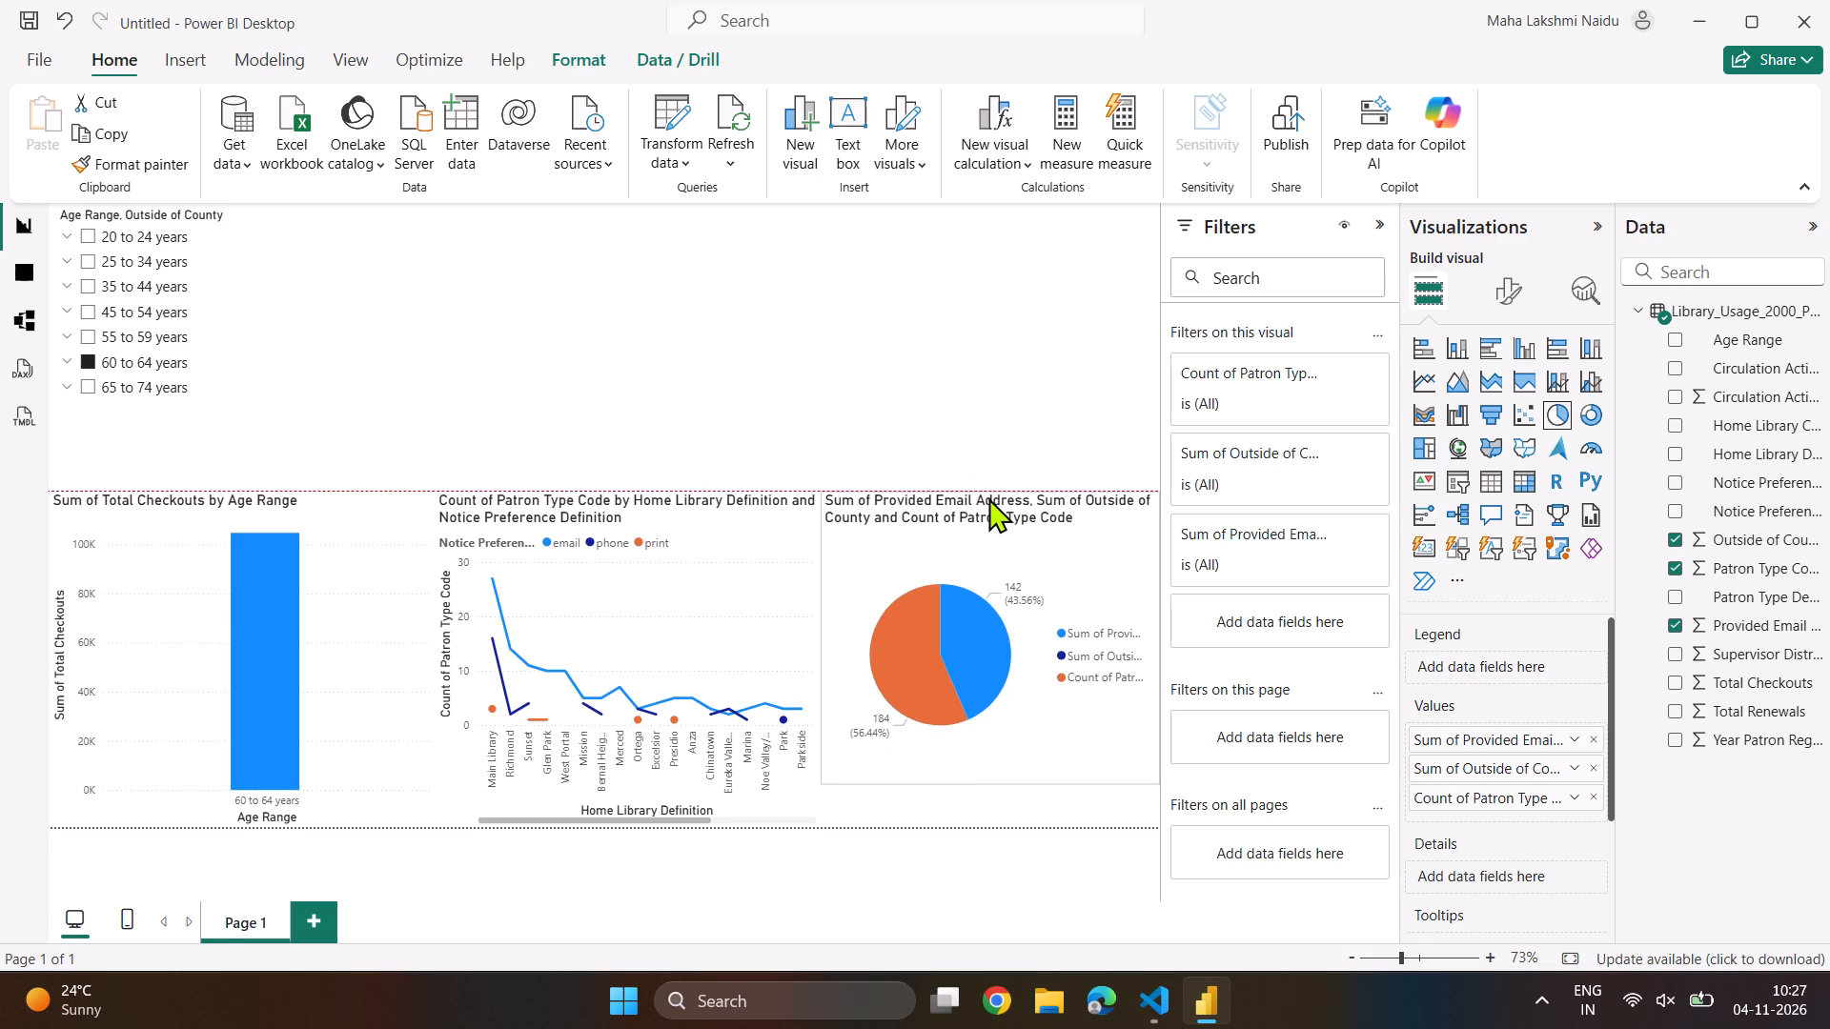
left_click_drag(990, 779, 990, 780)
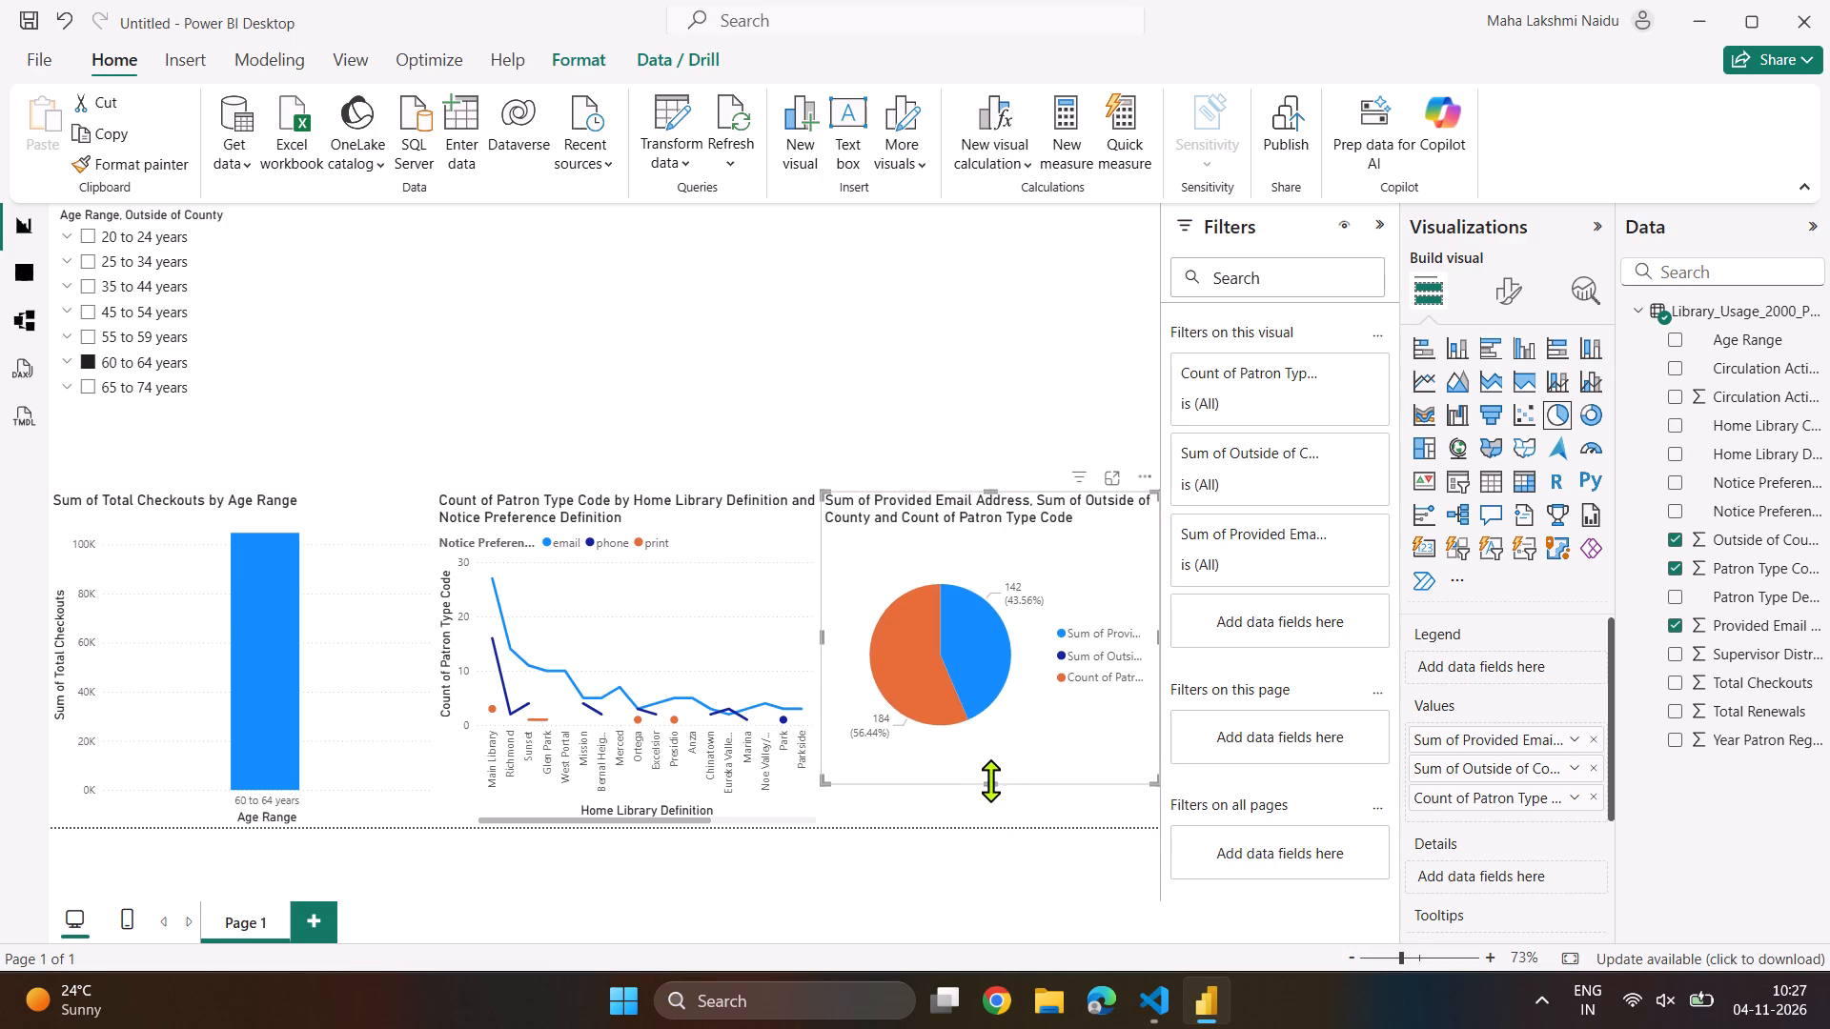
left_click_drag(990, 780, 996, 820)
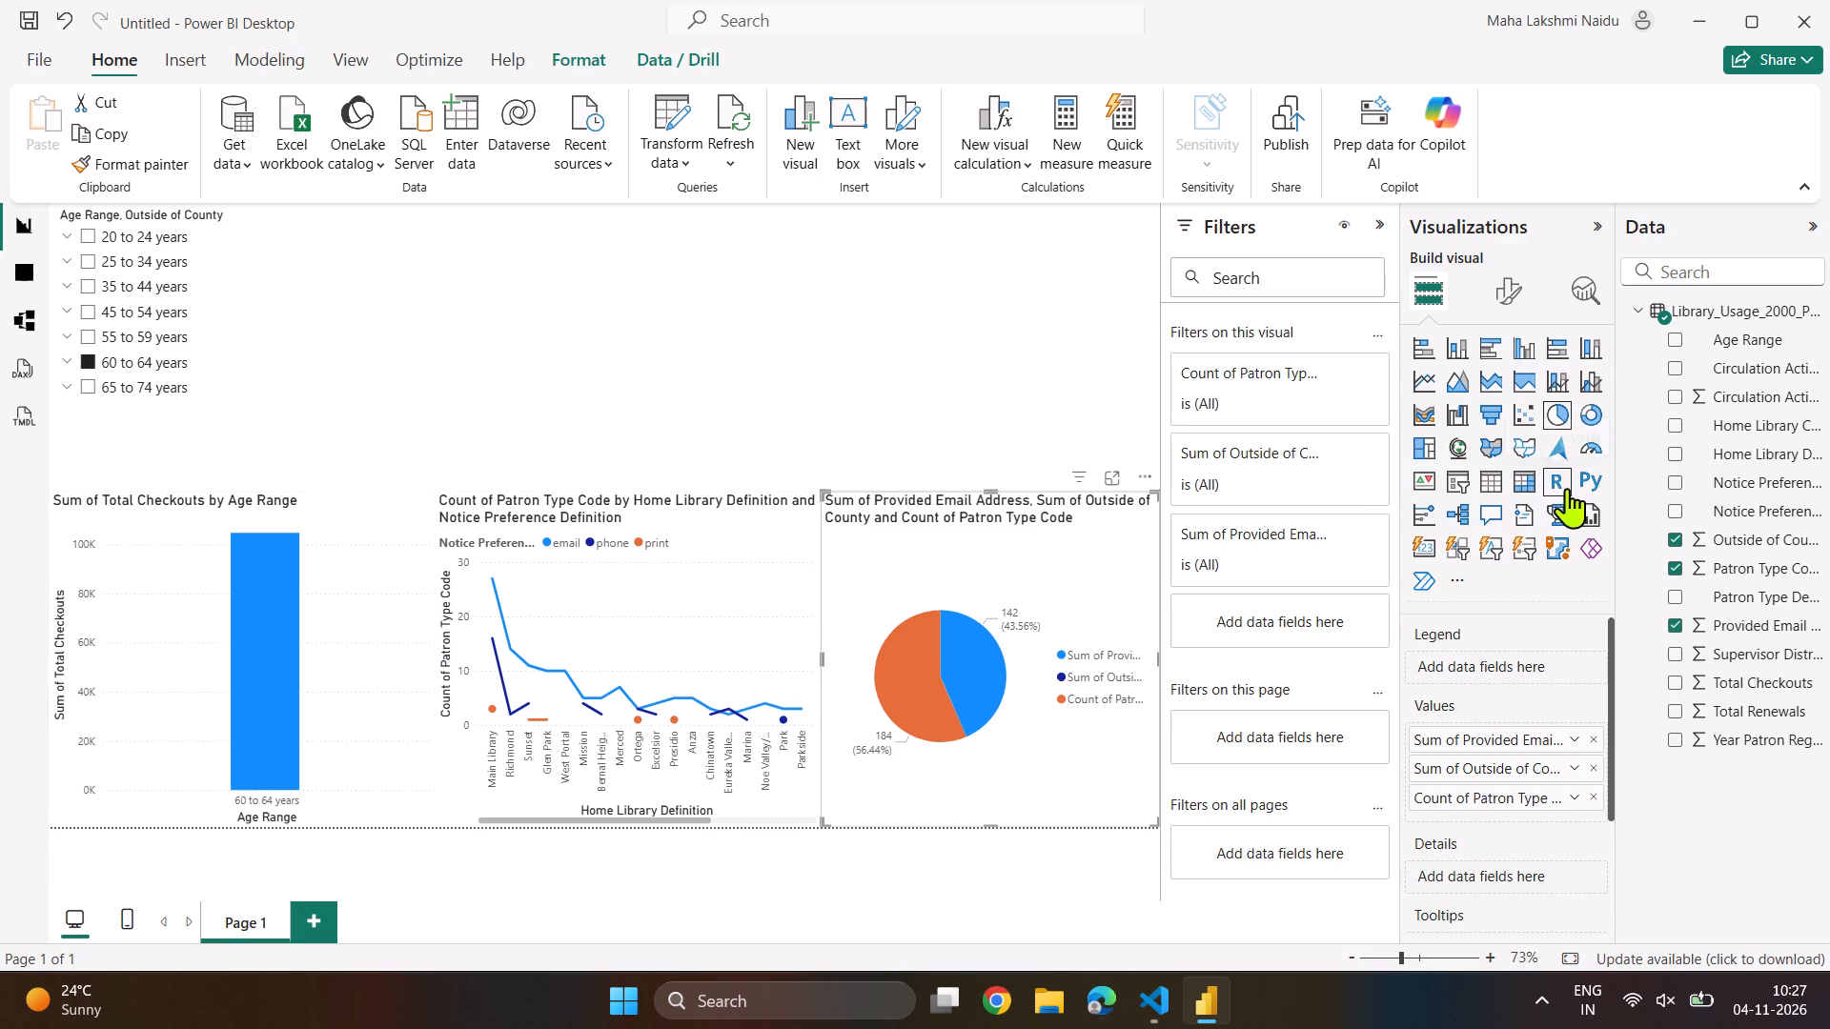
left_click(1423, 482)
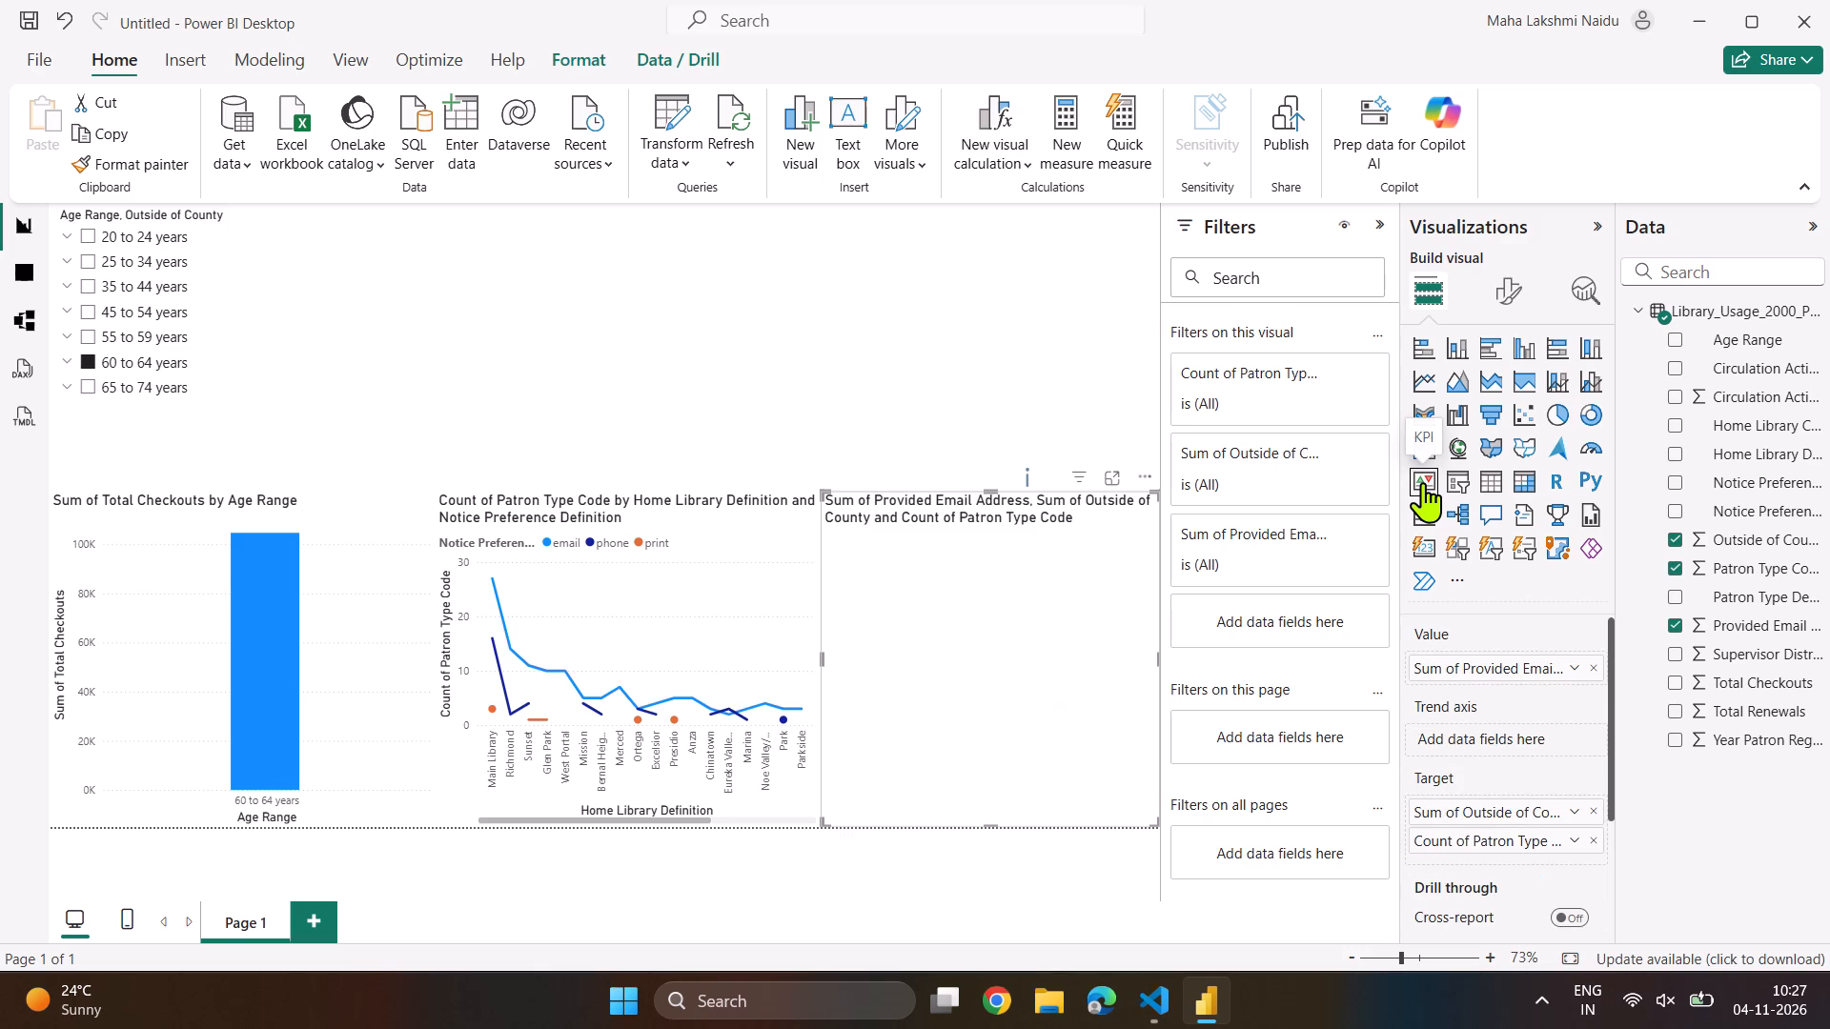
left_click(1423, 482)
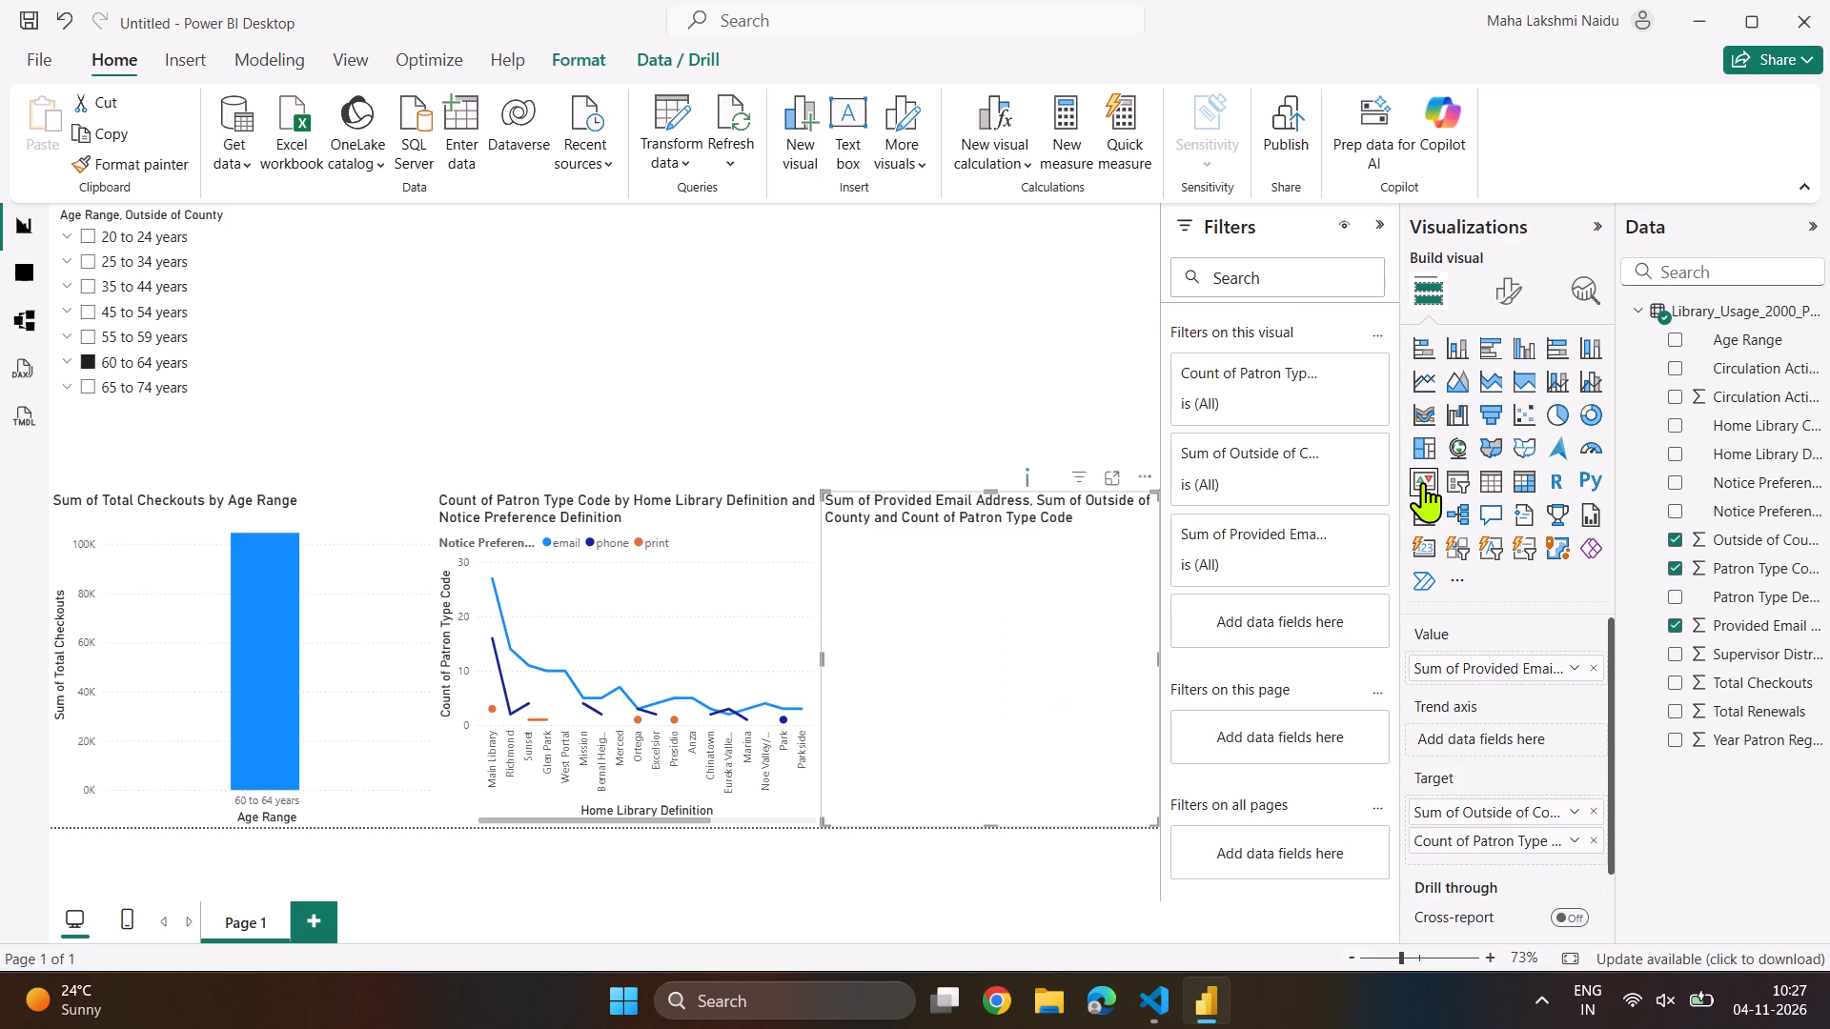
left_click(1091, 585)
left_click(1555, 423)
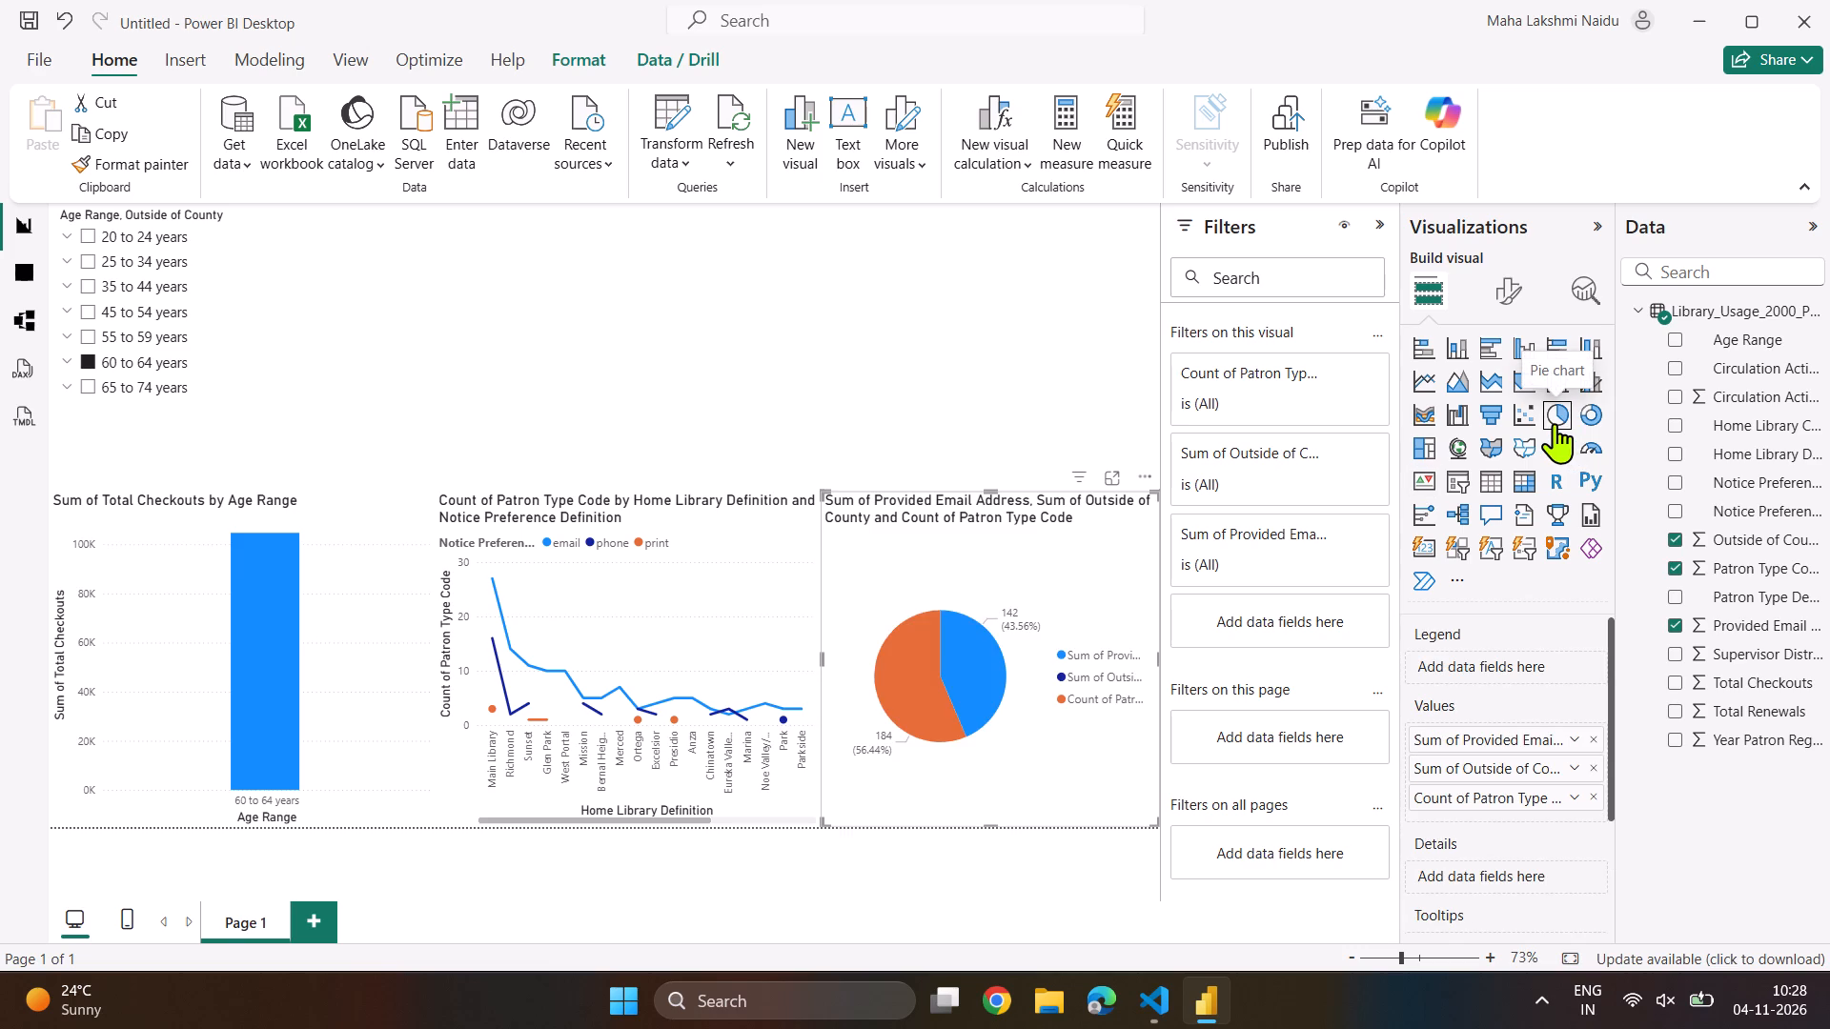
Add a separate KPI visual with Total Renewals as value and Year Patron Registered and Outside of County as targets.
left_click(889, 380)
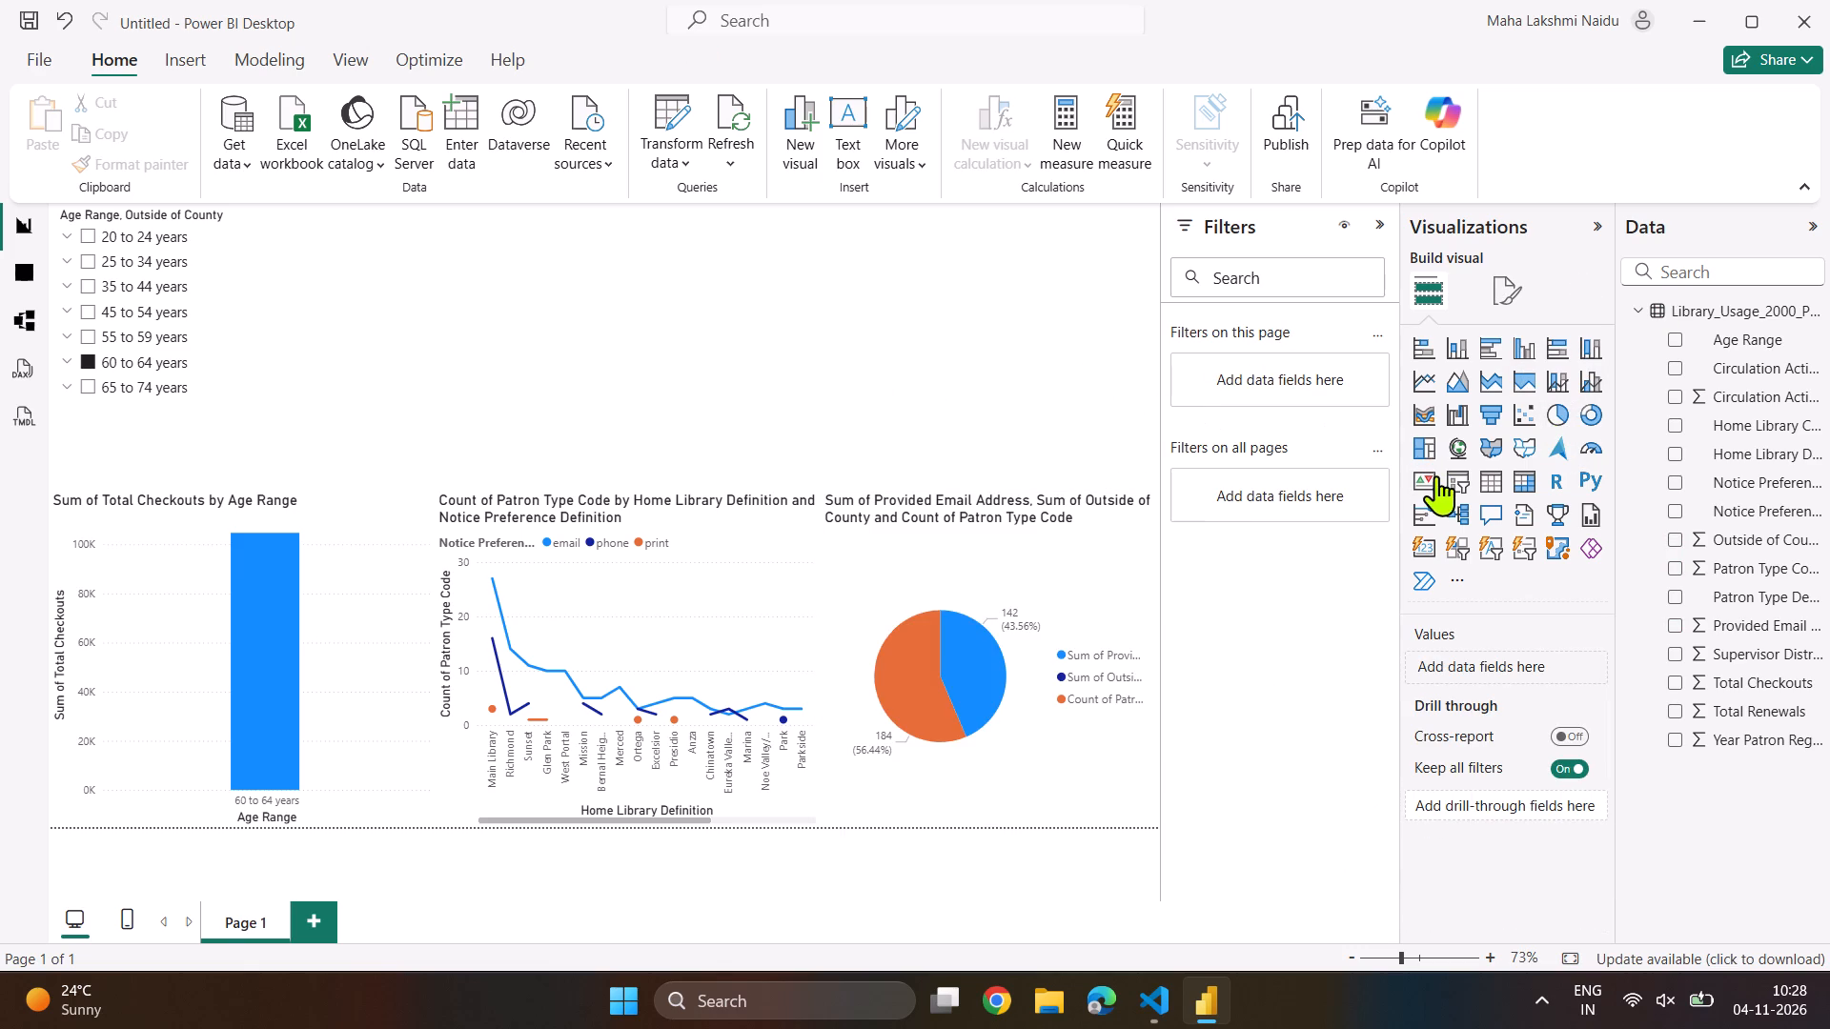
left_click(1437, 480)
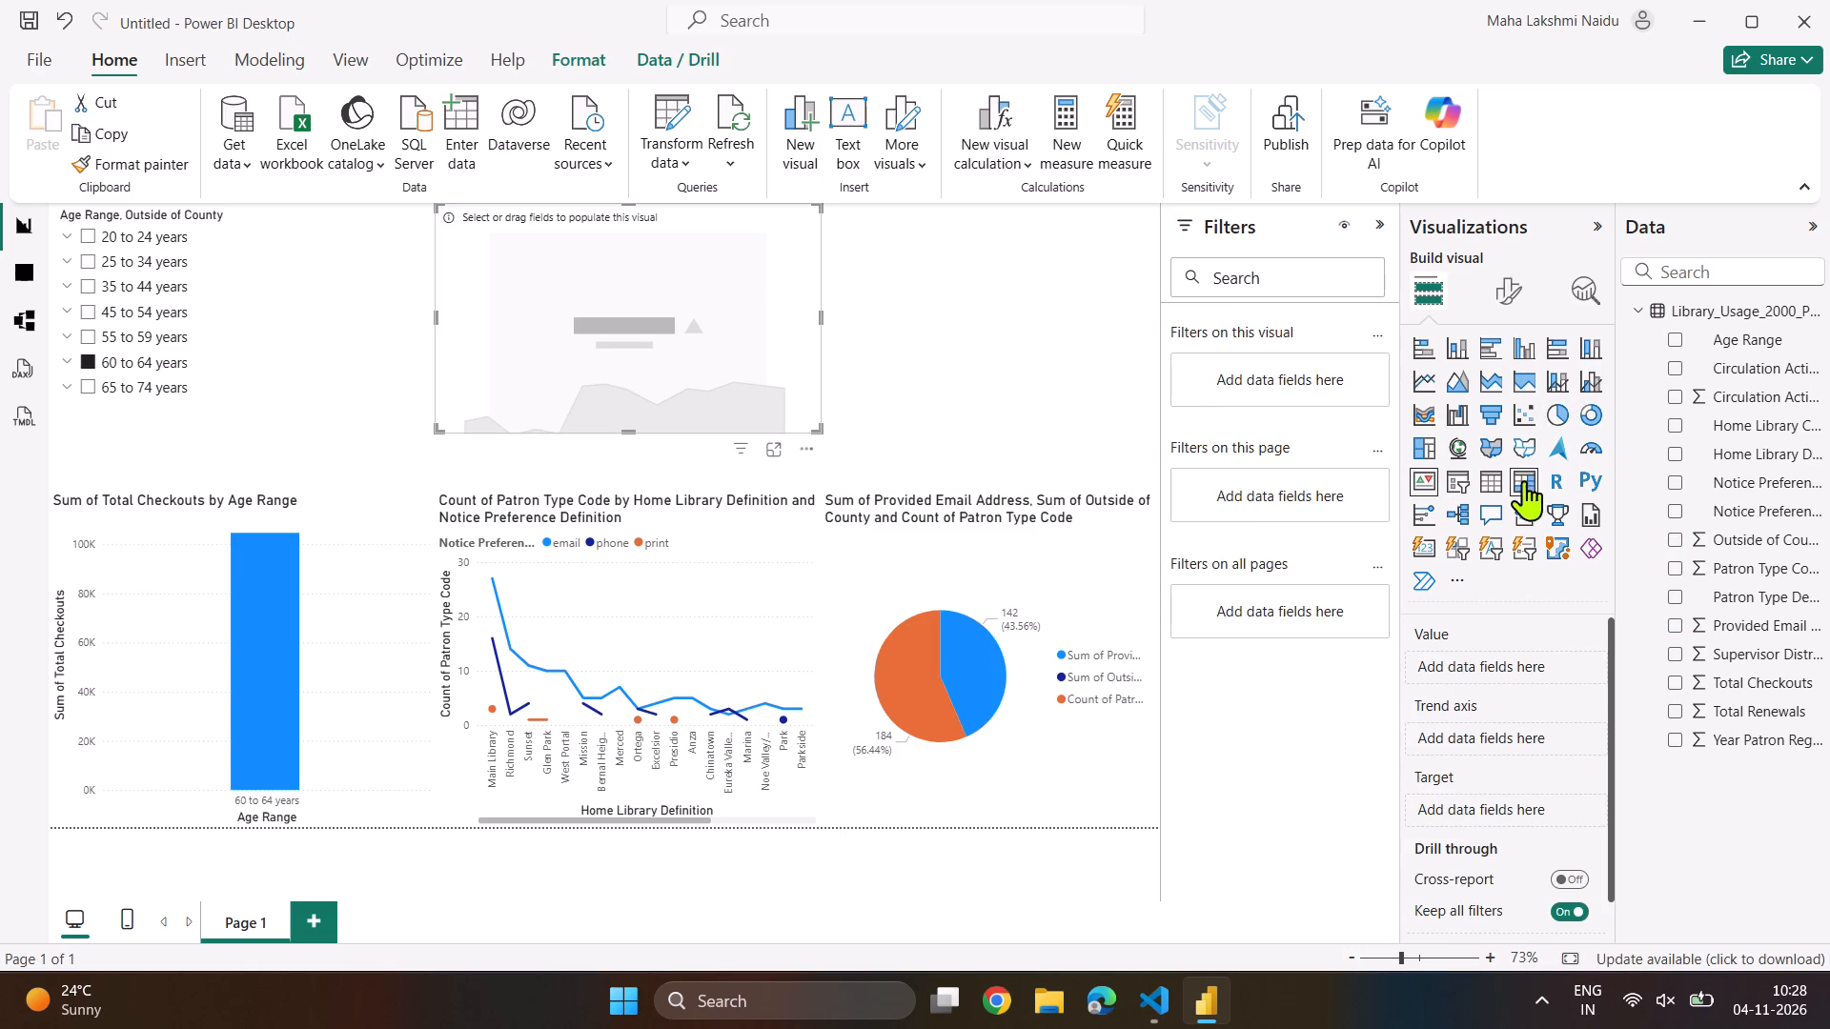
scroll(1679, 476, "down", 1)
left_click(1672, 714)
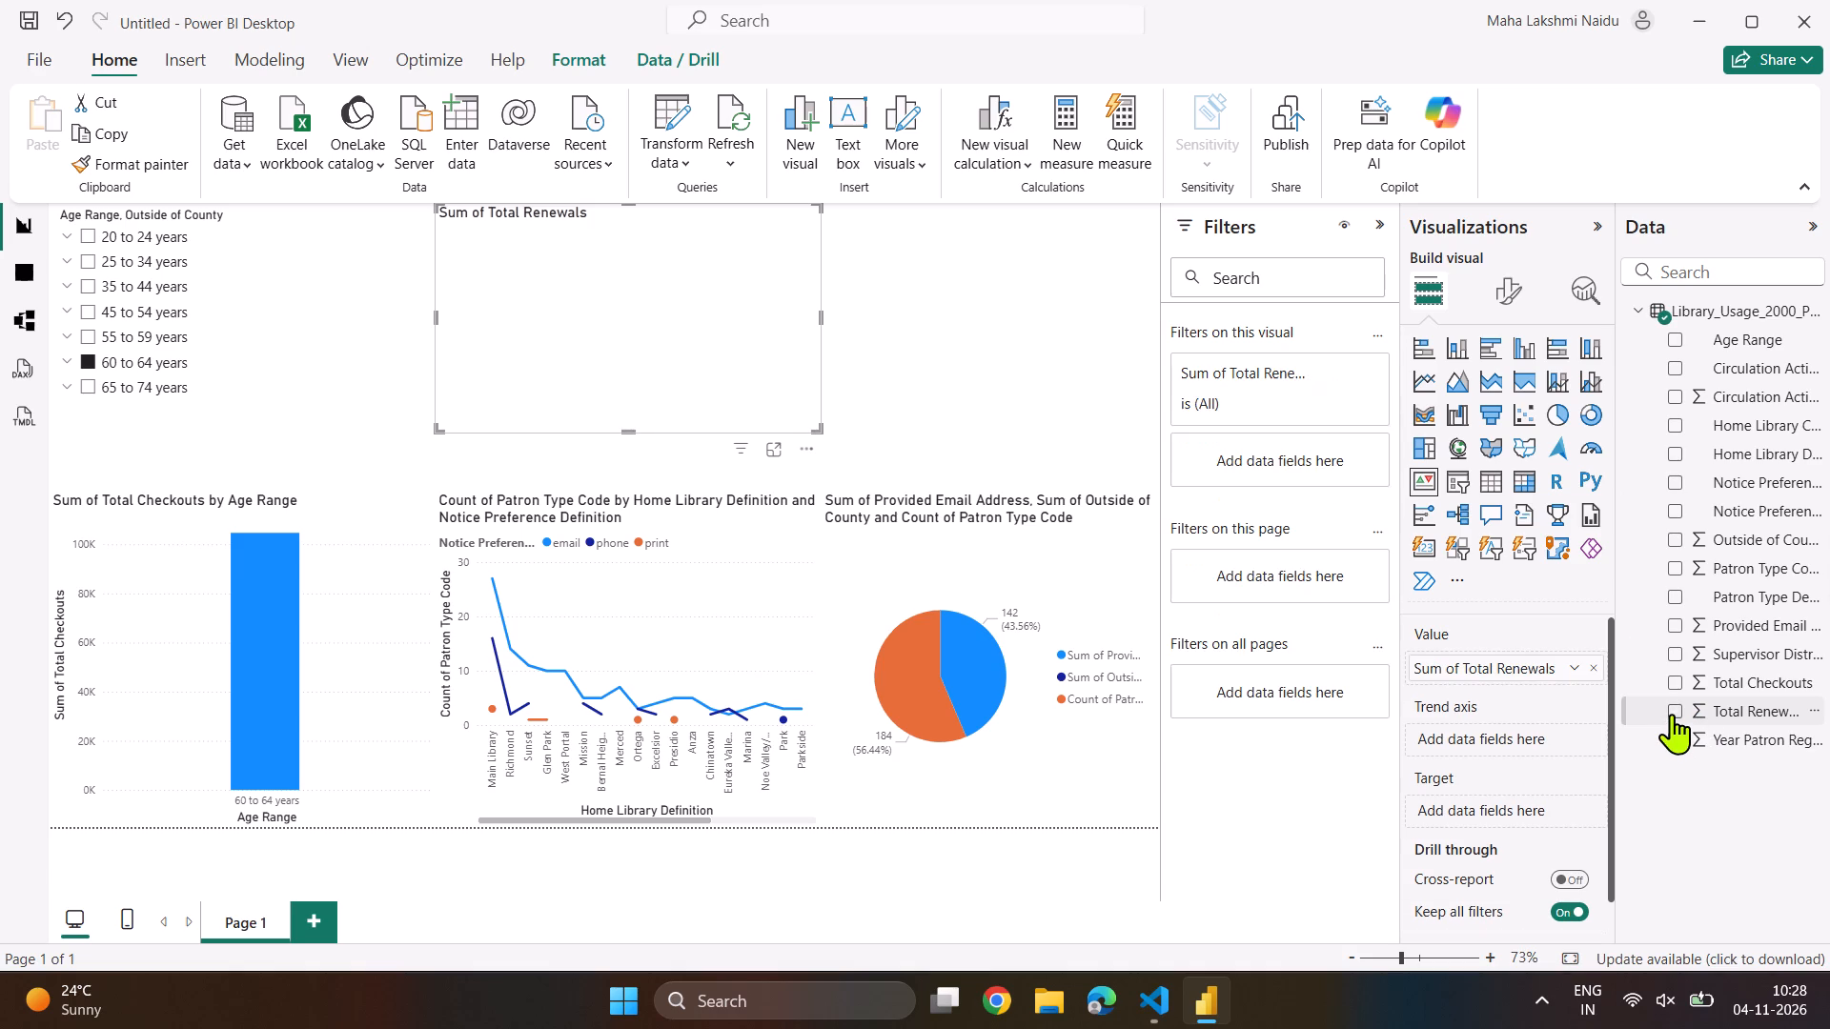
left_click(1677, 748)
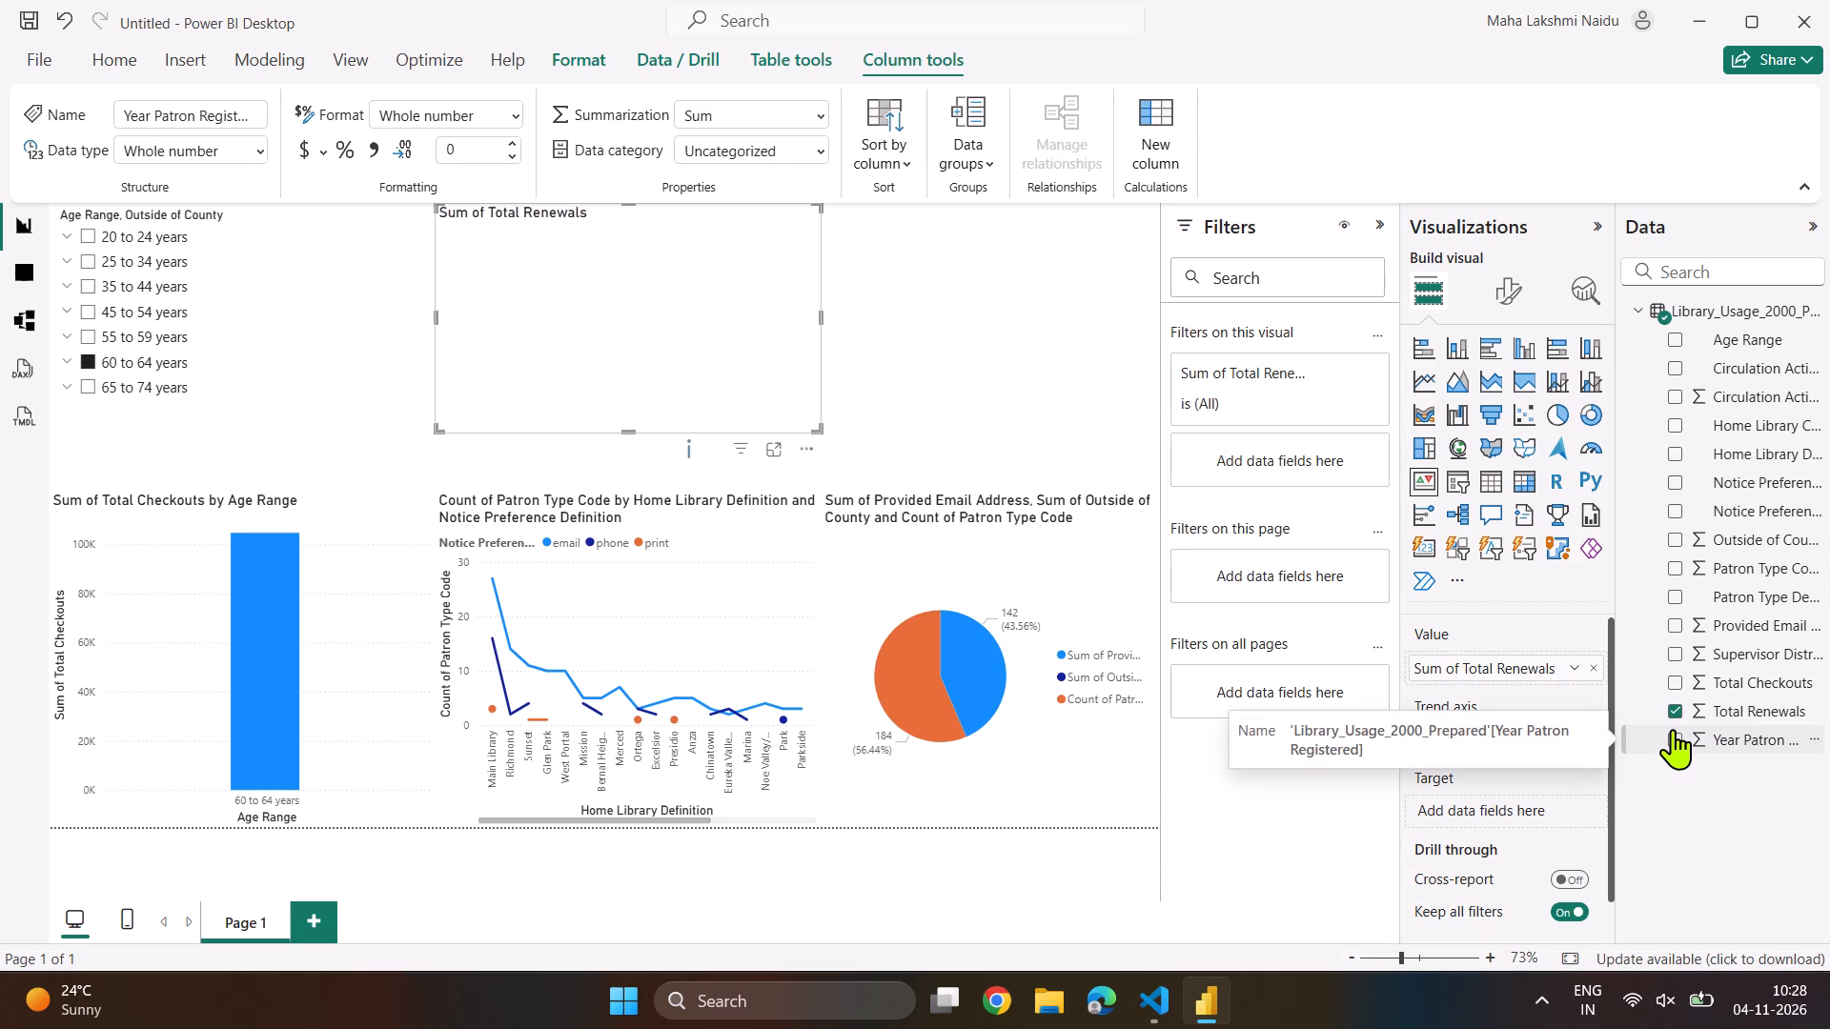
left_click(1674, 740)
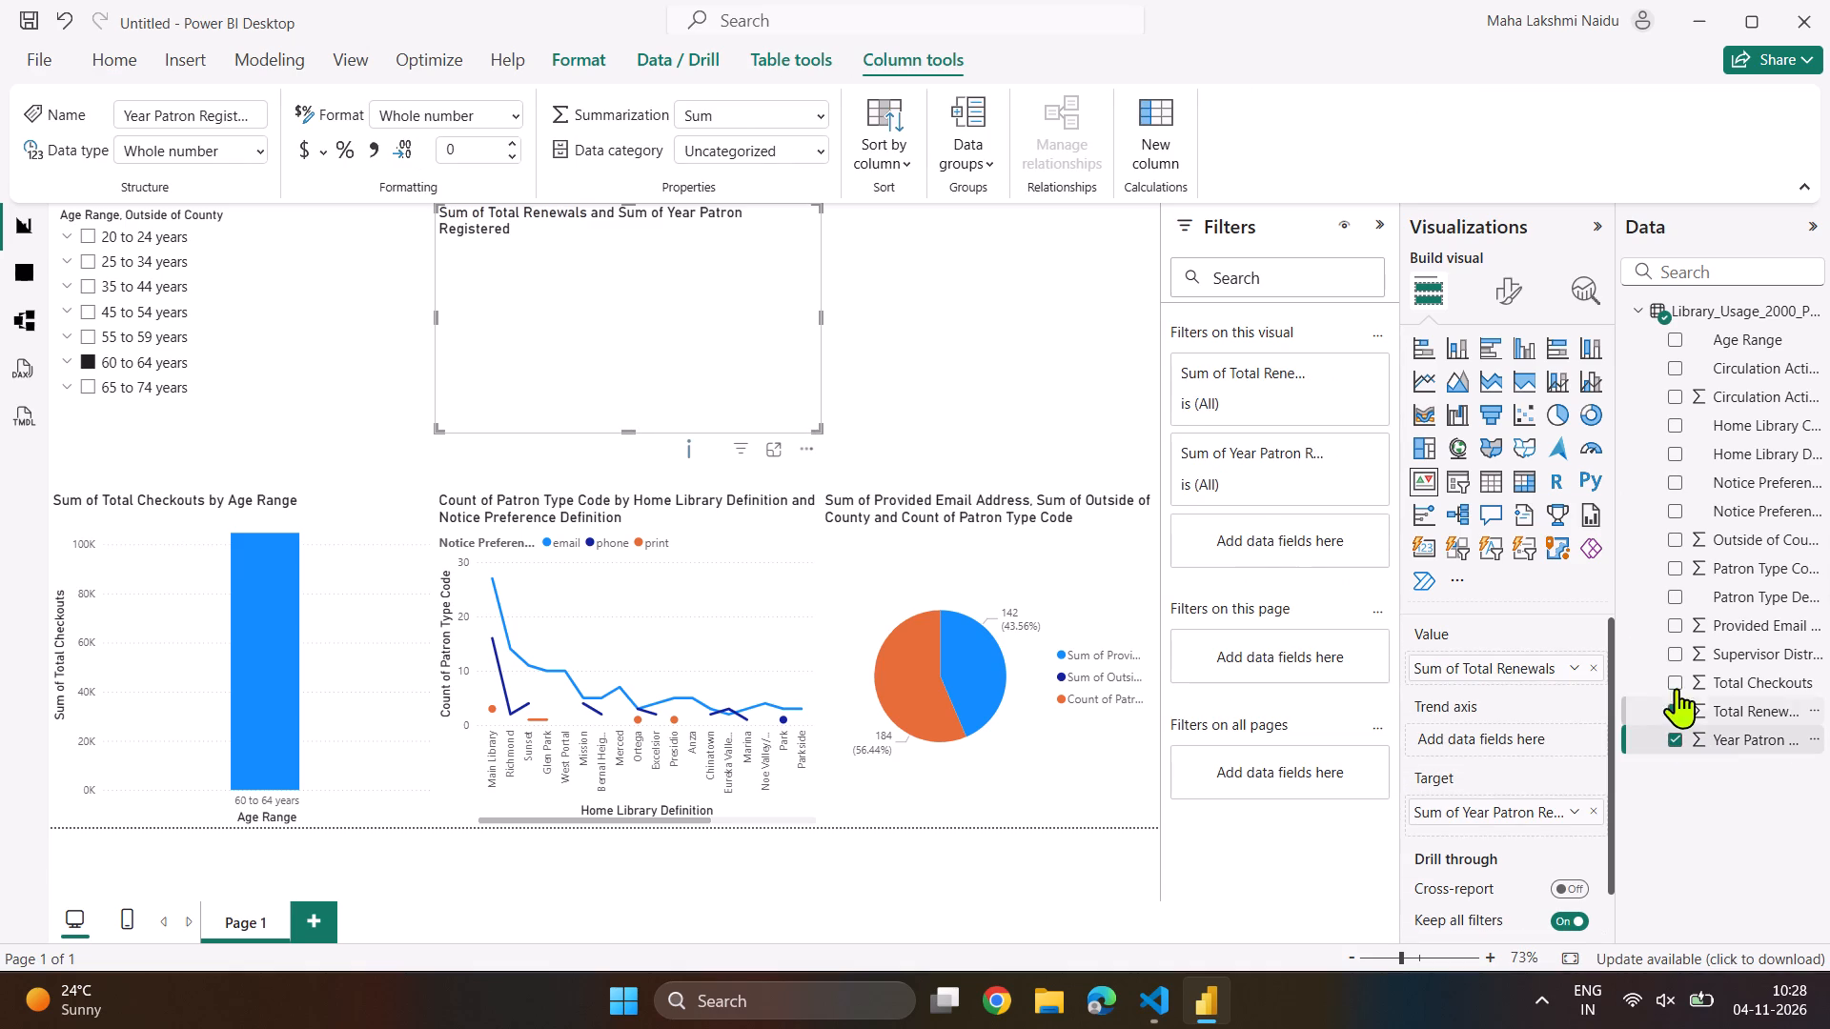
left_click(1677, 538)
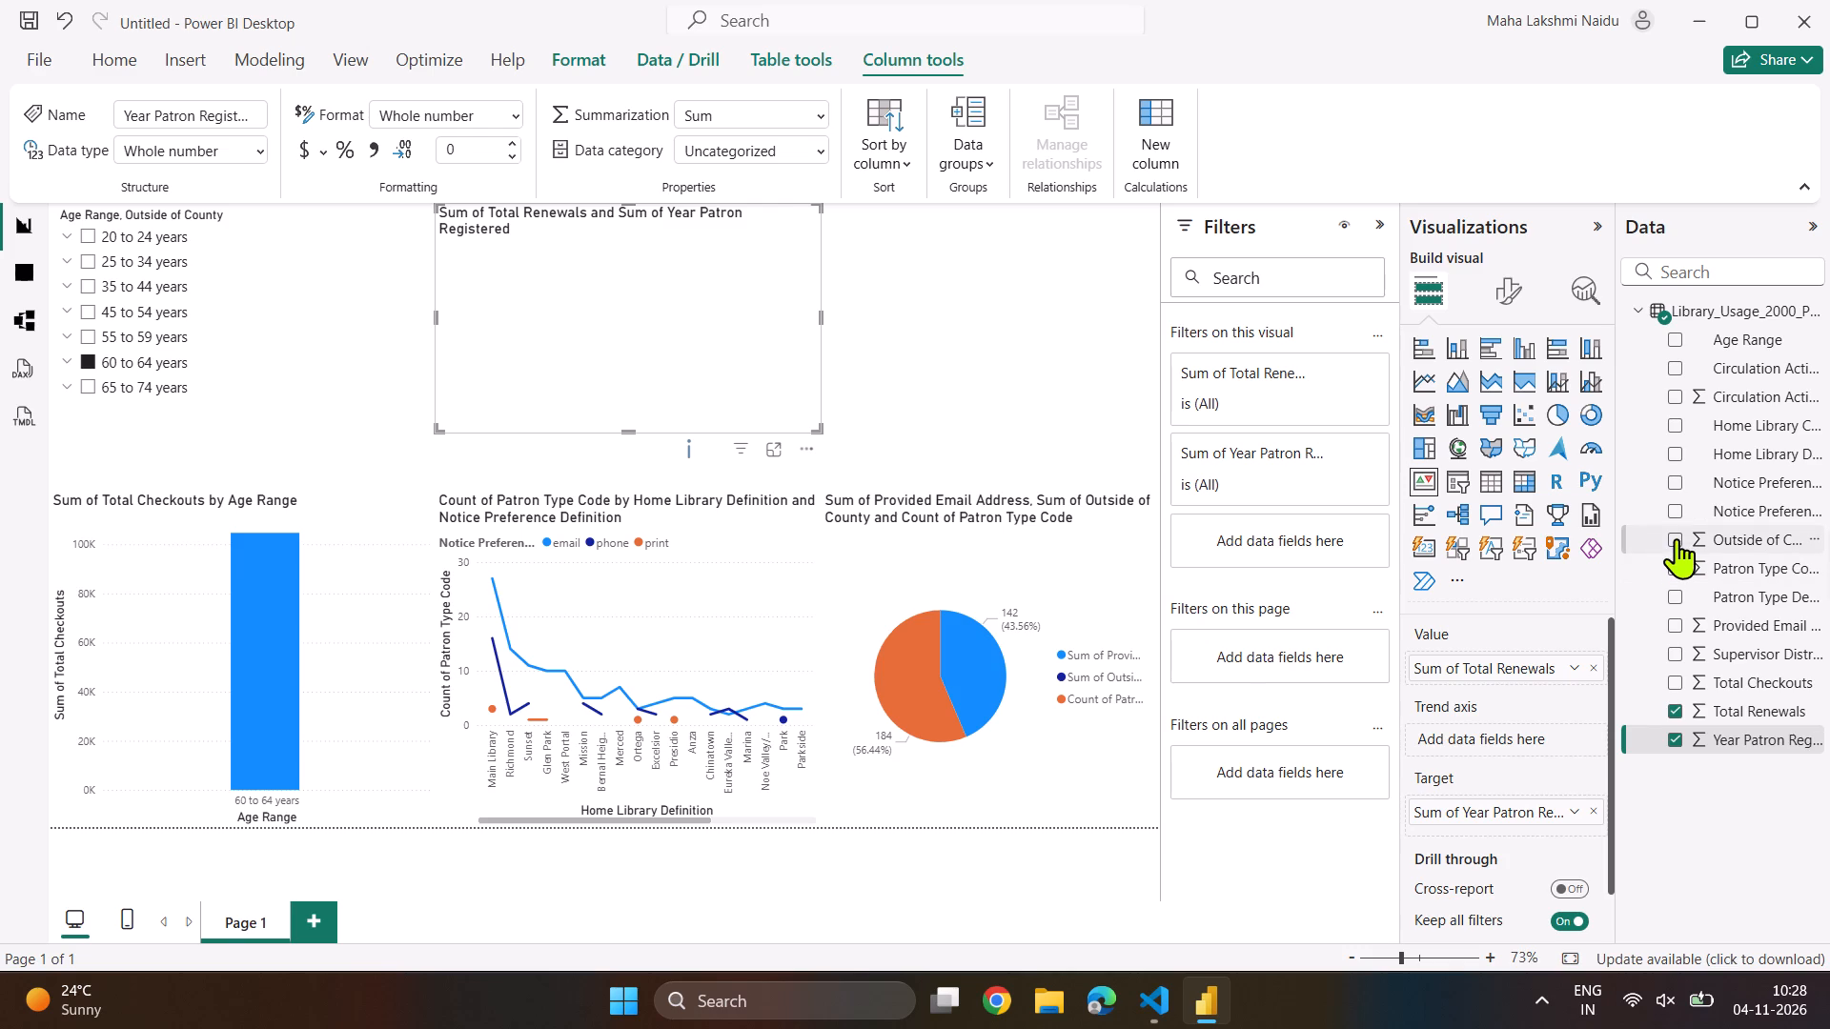
left_click(1671, 502)
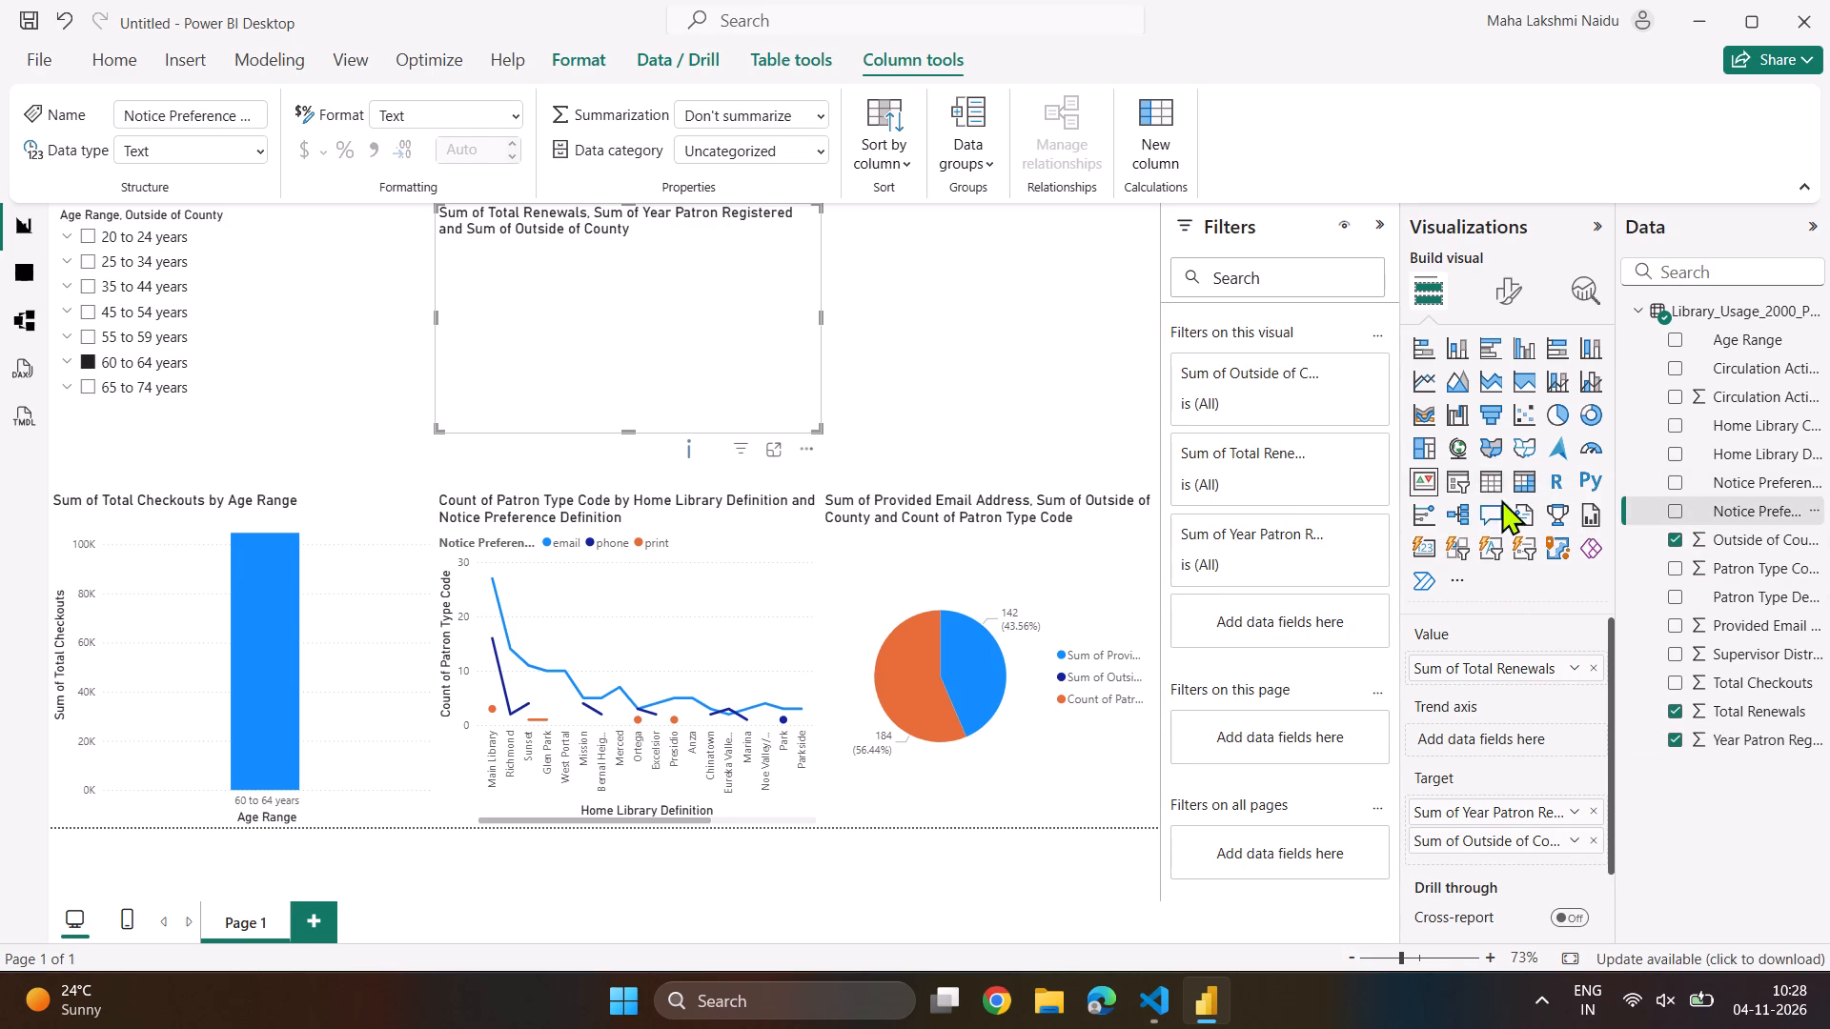
Try the new KPI visual as a map and a filled map, ending with it converted to a gauge.
left_click(1459, 459)
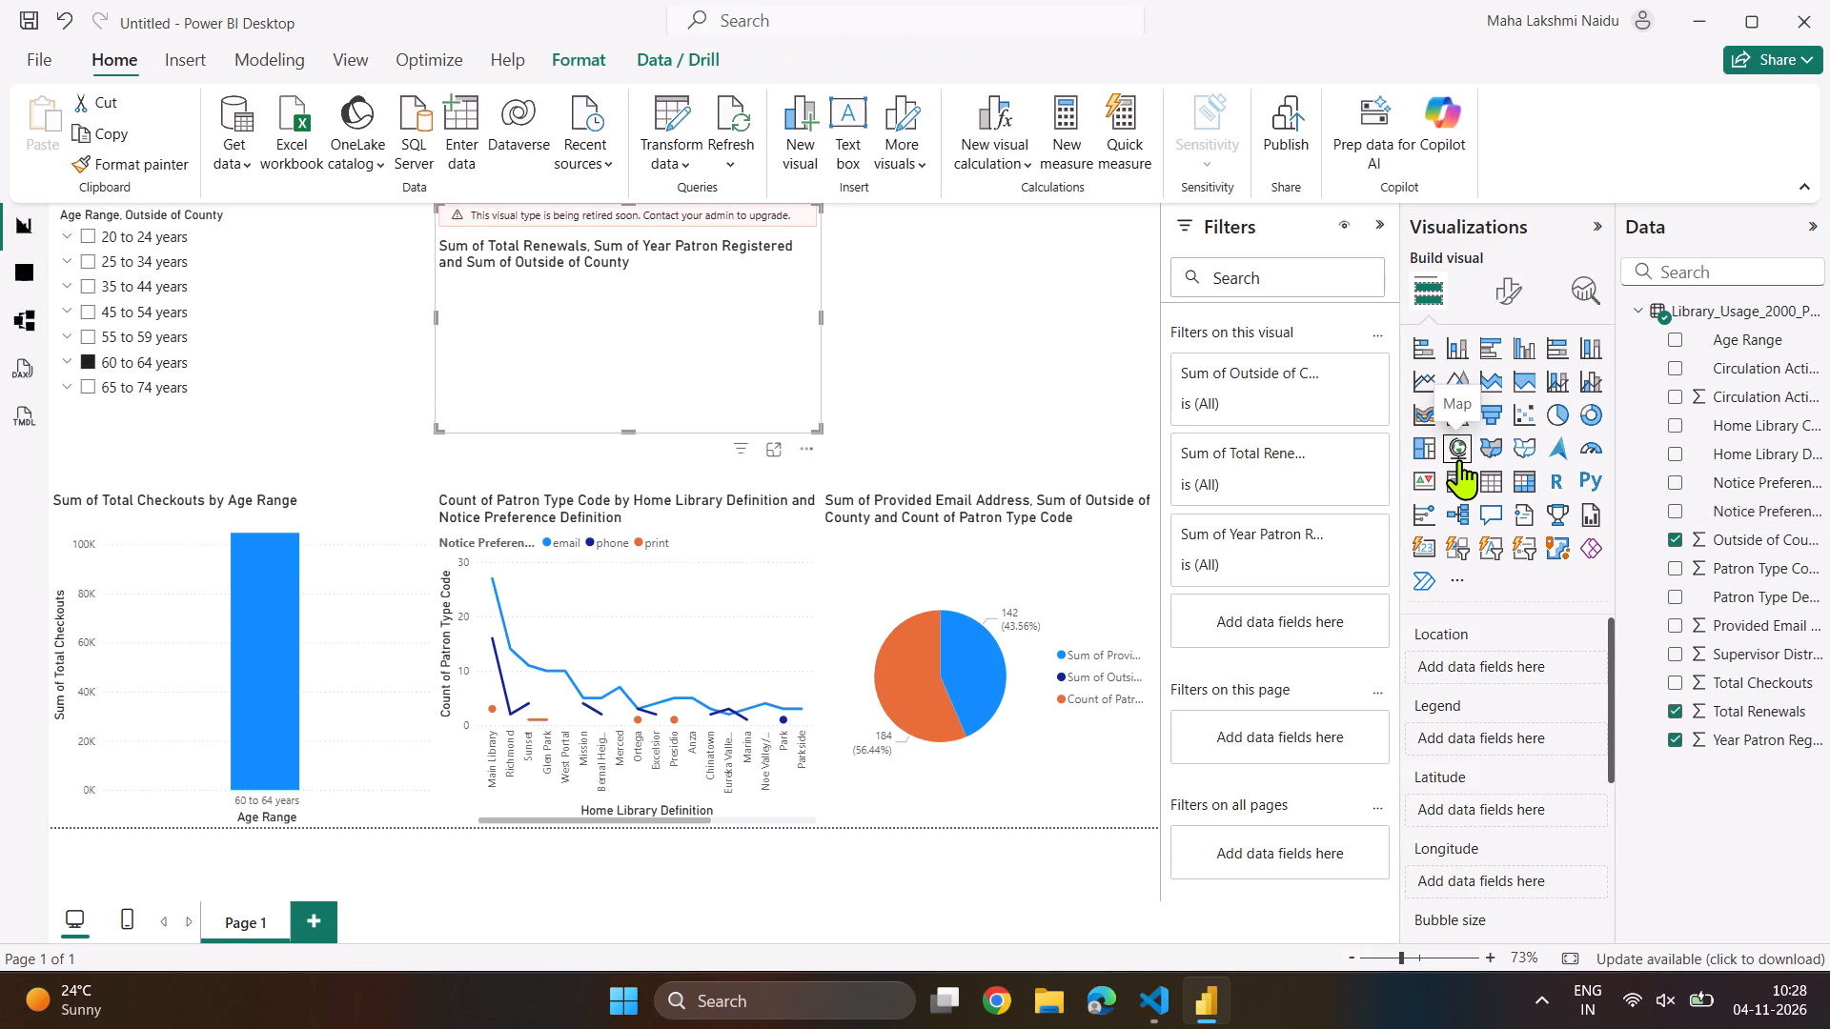
left_click(1489, 460)
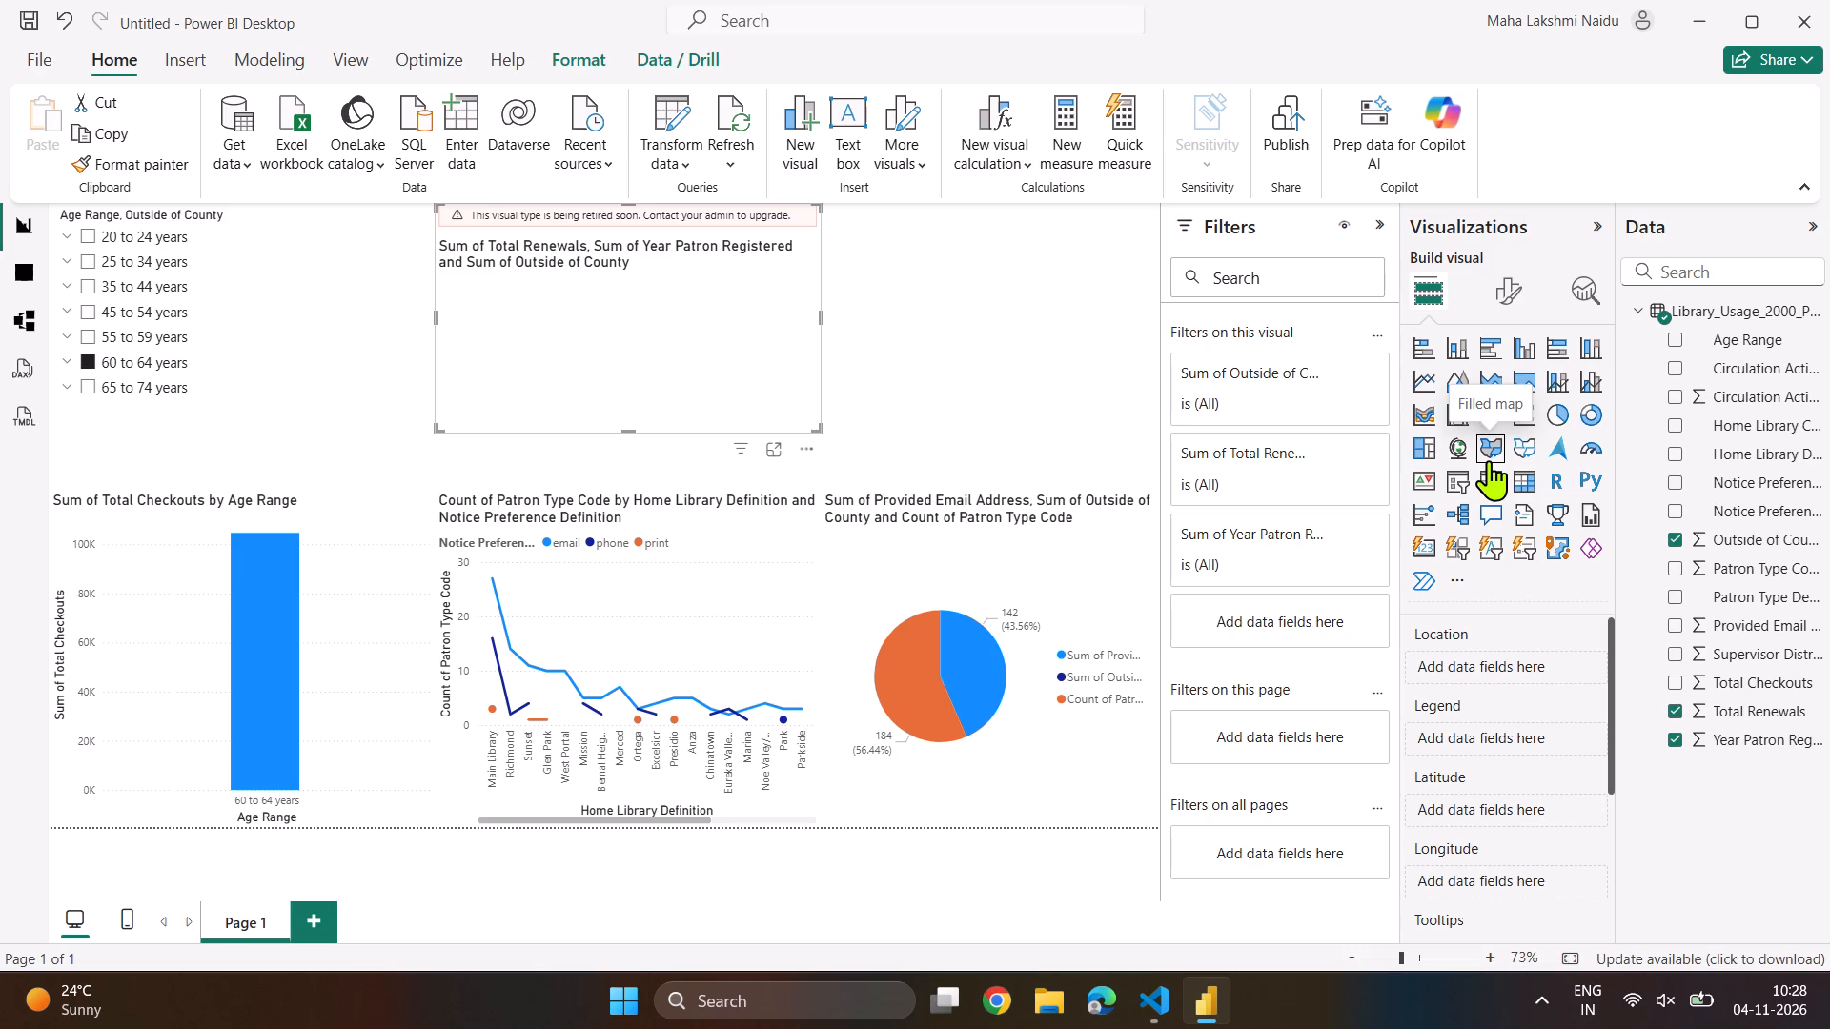
left_click(1489, 460)
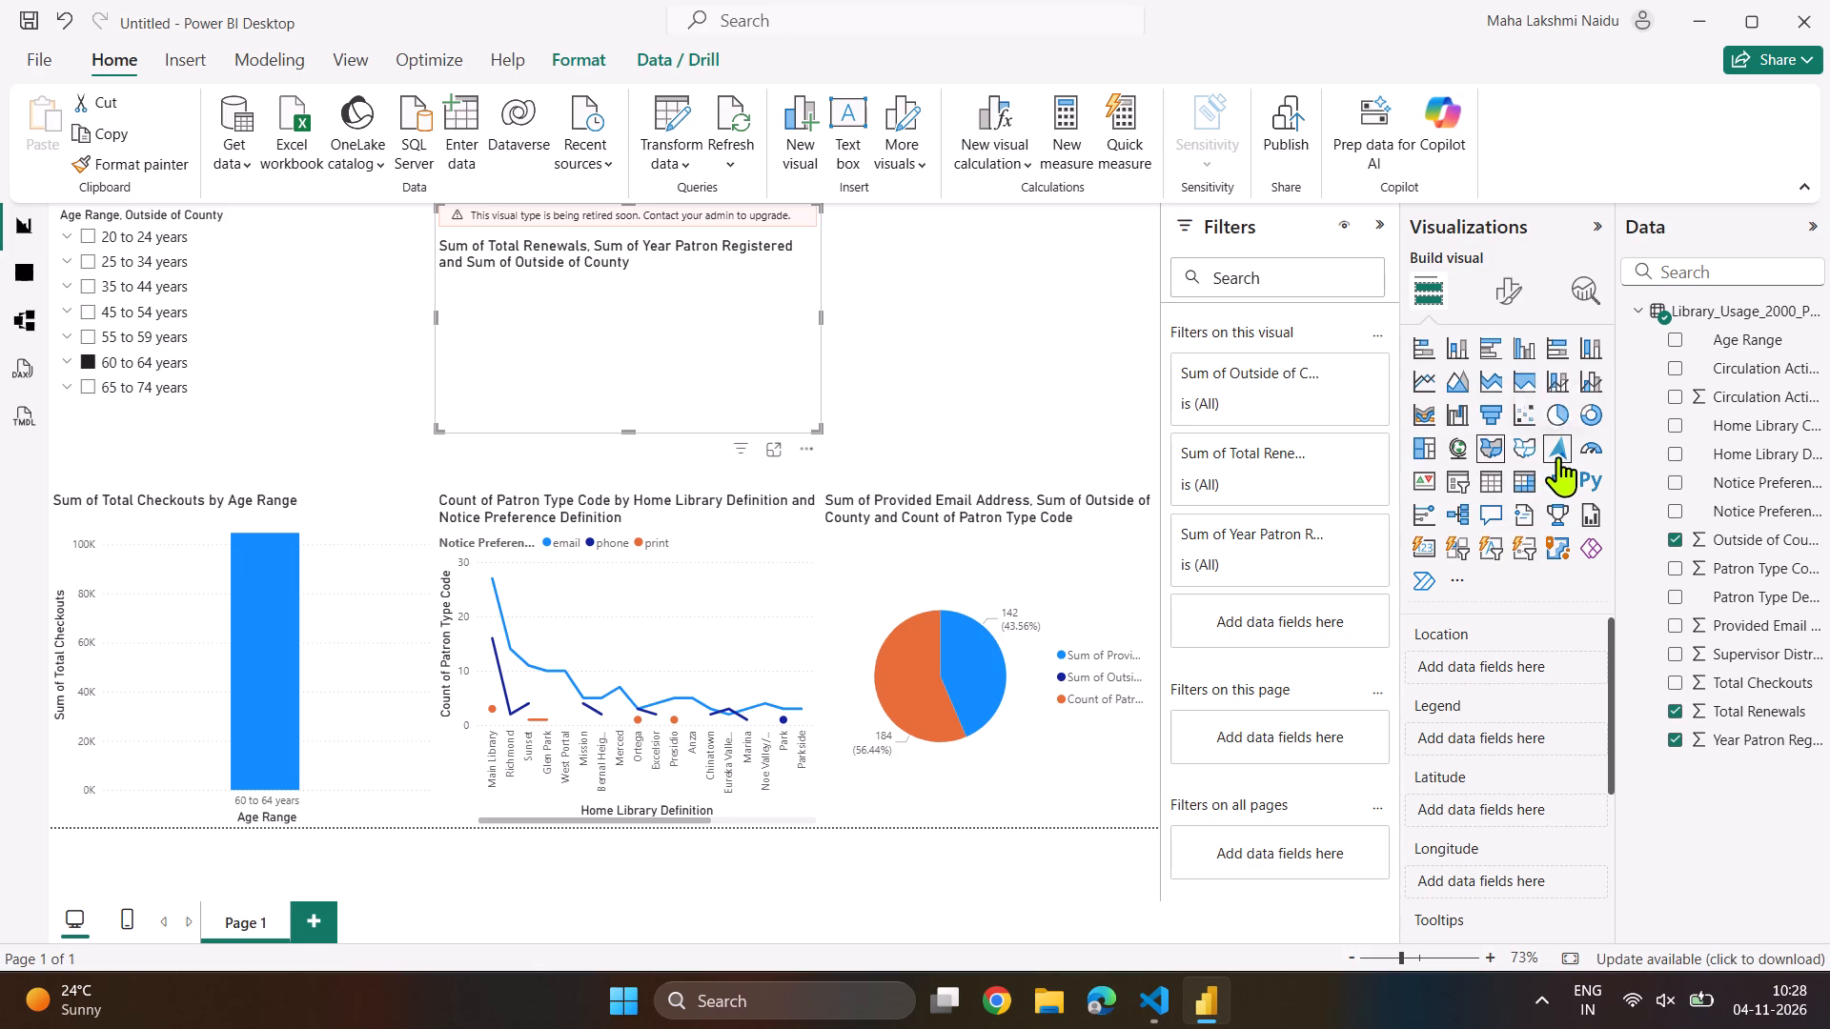
left_click(1587, 453)
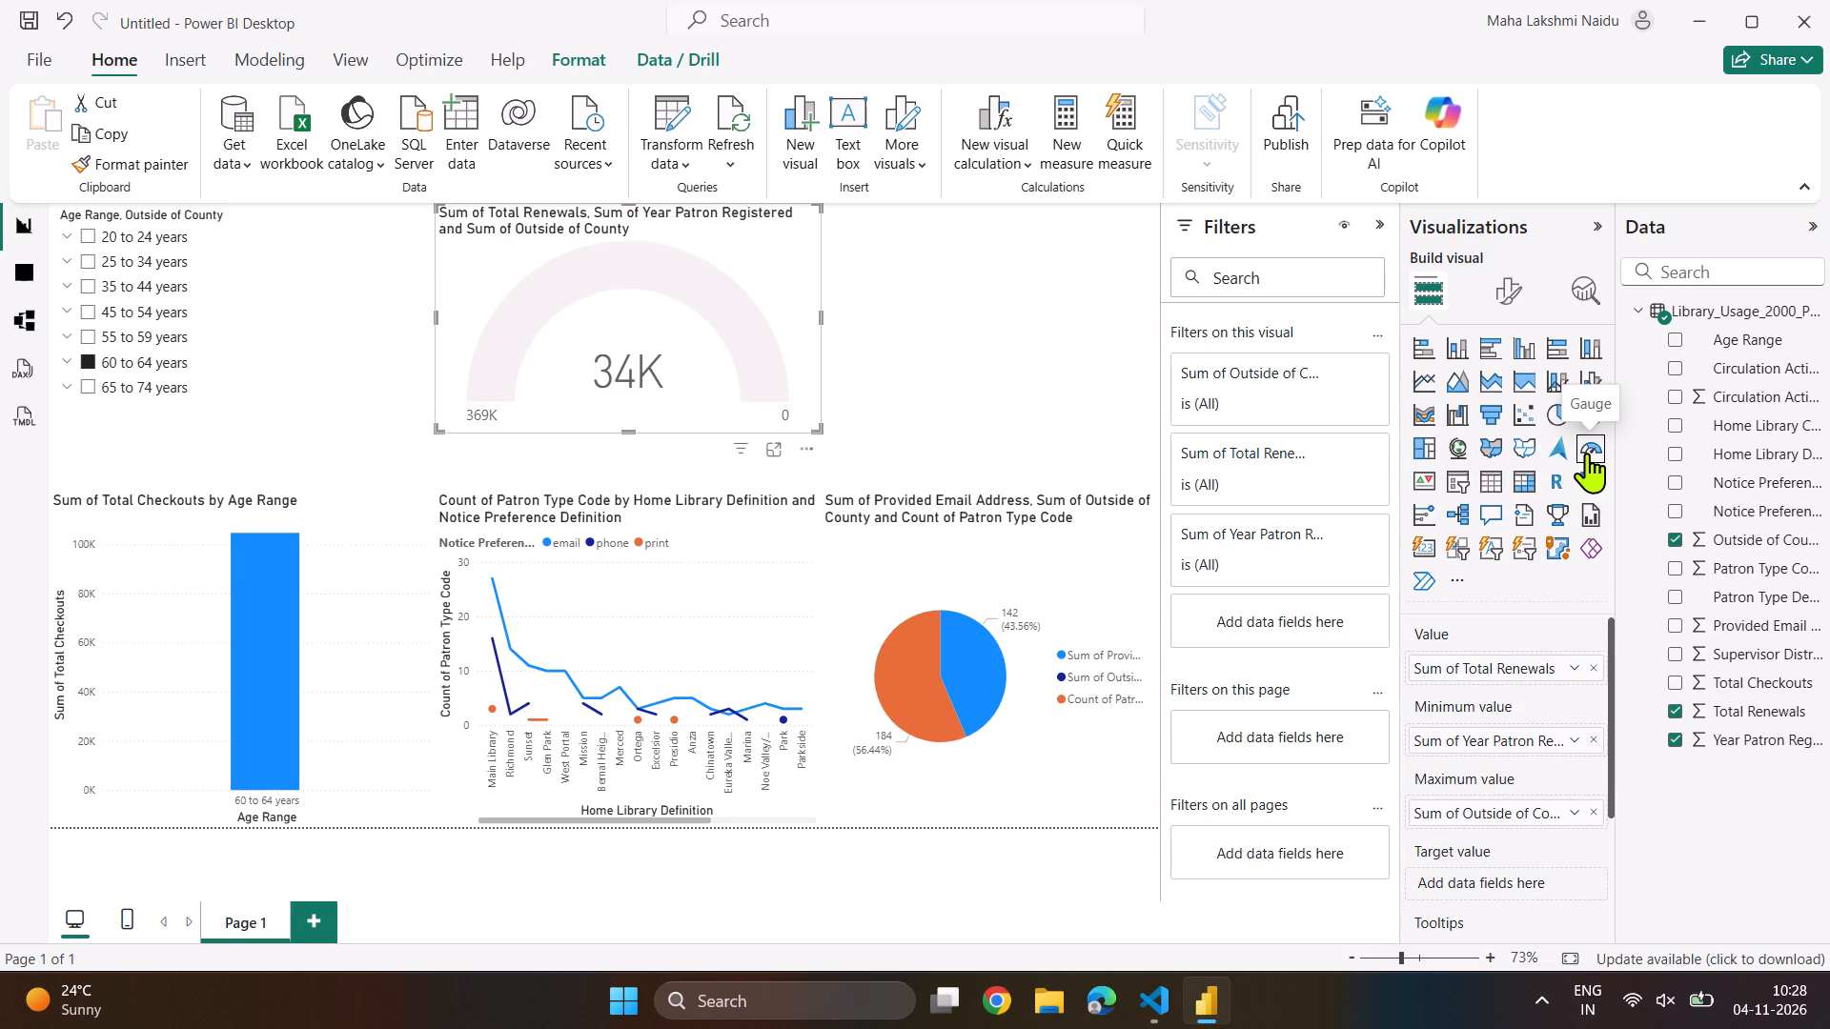
Try Age Range in the gauge and remove it, and replace the other fields with Provided Email Address as the only value.
left_click(569, 256)
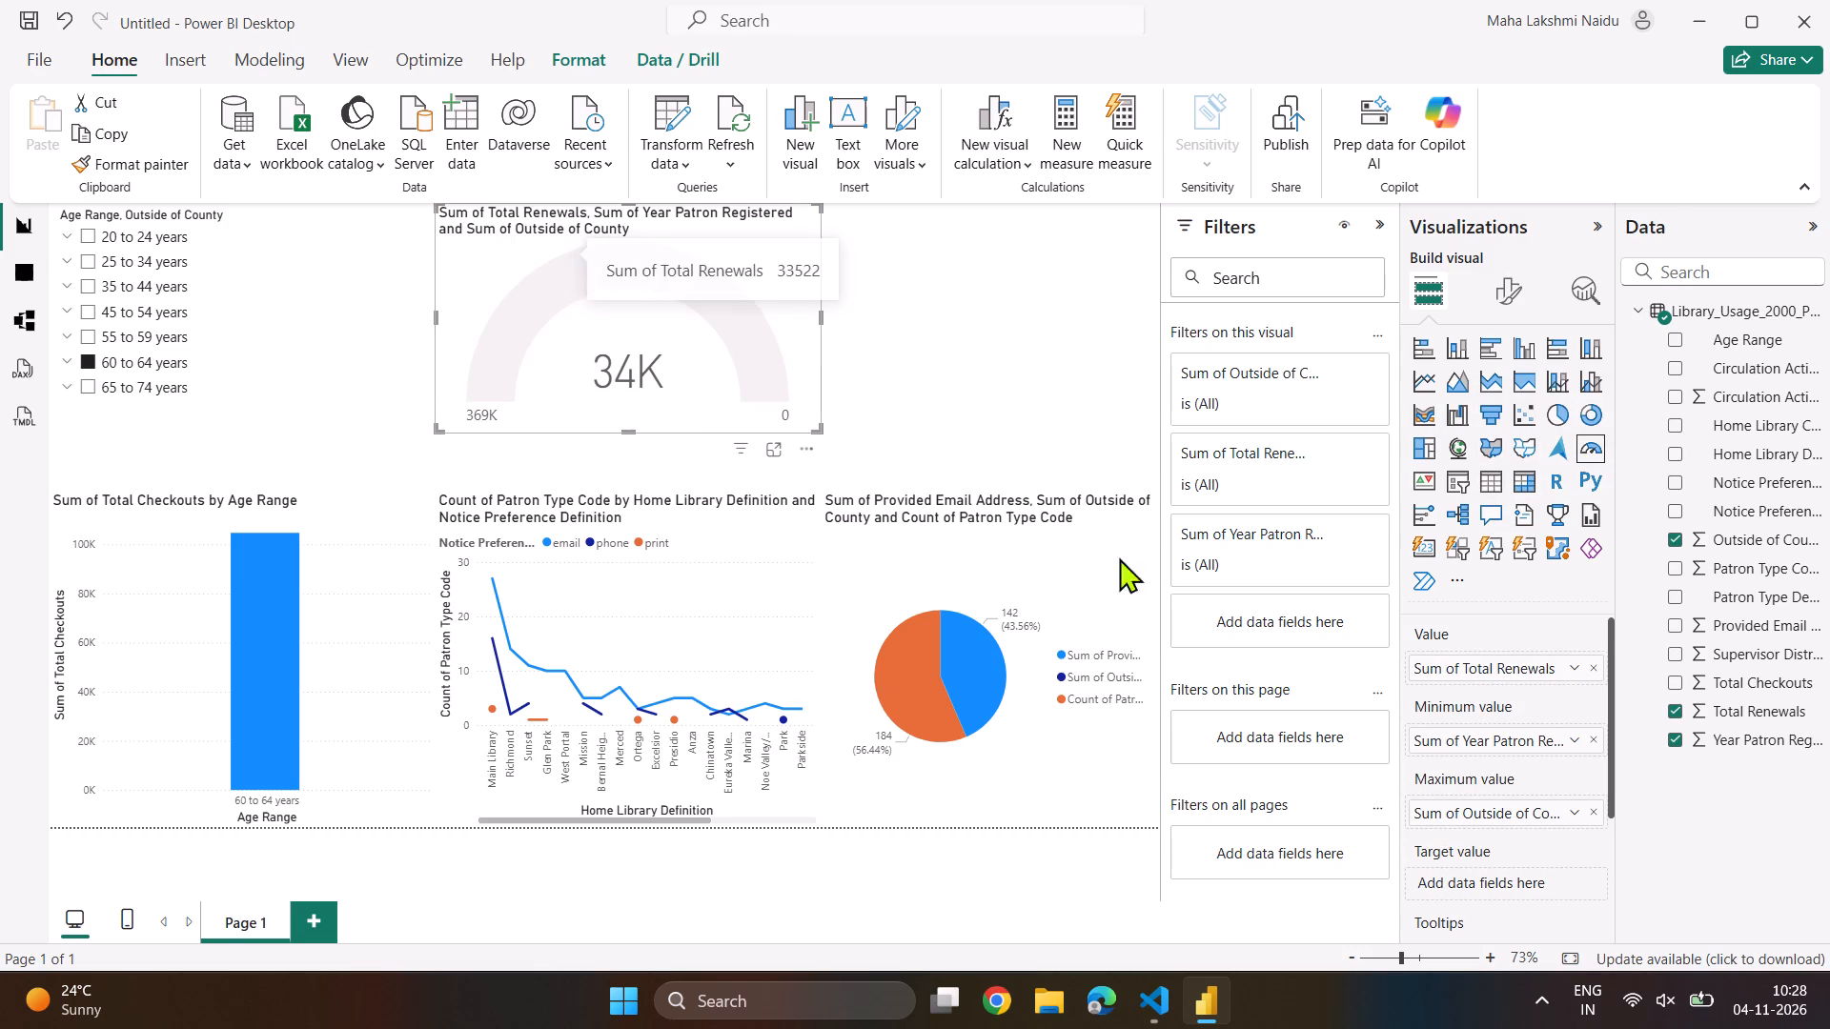
left_click(1676, 336)
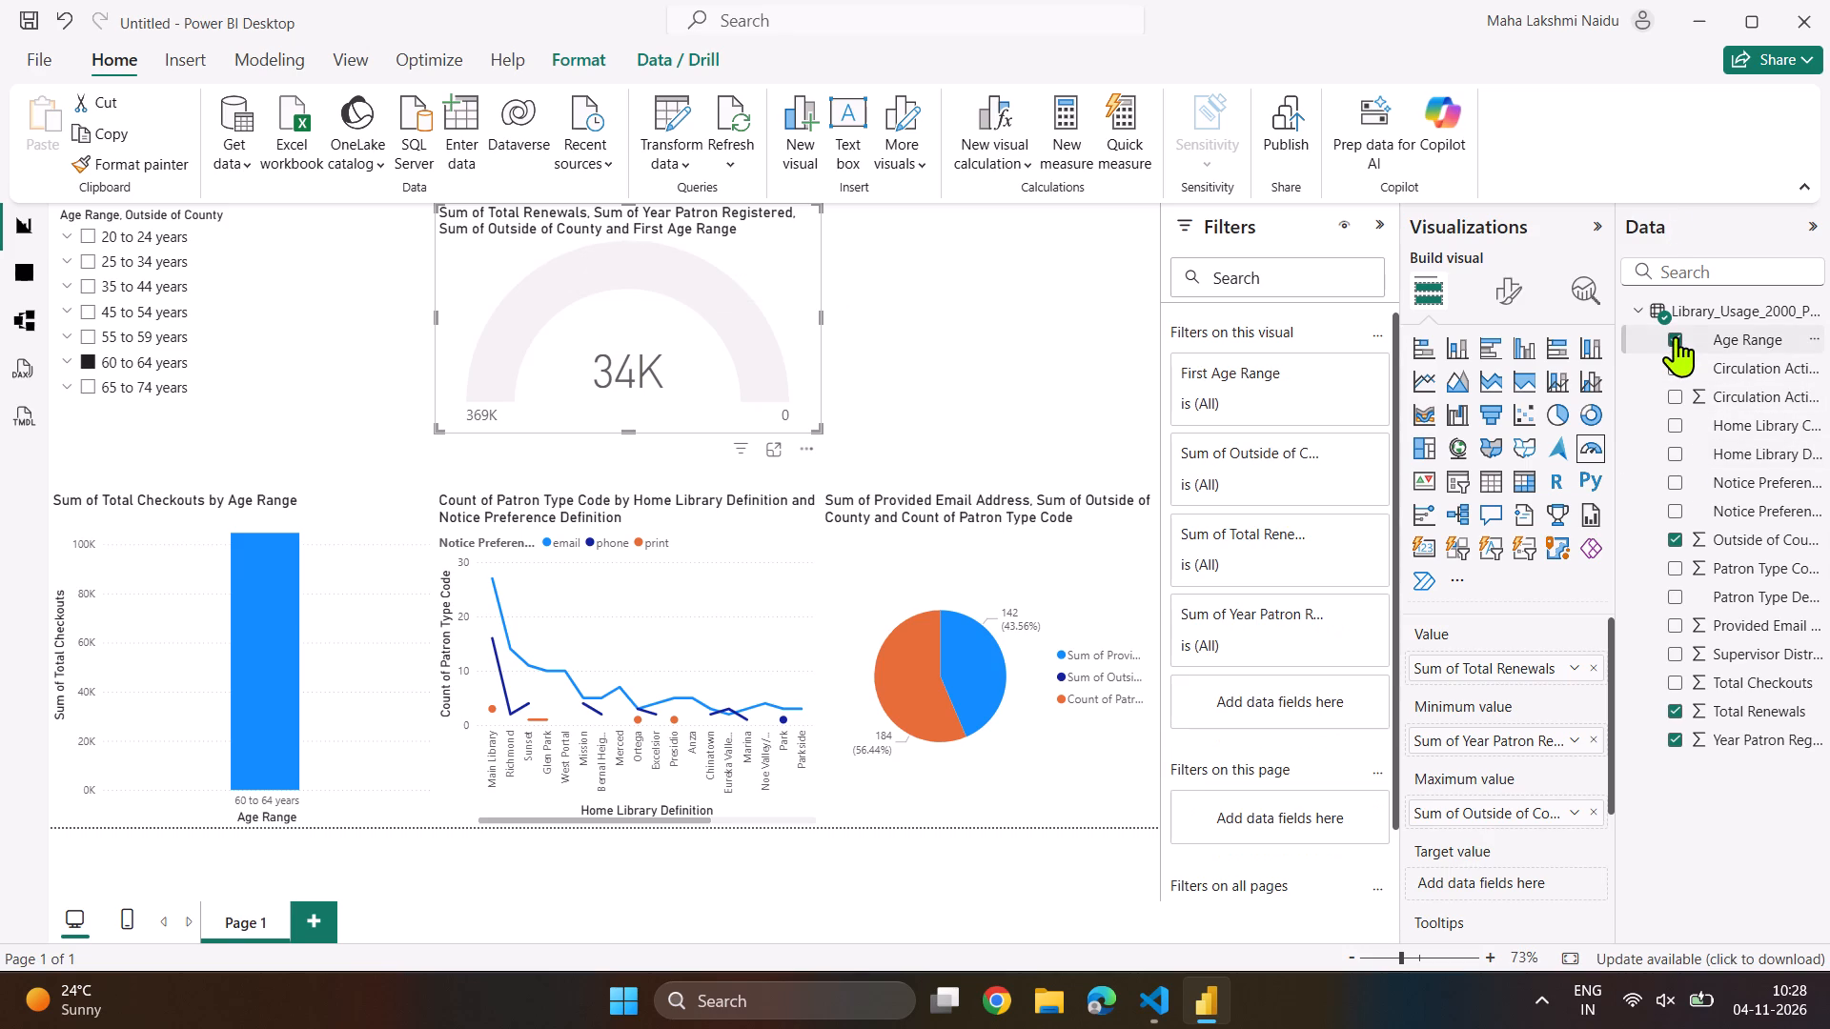
left_click(1676, 336)
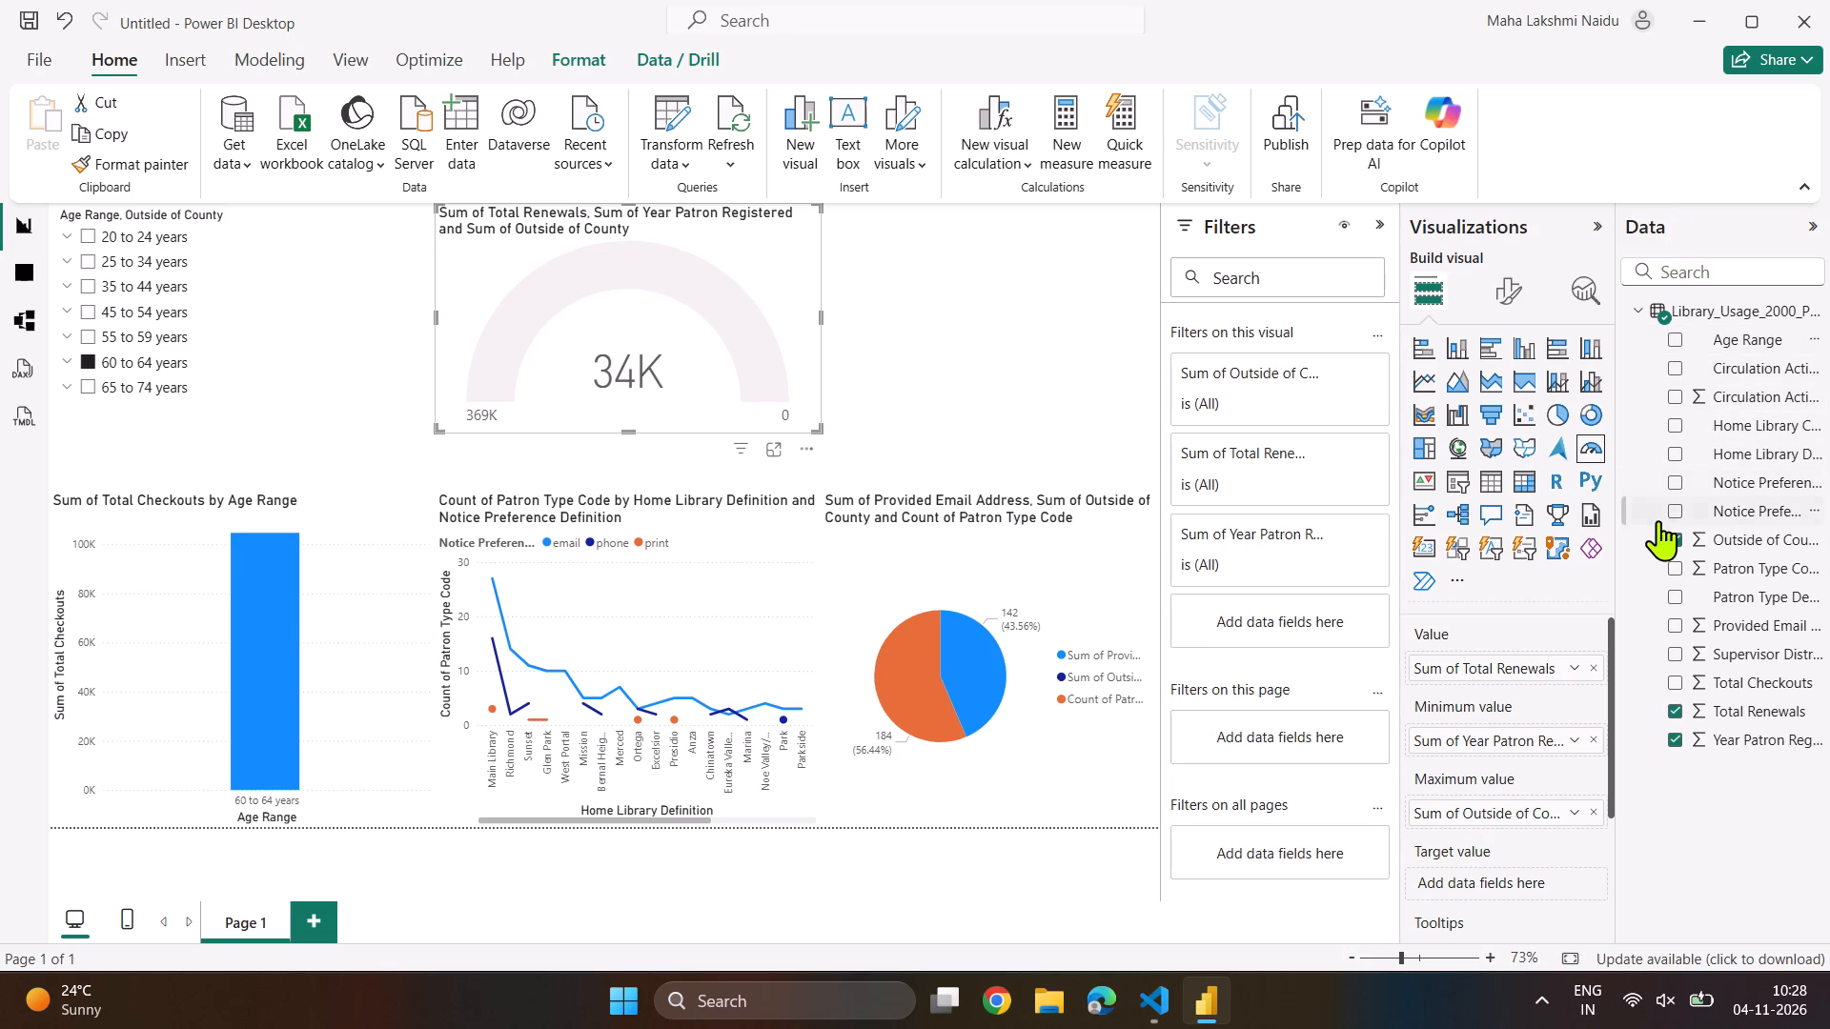
left_click(1686, 549)
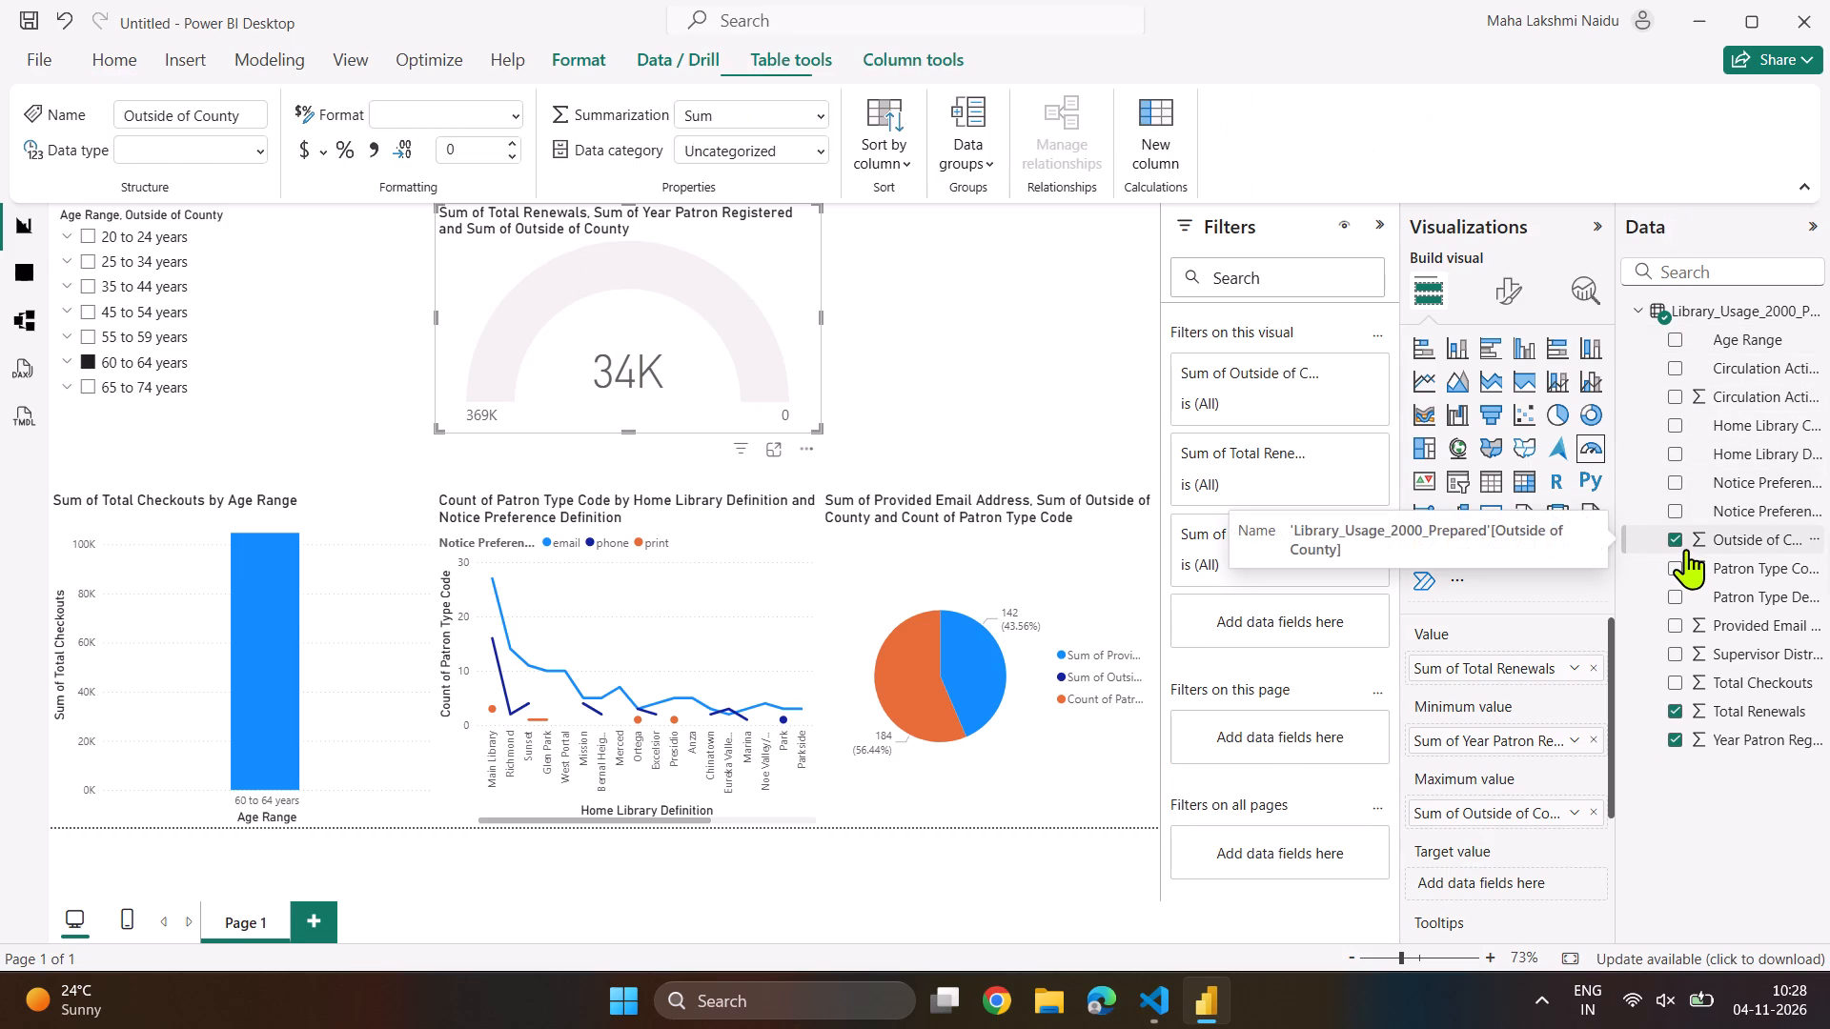
Replace Outside of County, Total Renewals and Year Patron Registered in the gauge with Provided Email Address as its only value.
left_click(1676, 537)
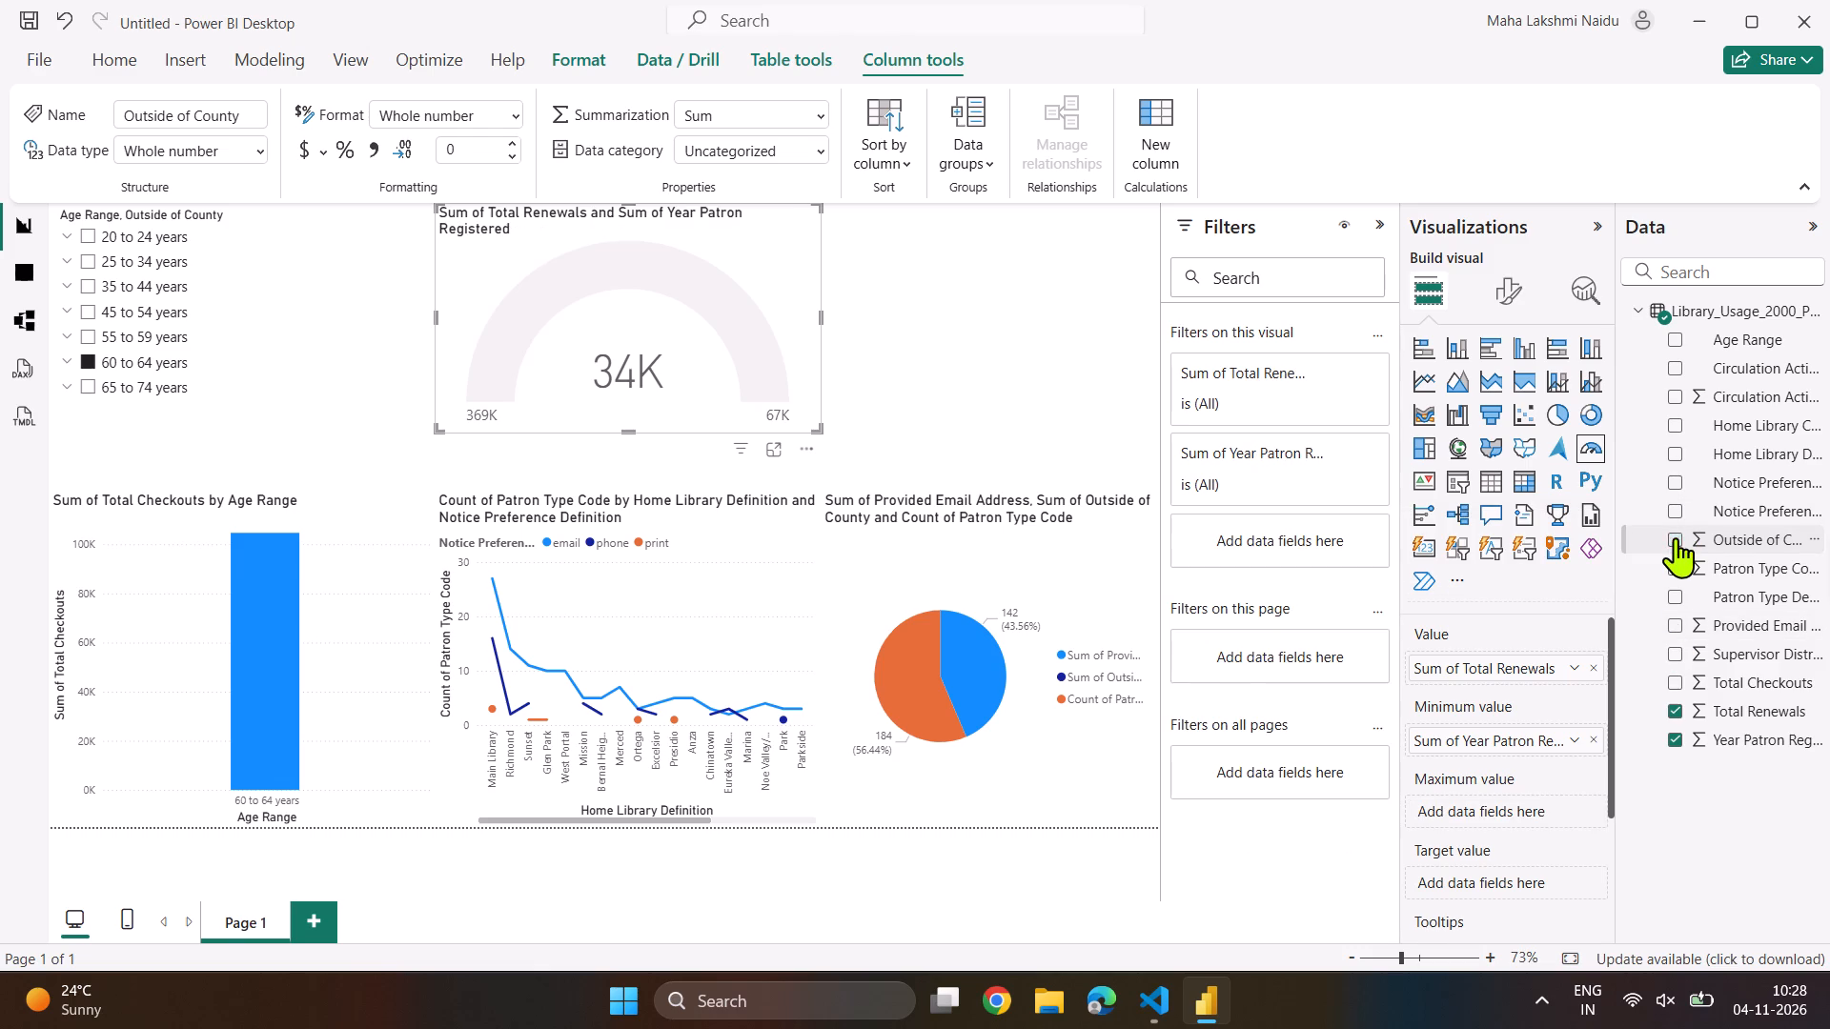
left_click(1669, 710)
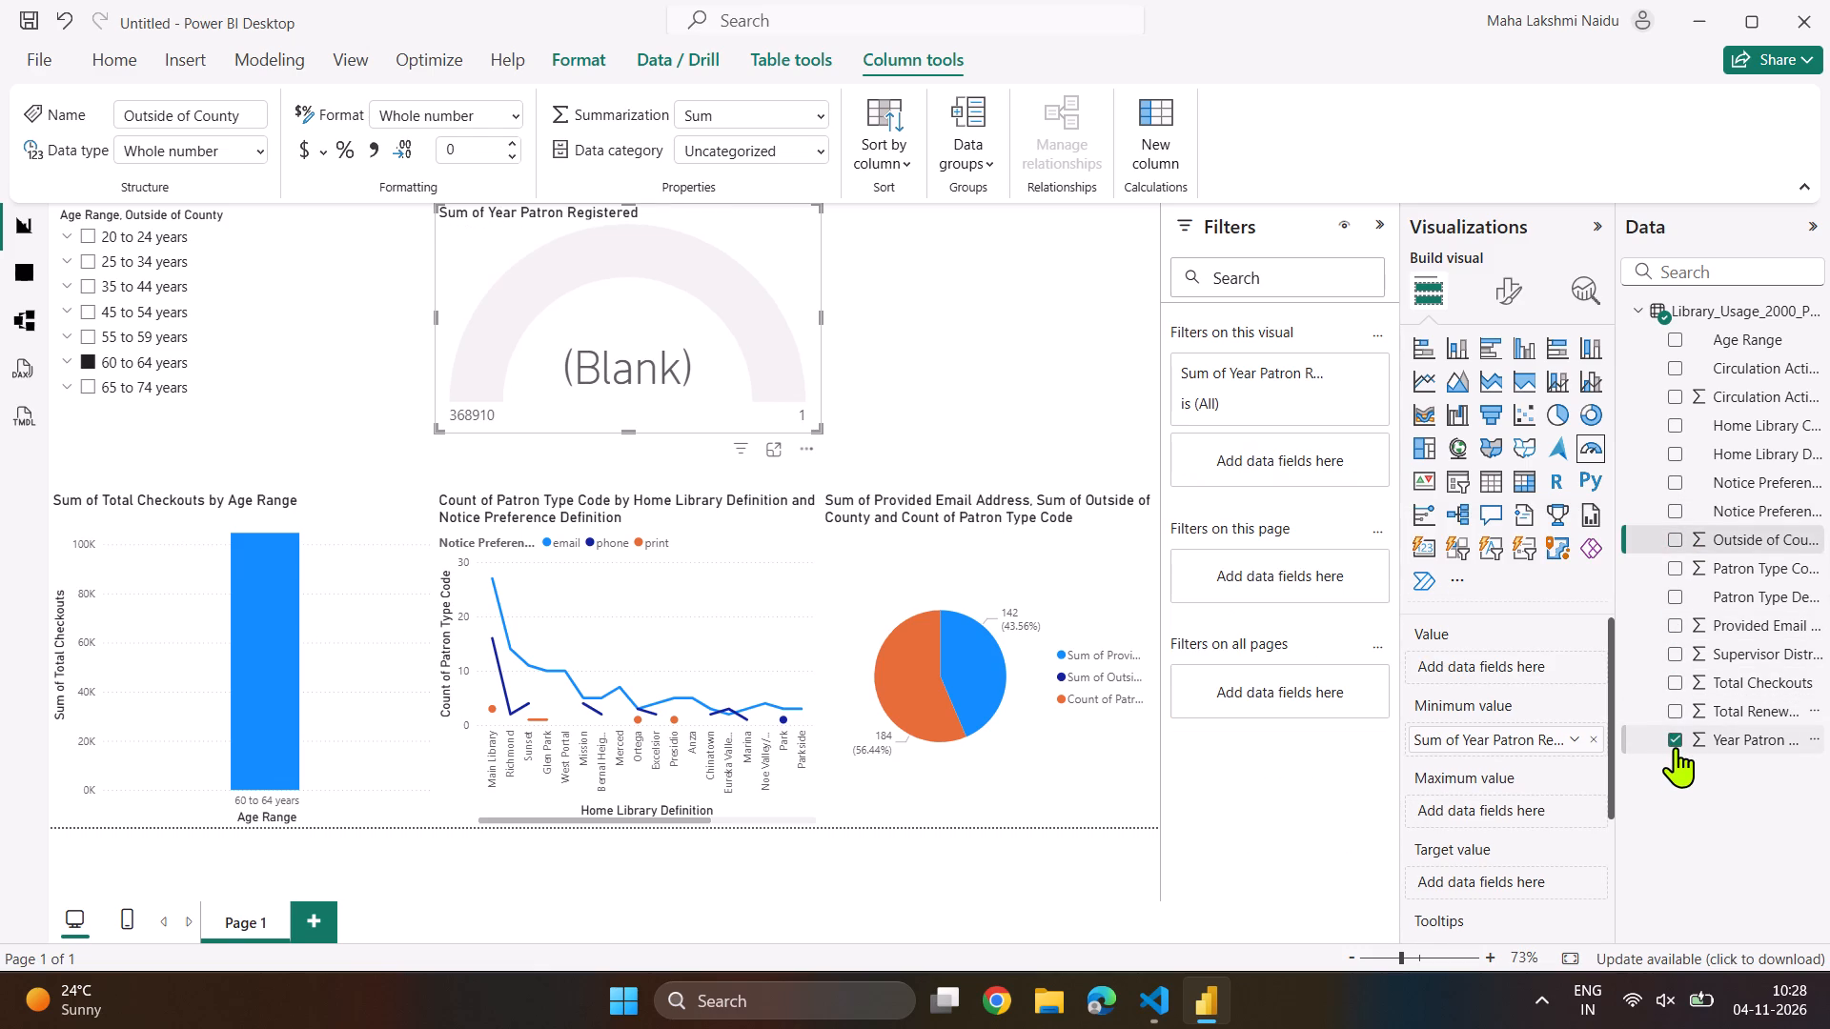
left_click(1676, 739)
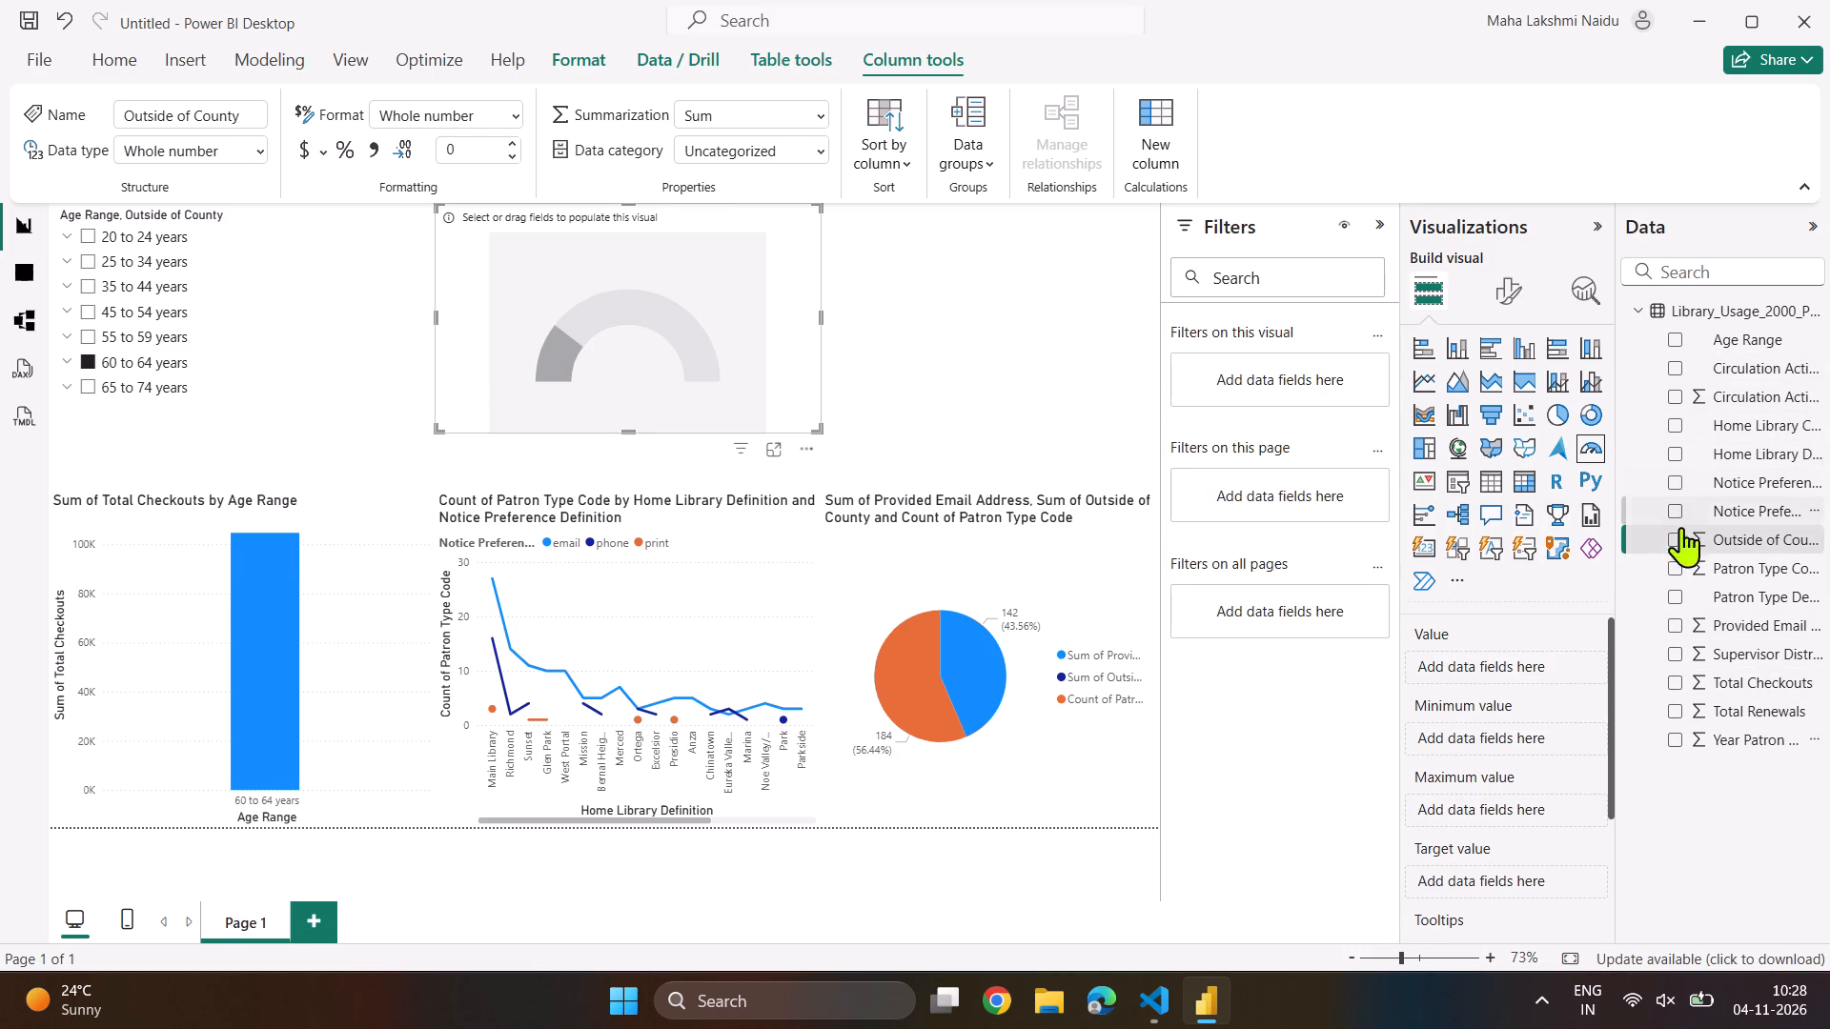
left_click(1672, 621)
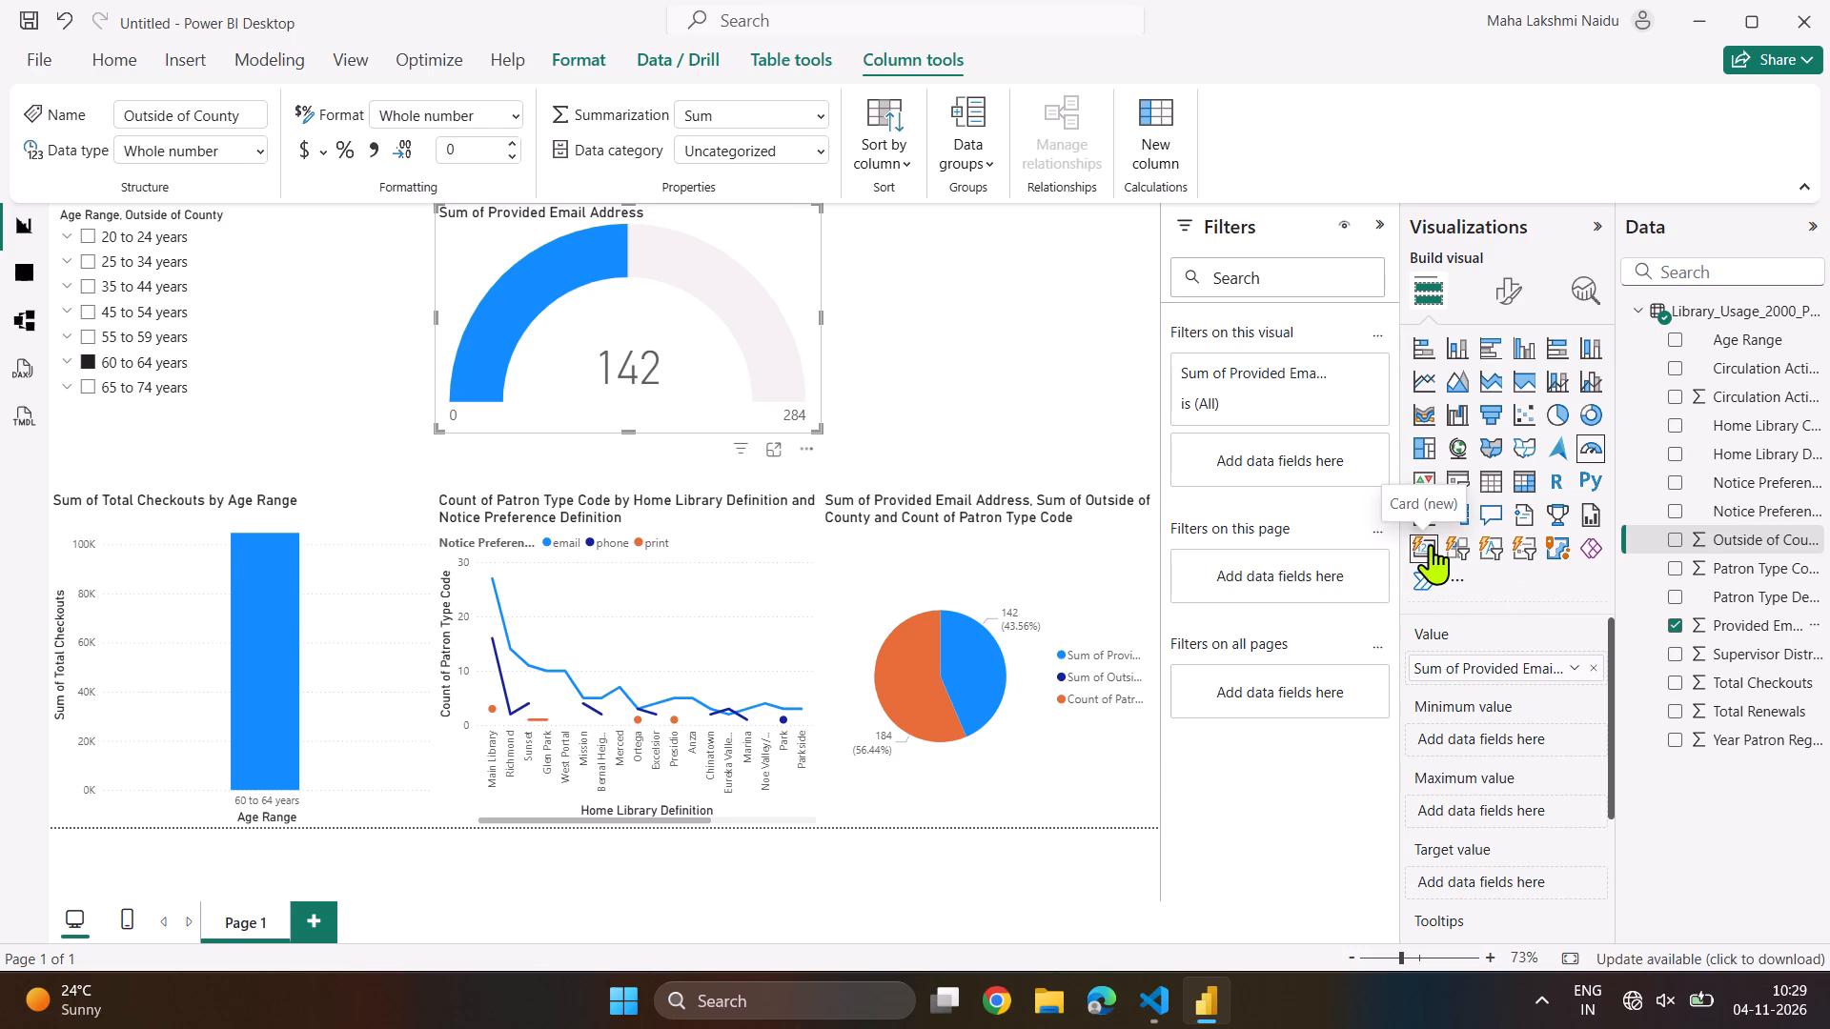
Move the gauge directly beside the age range slicer and shrink it to about half its width, ending near the slicer's last item.
left_click(1088, 368)
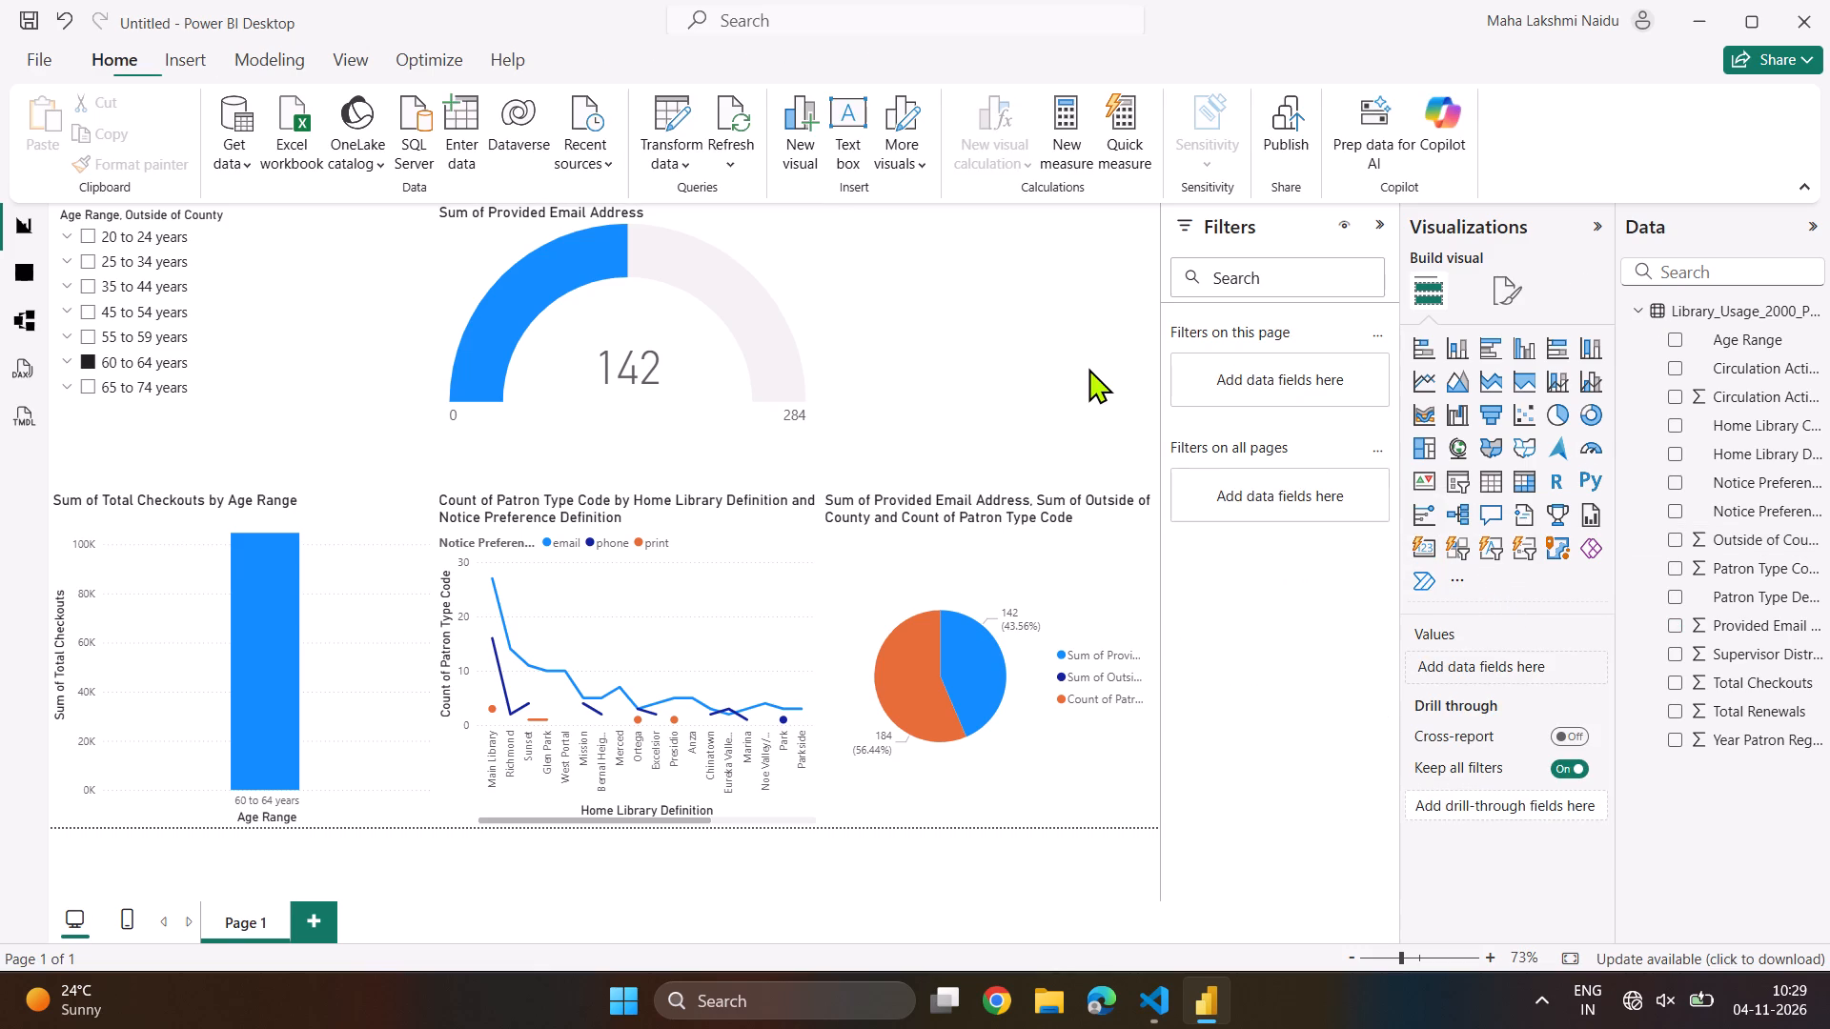
left_click_drag(568, 347, 373, 332)
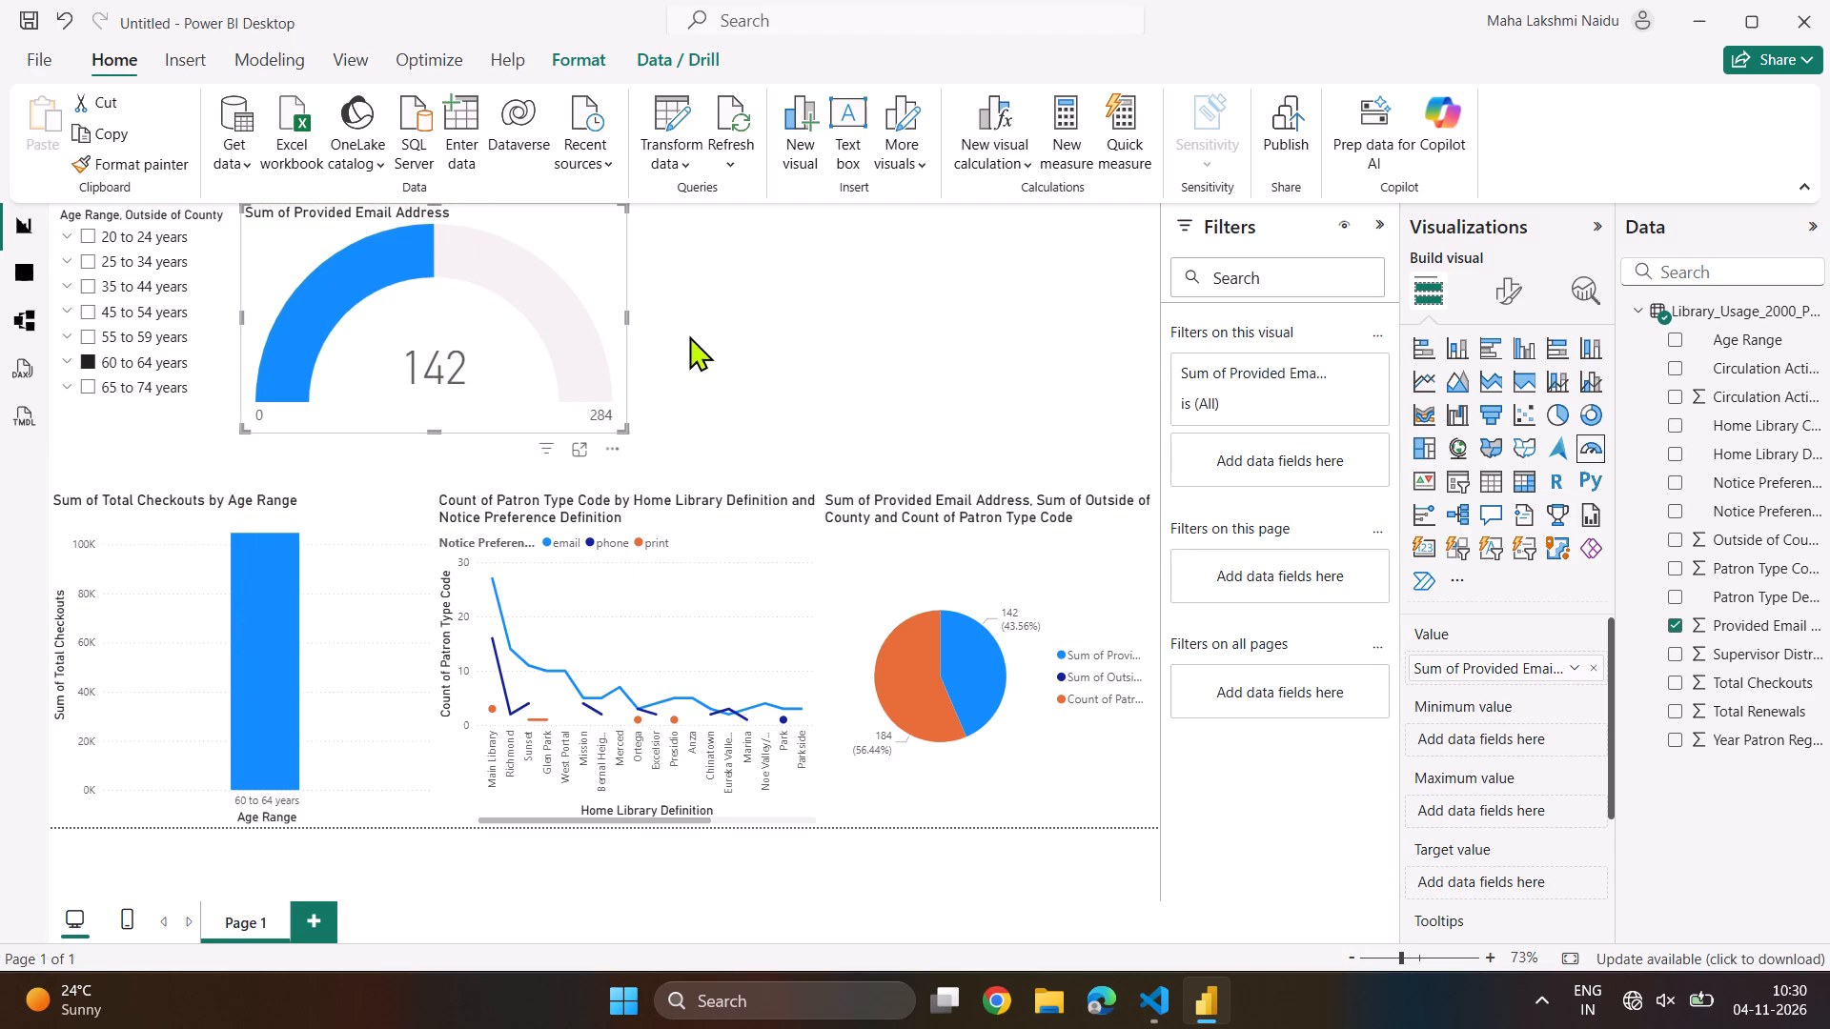
left_click(624, 313)
left_click_drag(627, 313, 452, 280)
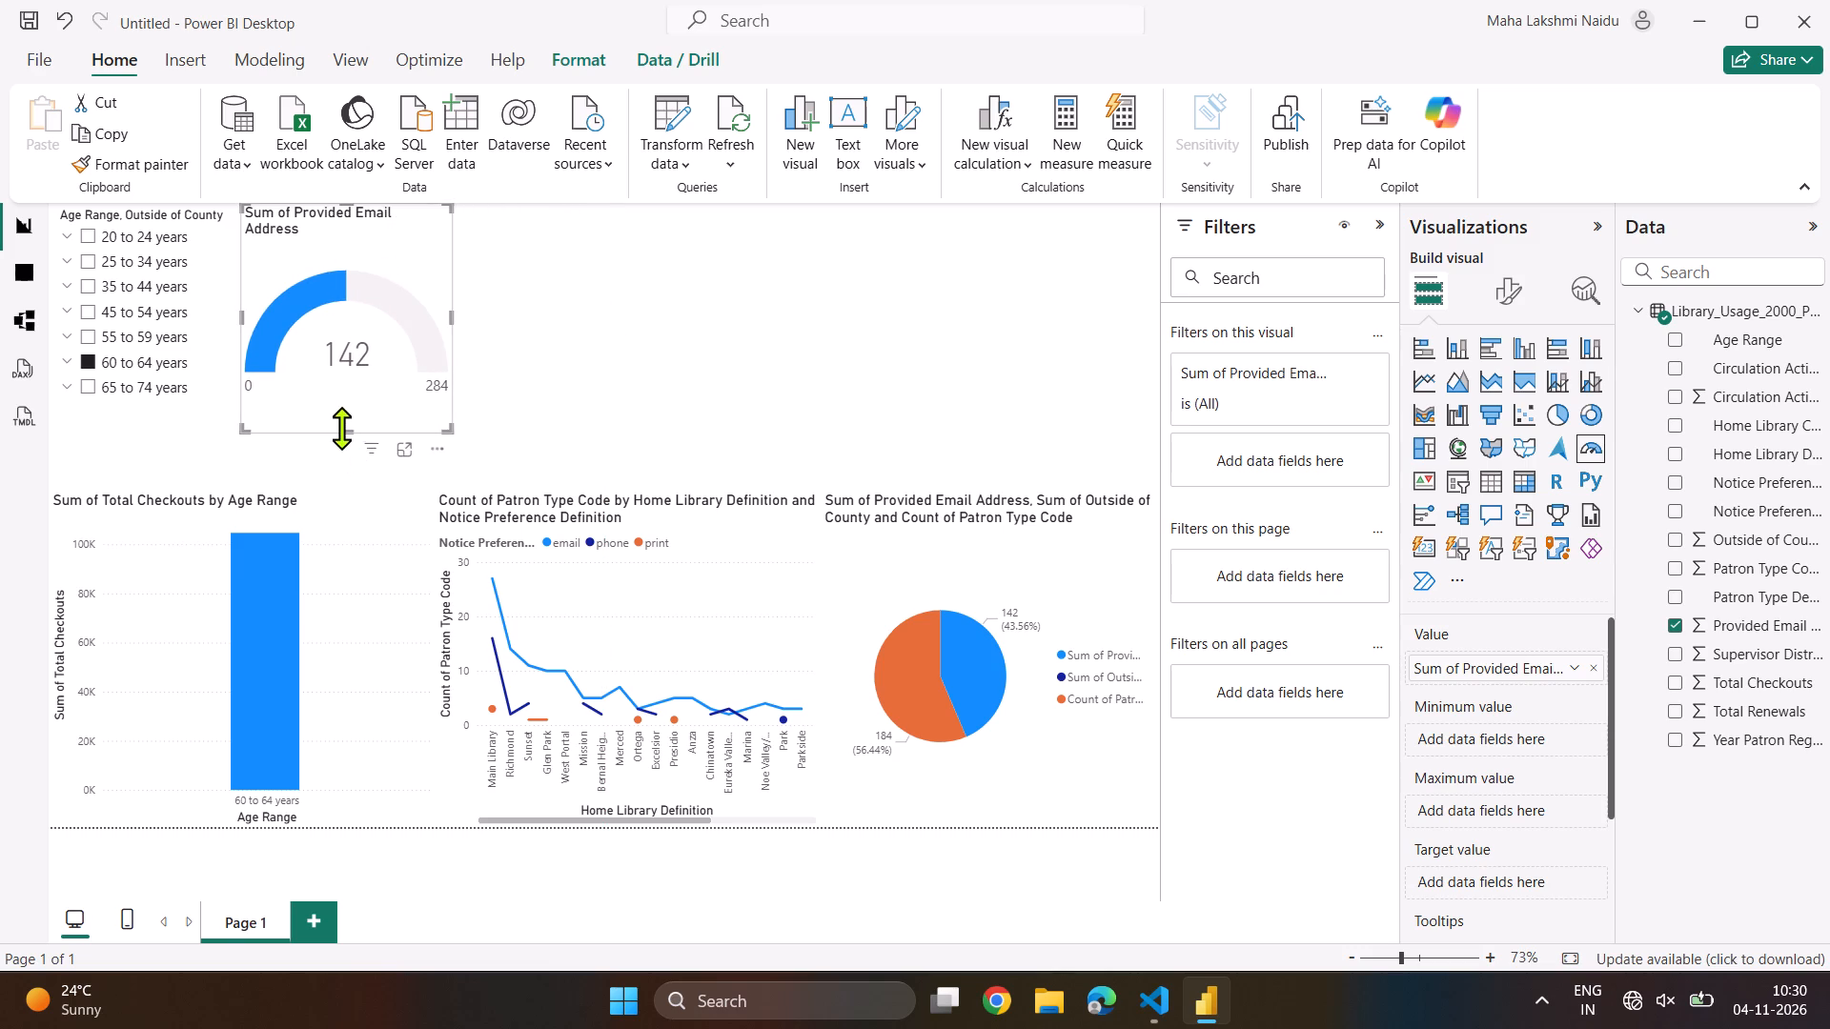
left_click_drag(348, 433, 342, 404)
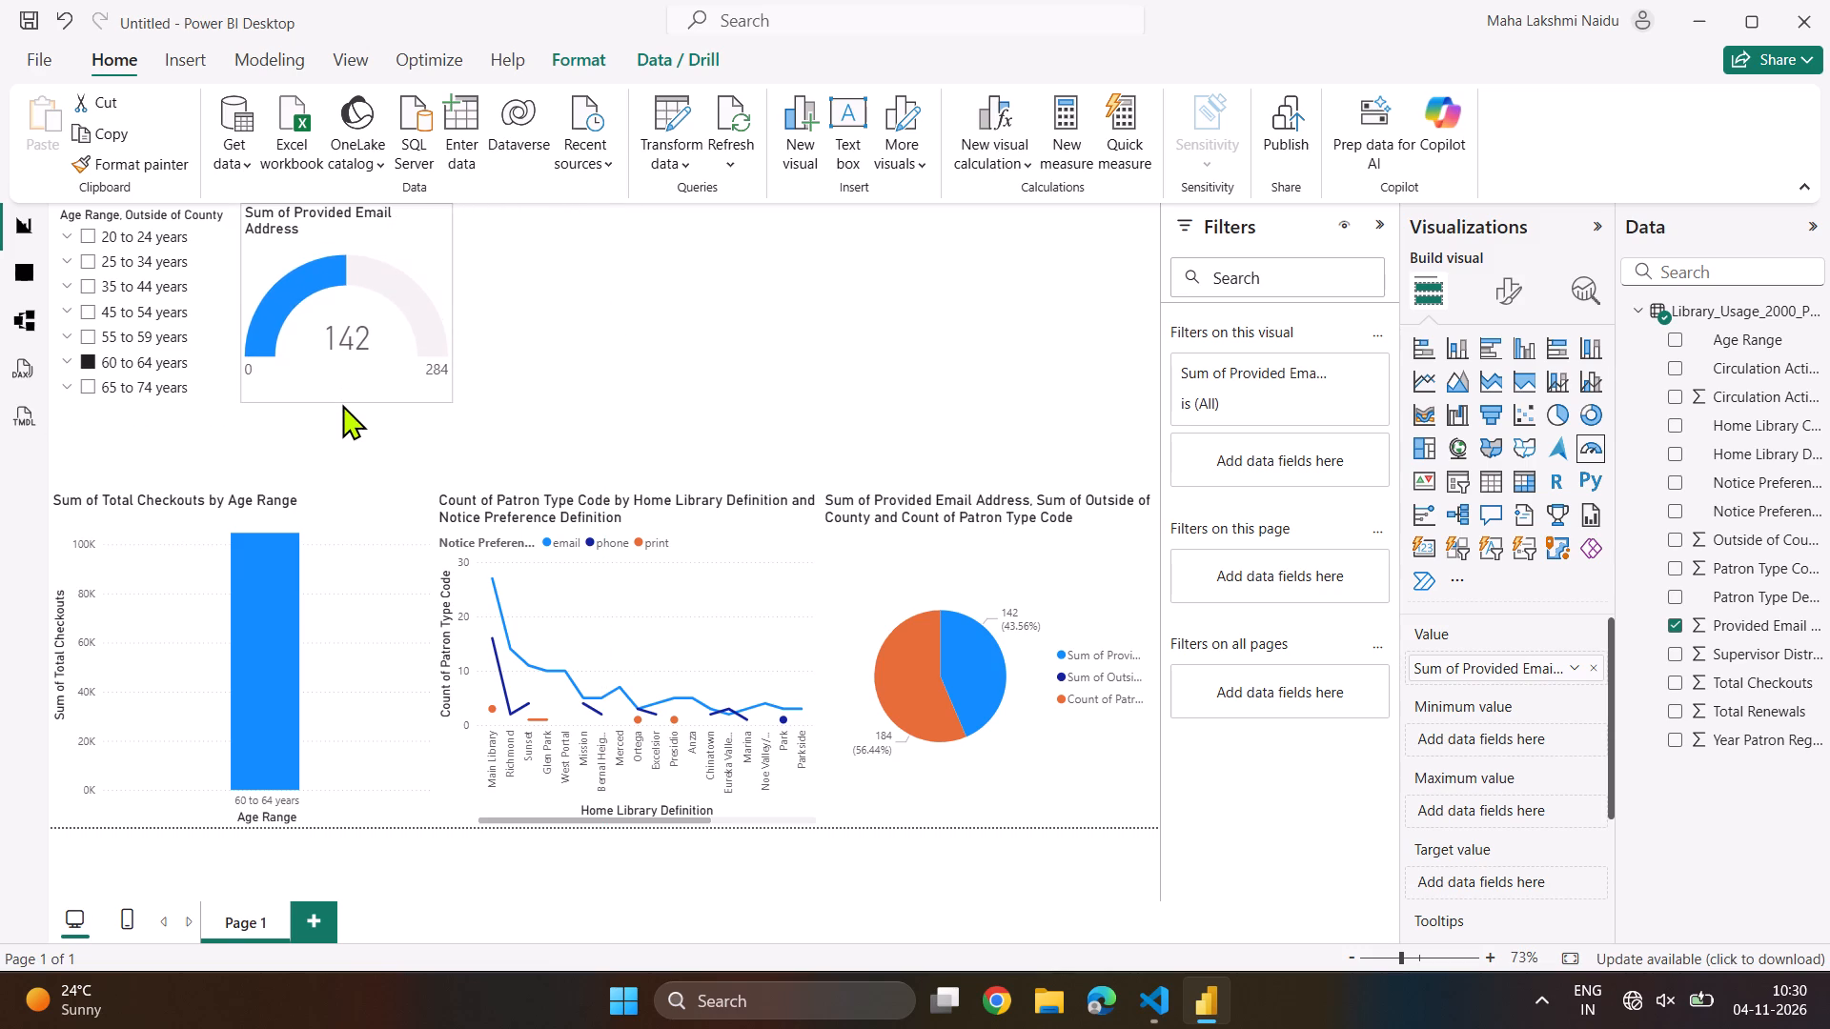
left_click_drag(342, 404, 338, 391)
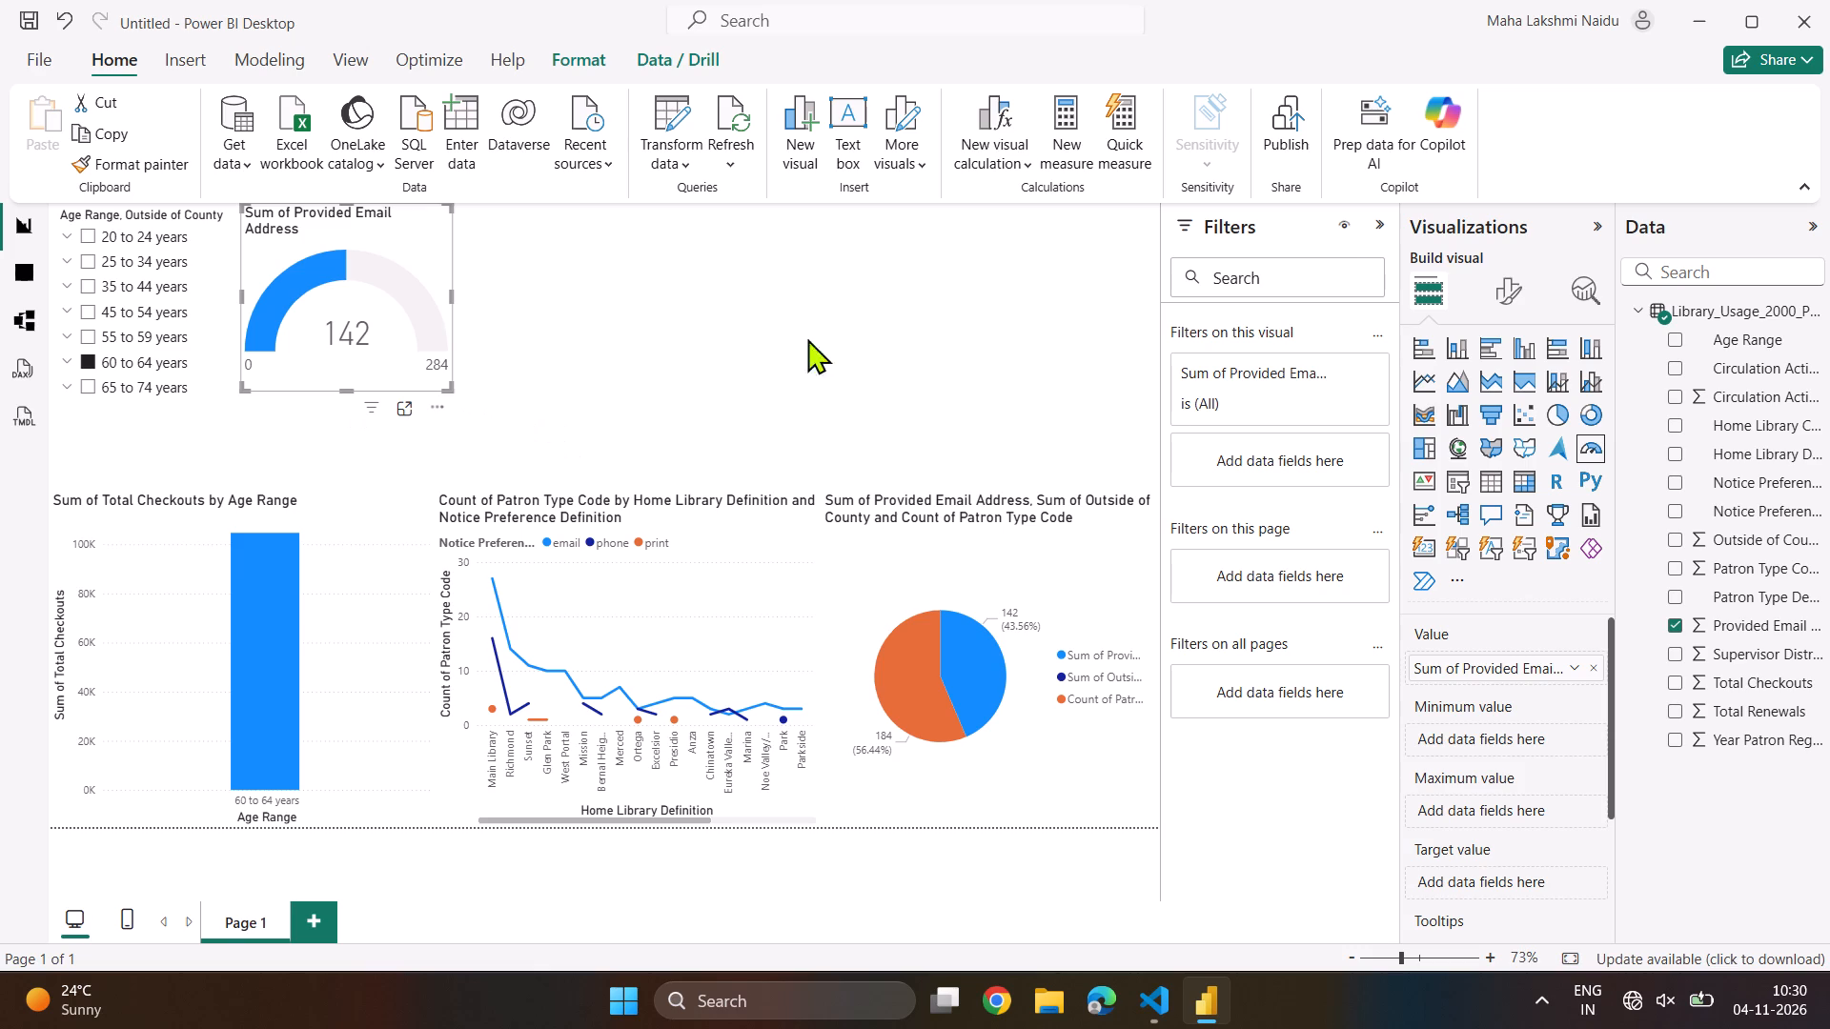
Add a new card visual with Age Range as category and Outside of County, Patron Type Code and the numeric Circulation field as data.
left_click(1008, 302)
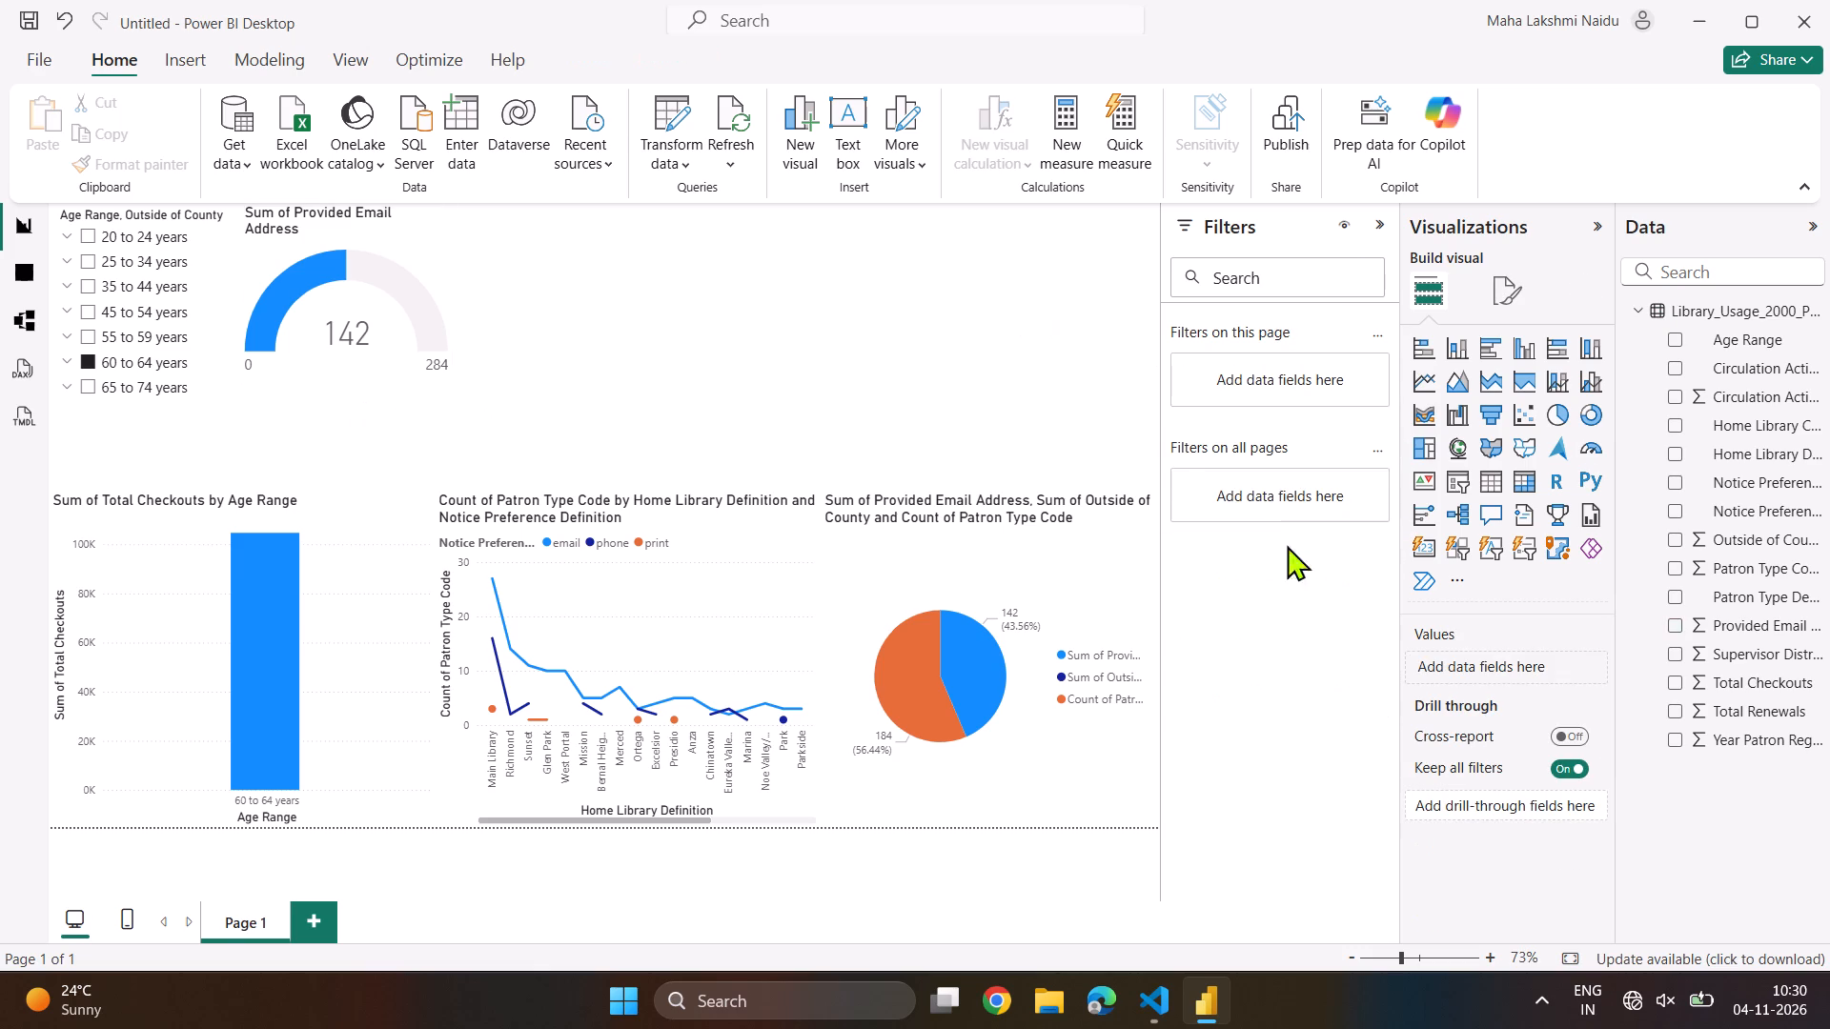
left_click(1430, 548)
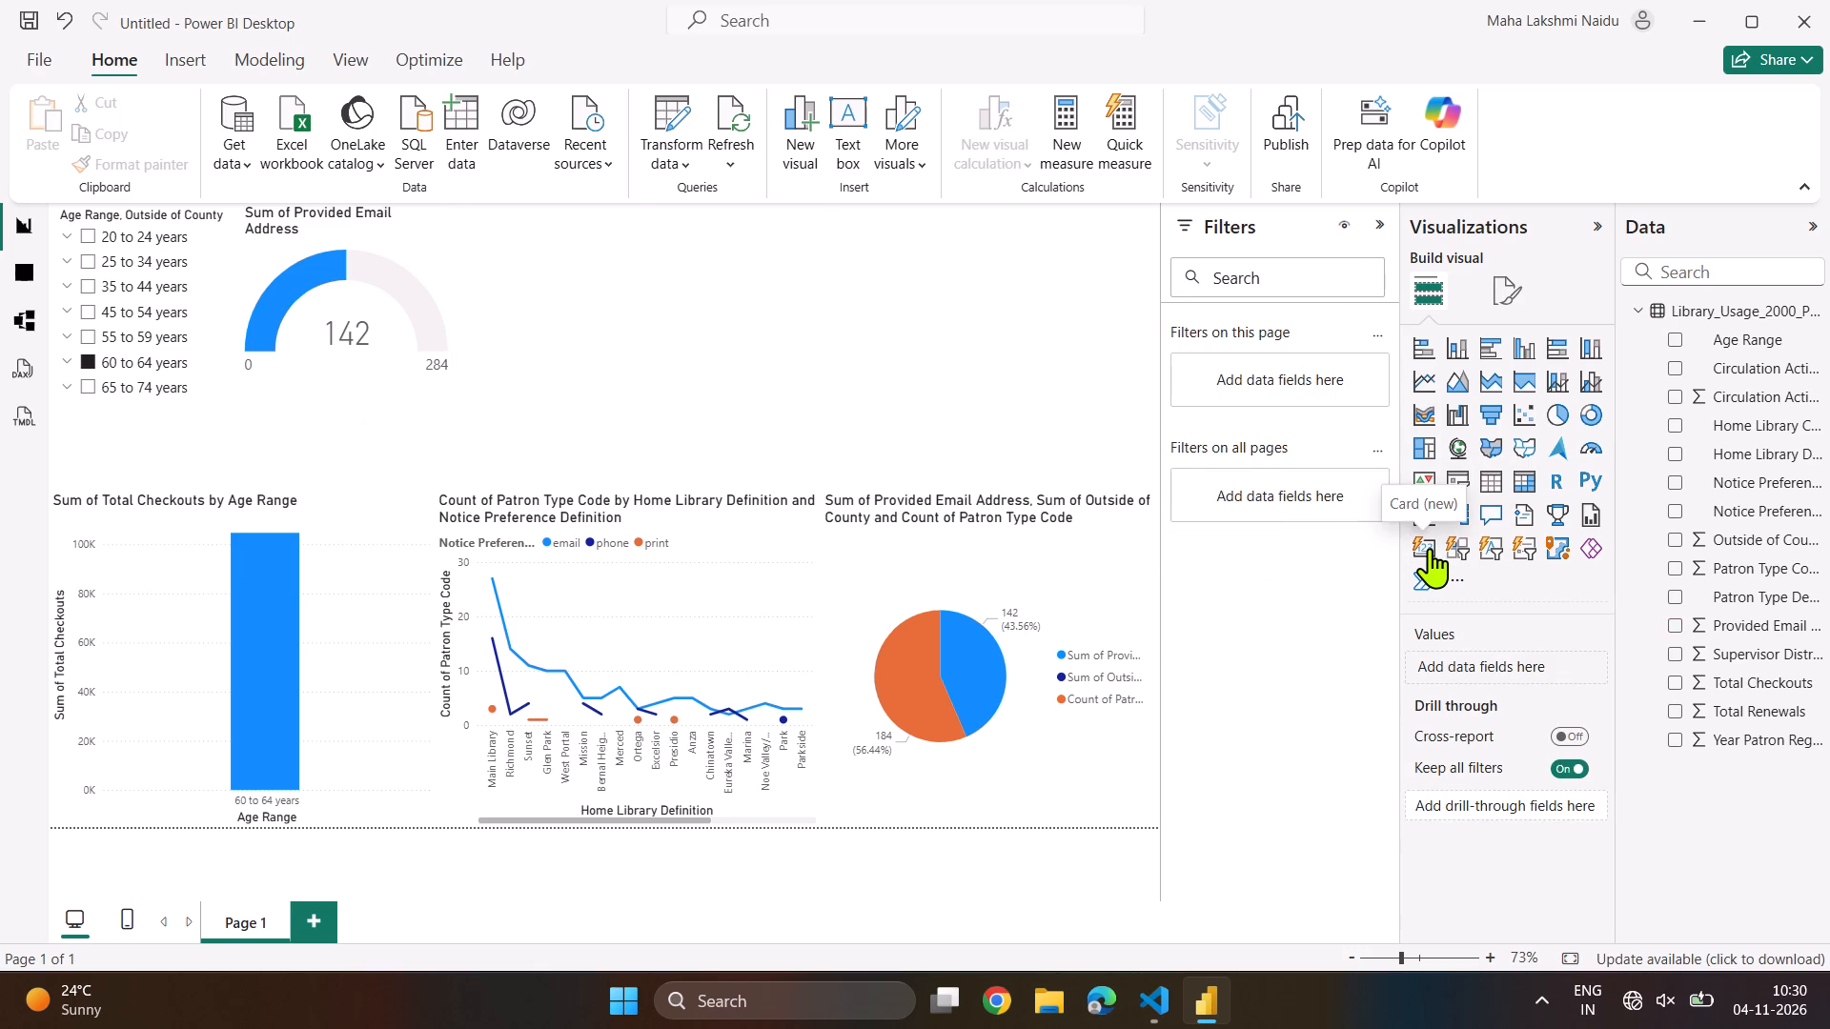
left_click(1672, 342)
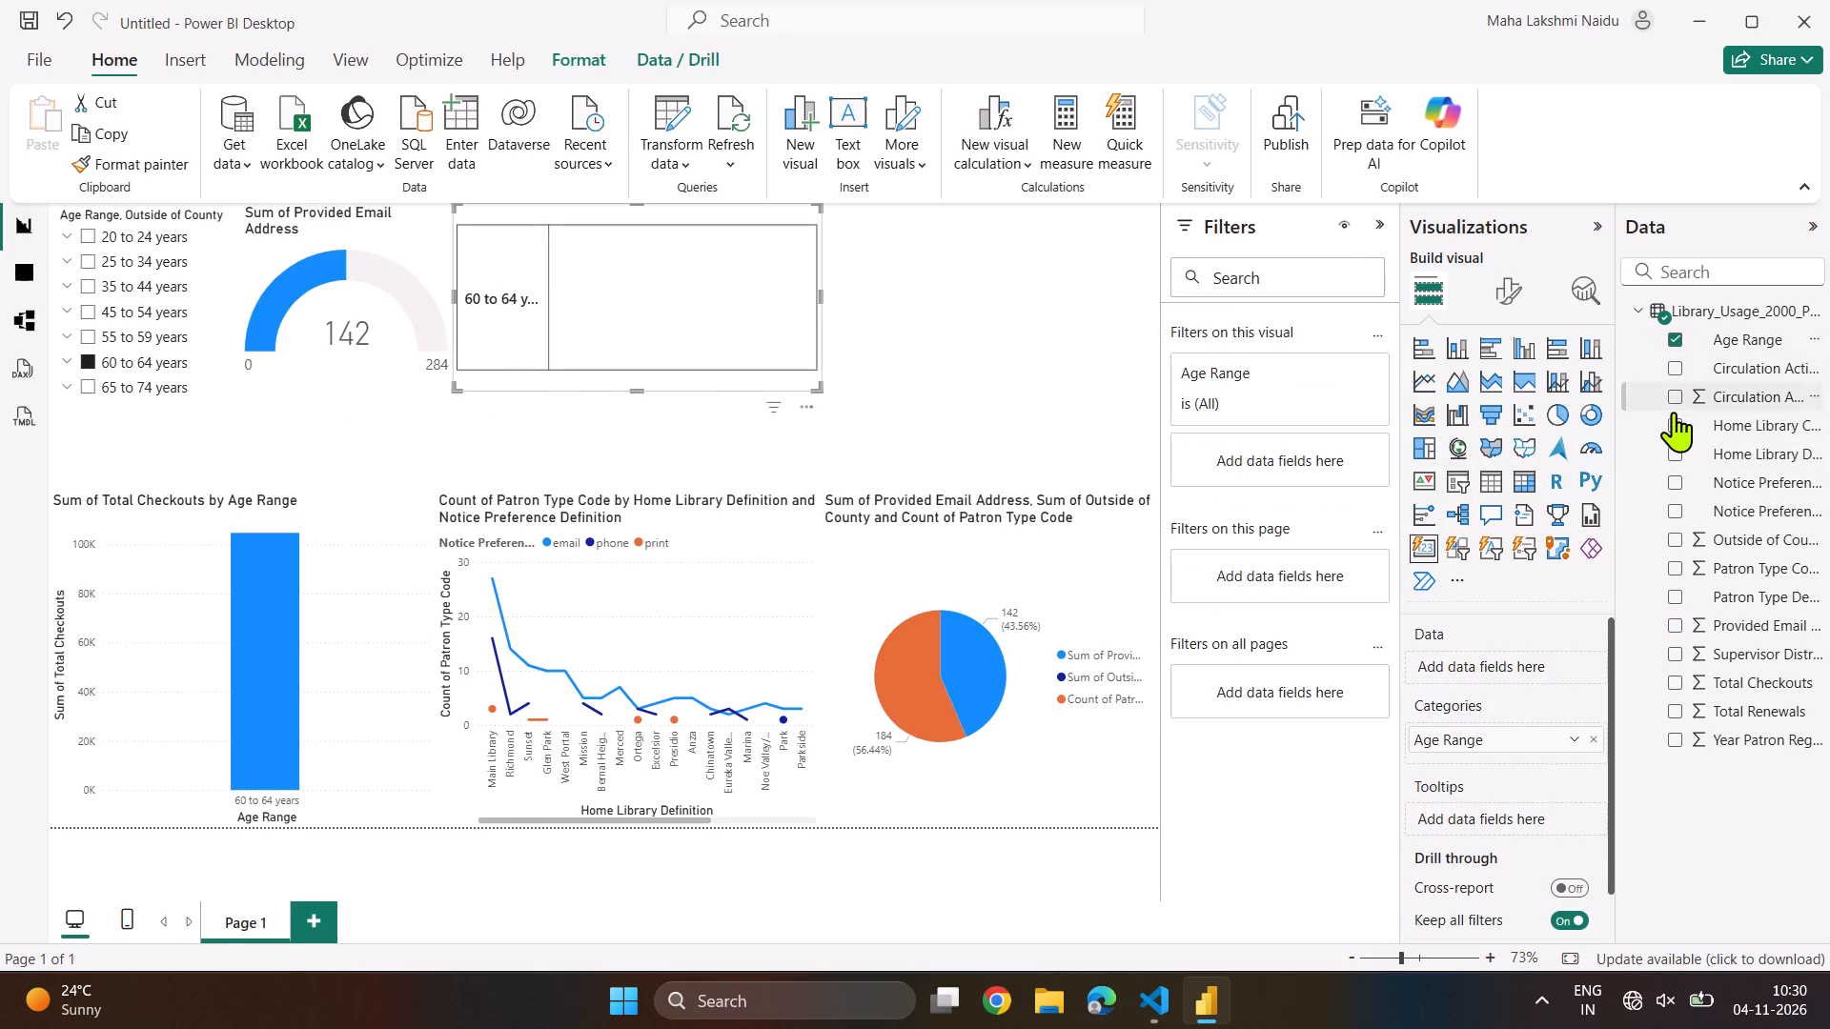
left_click(1673, 538)
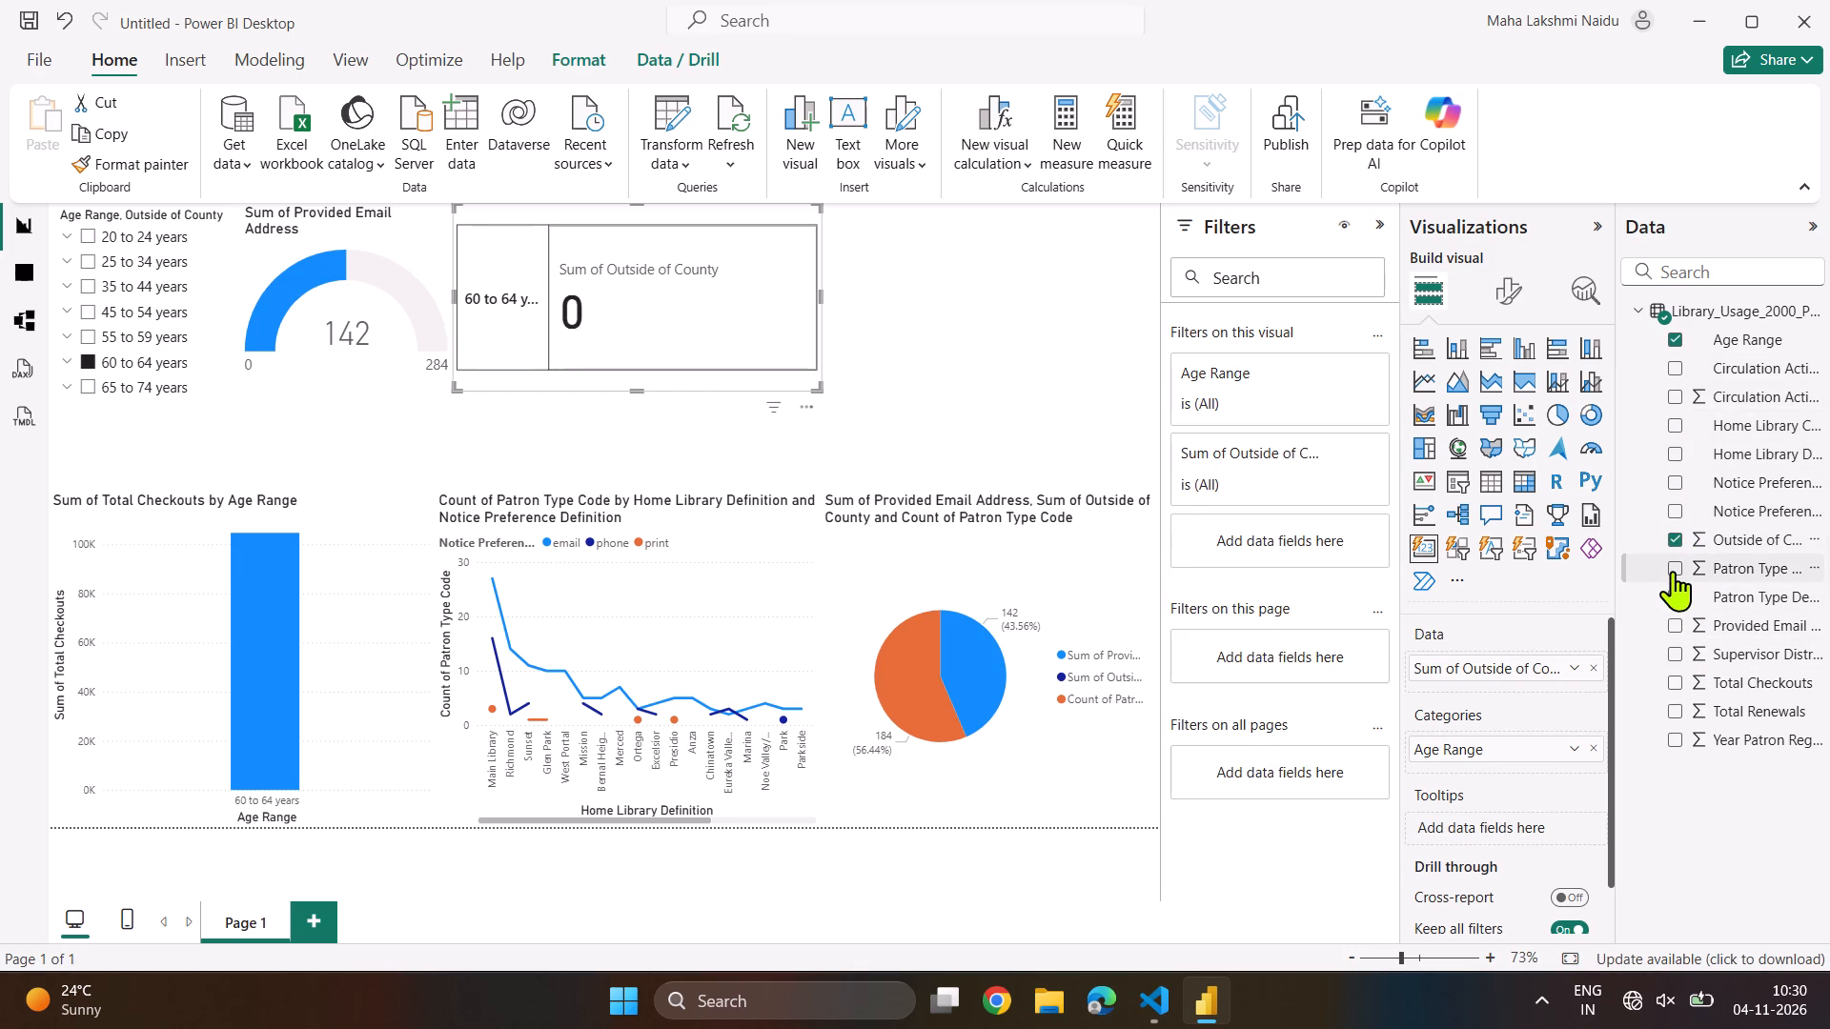
left_click(1673, 571)
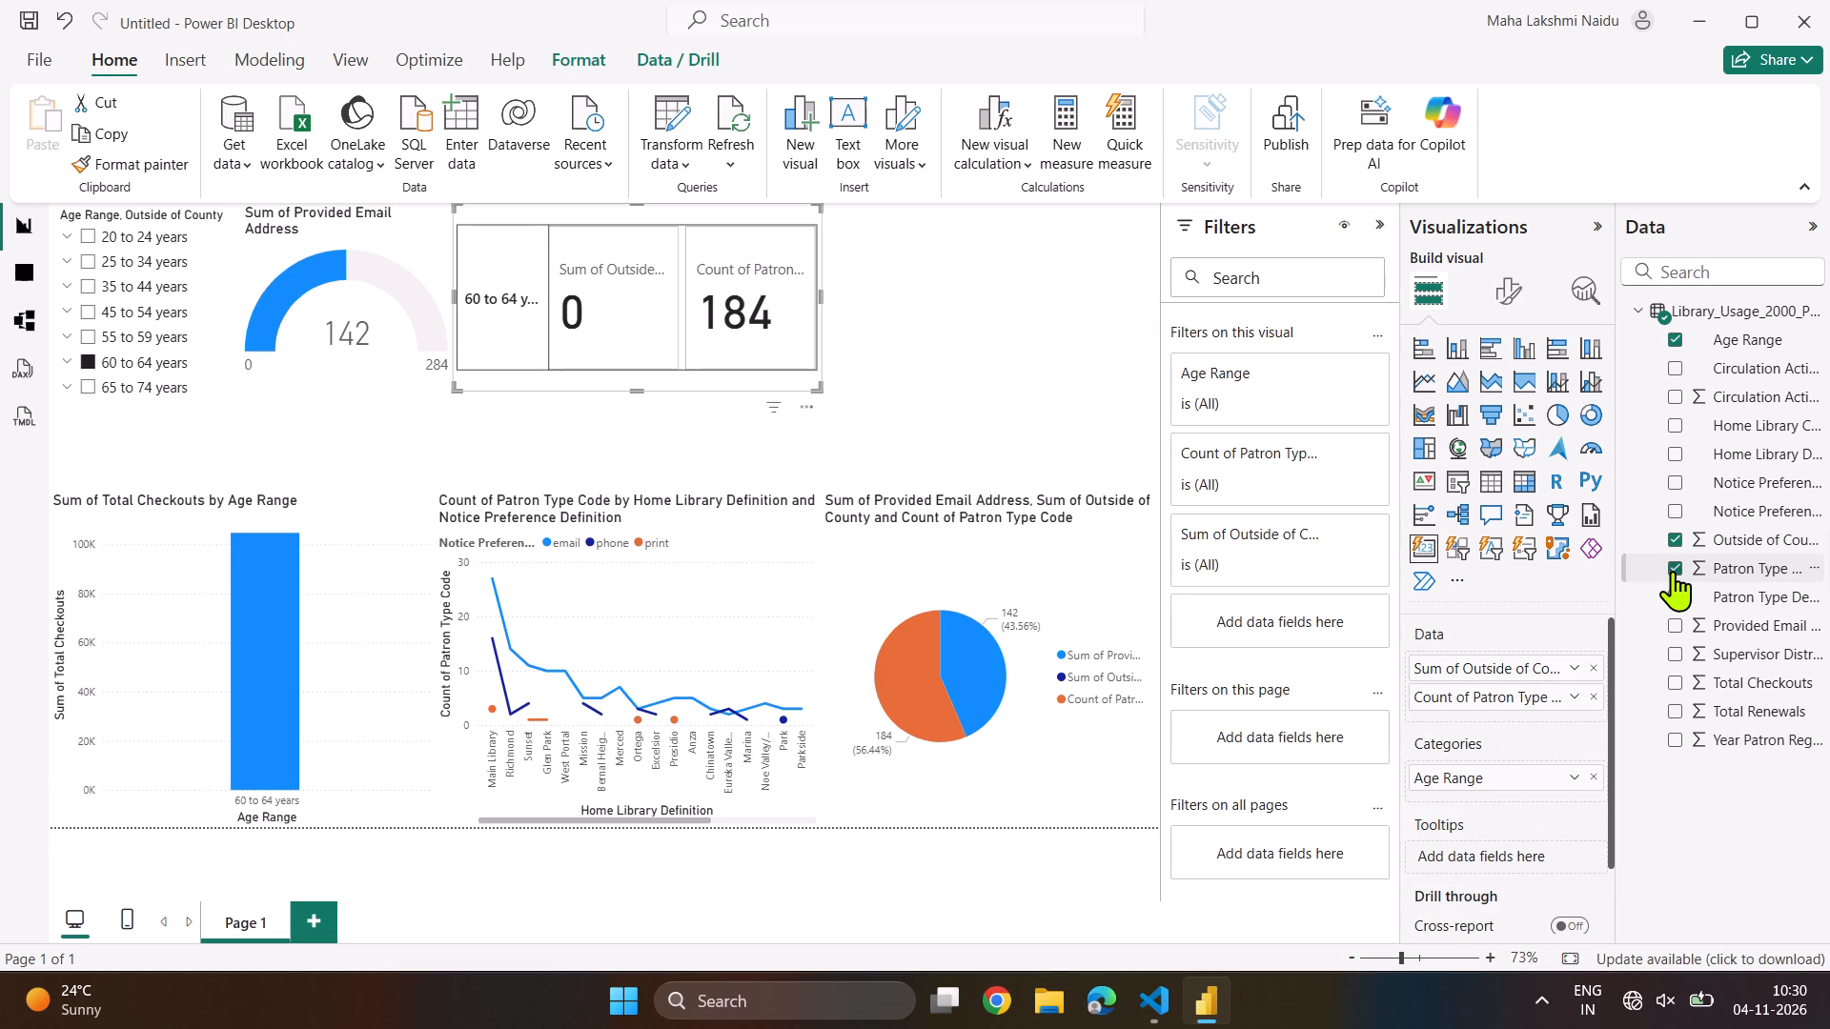
left_click(1675, 402)
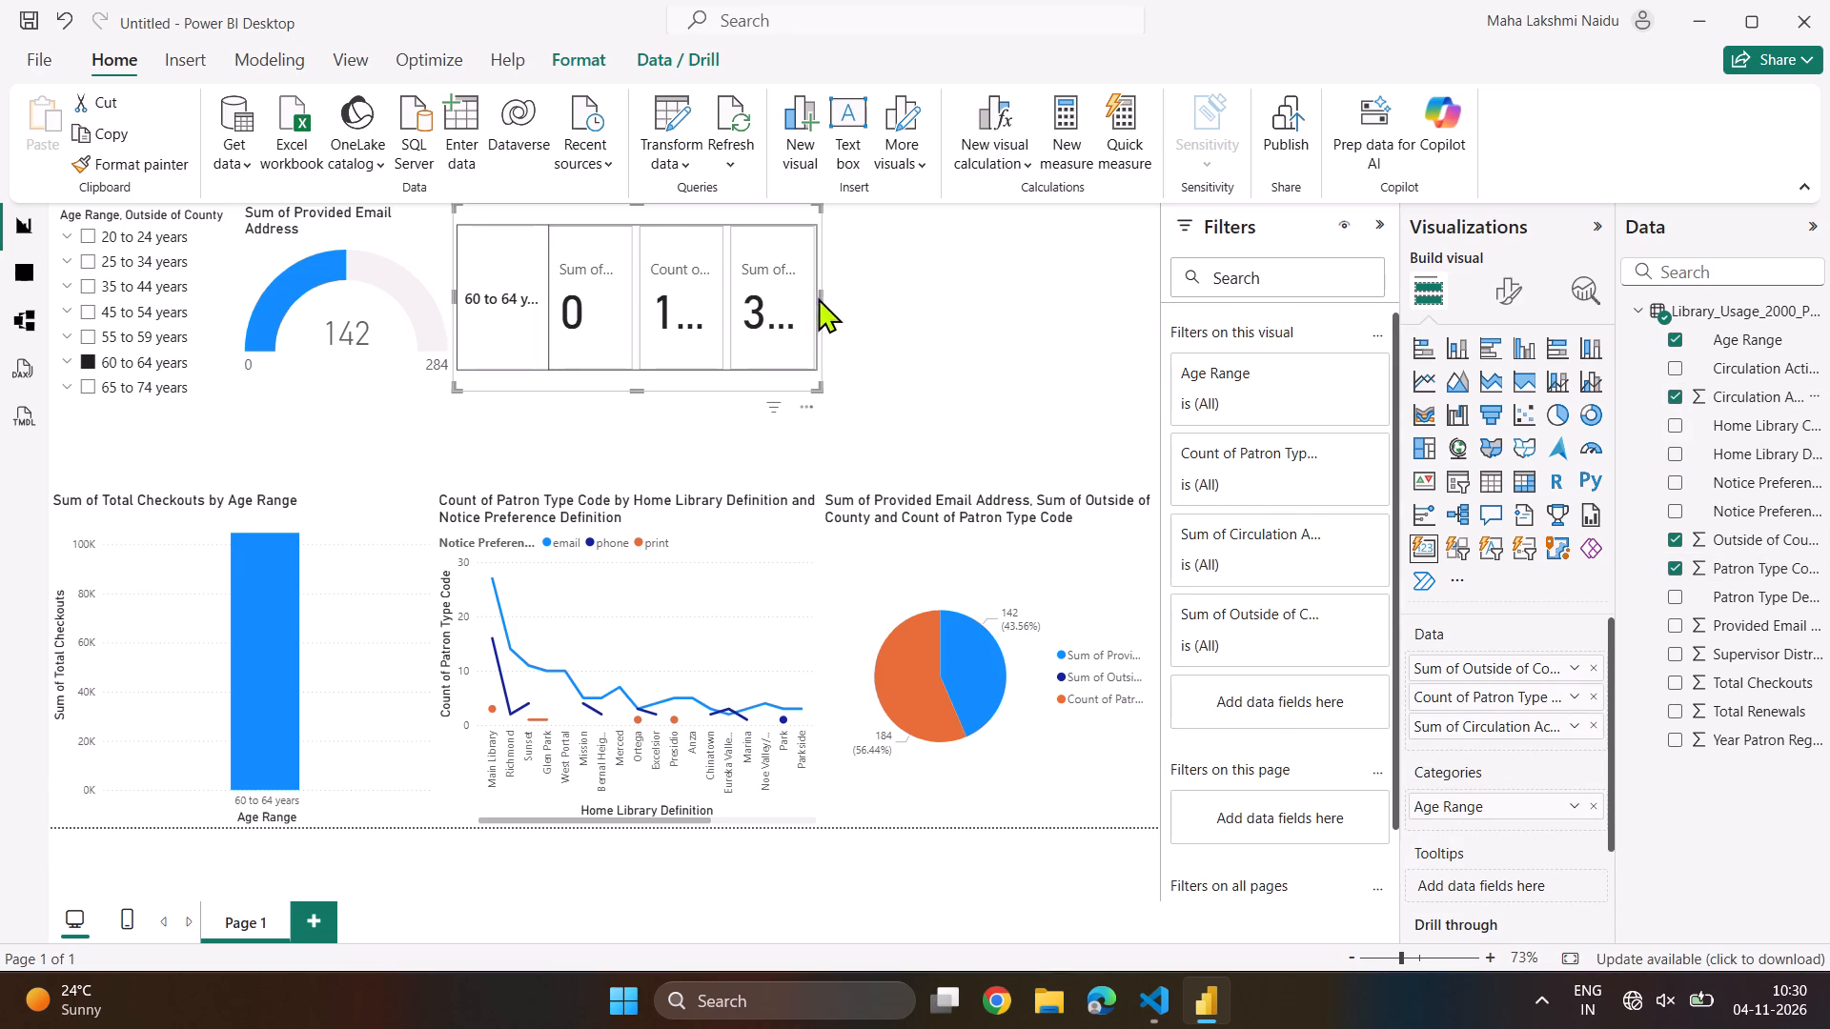
Enlarge the card visual beside the gauge, widening it across most of the remaining page width and extending it down towards the charts.
left_click_drag(823, 293, 900, 284)
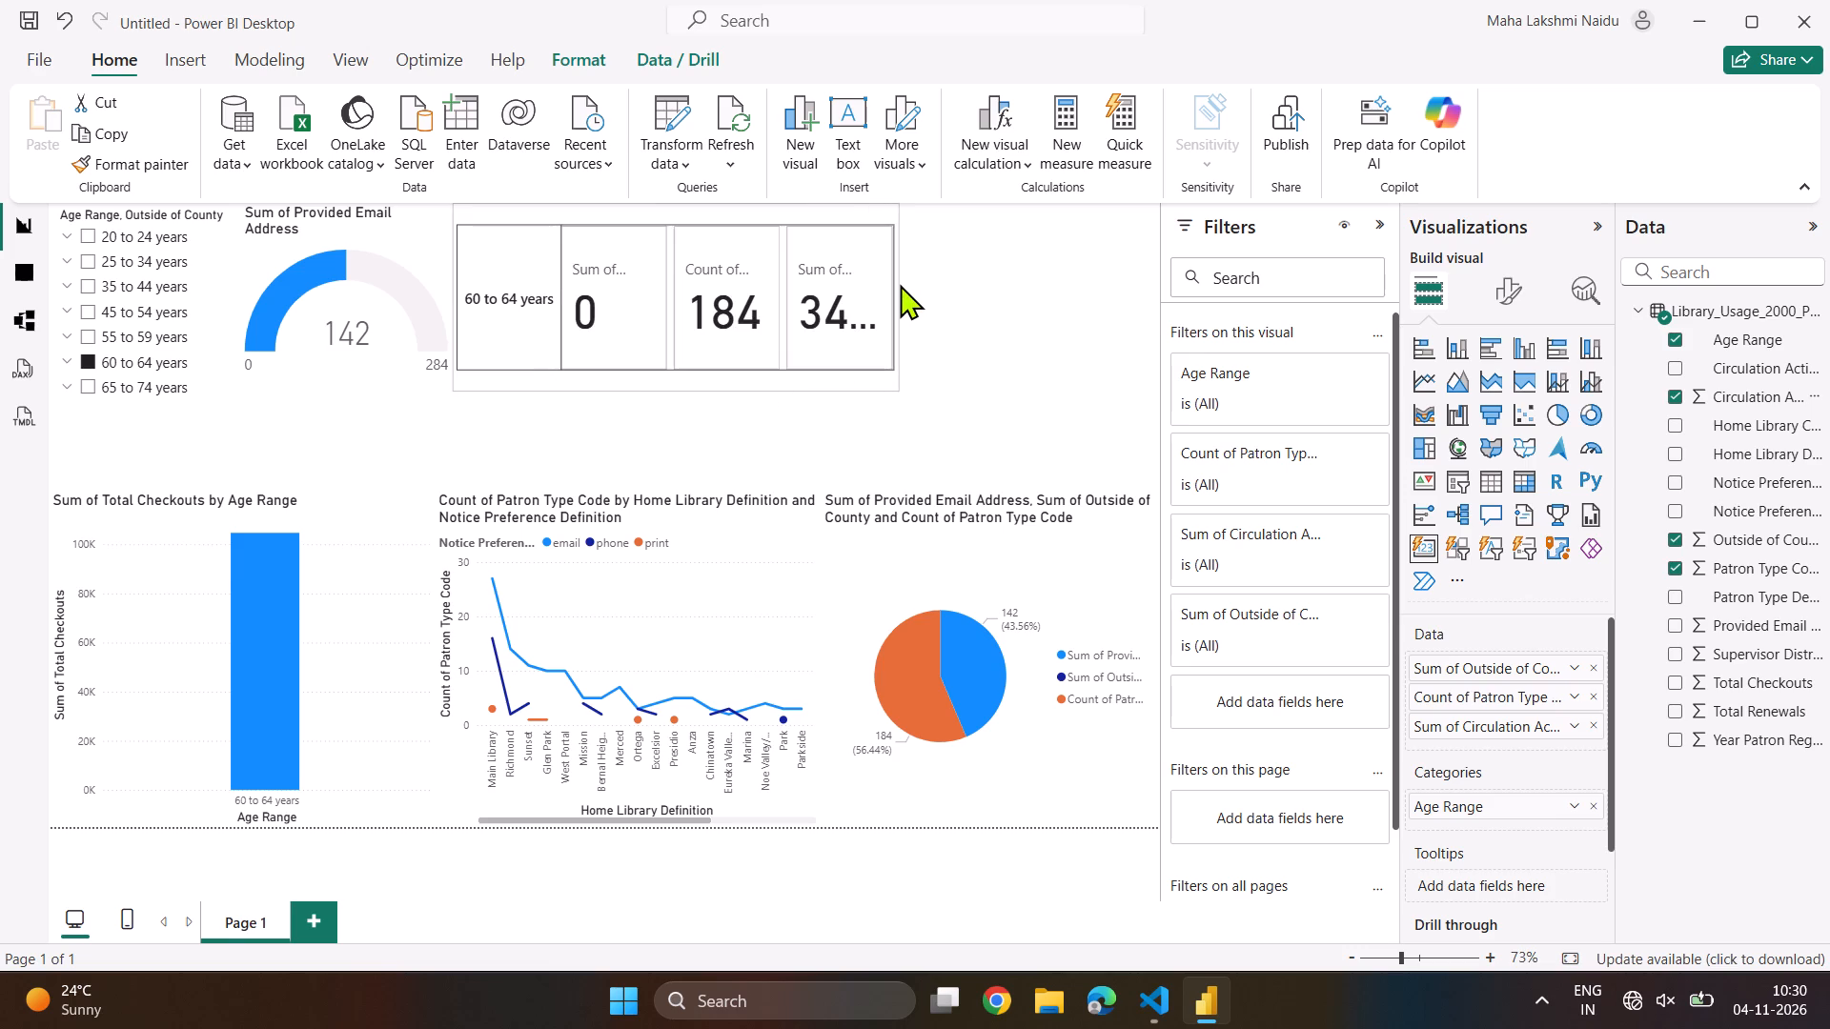
left_click_drag(900, 284, 957, 300)
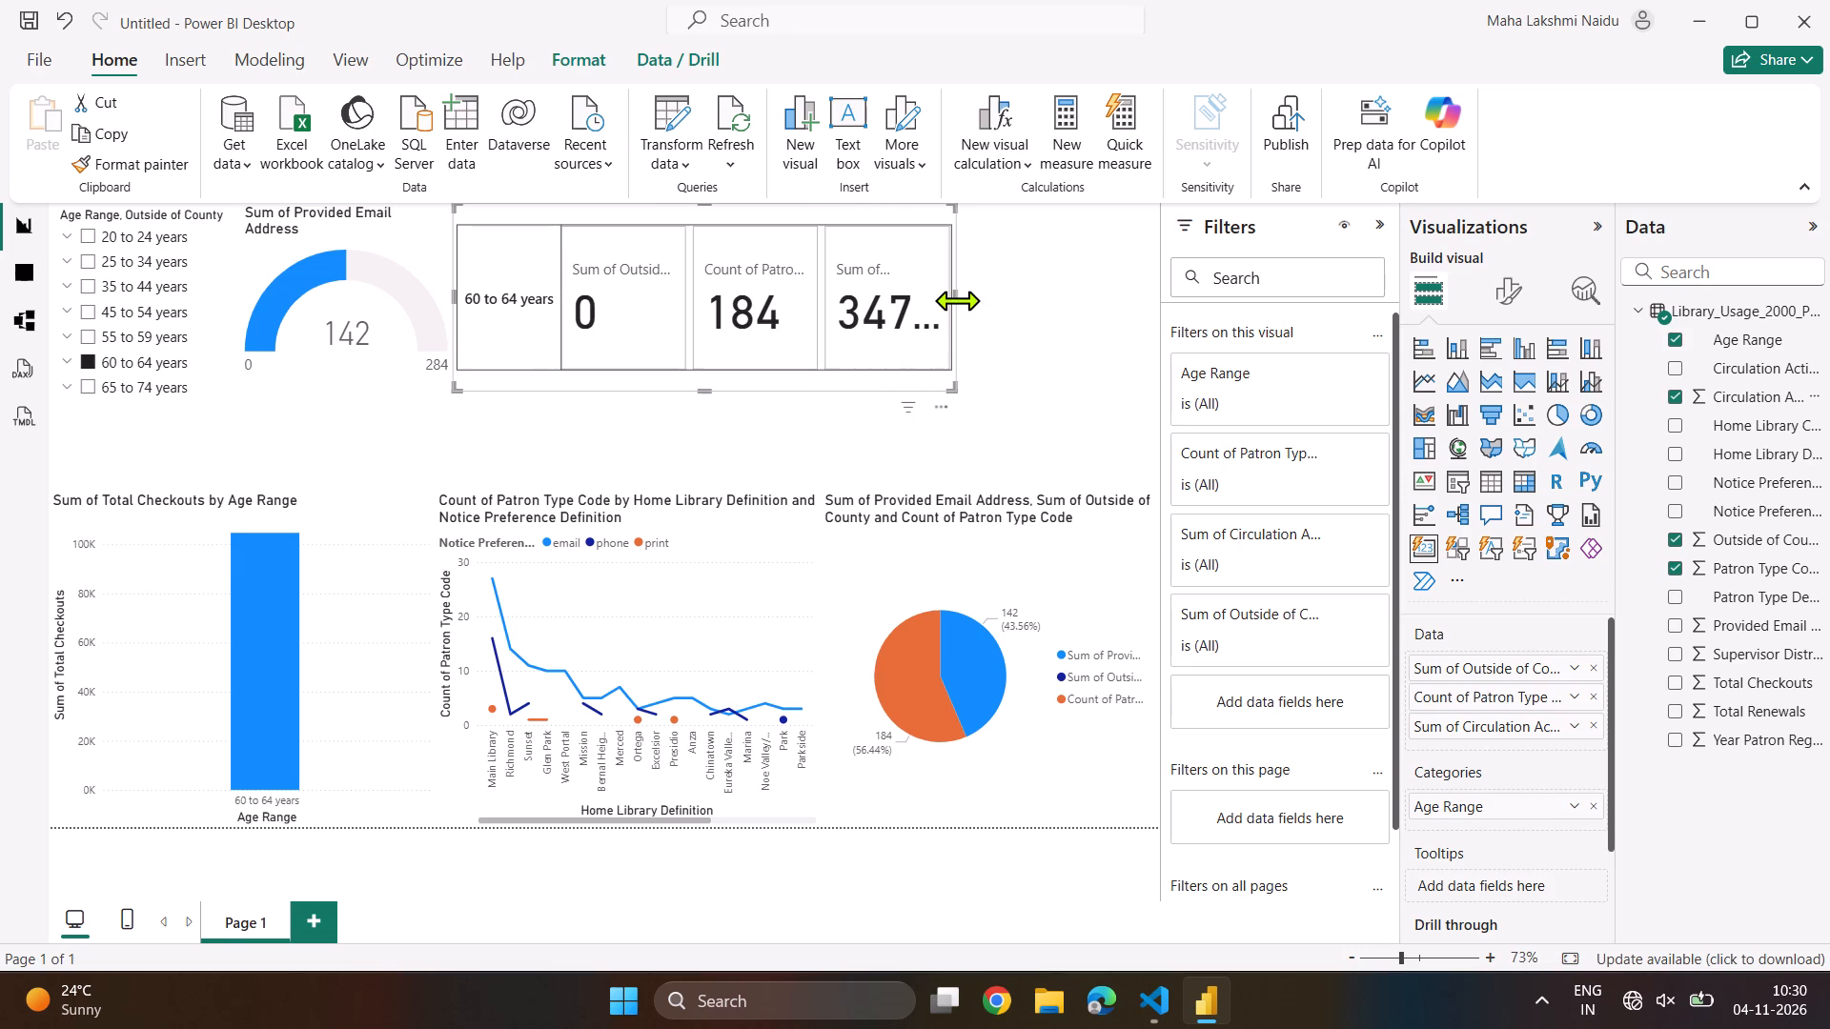
left_click(951, 299)
left_click_drag(953, 294, 1089, 287)
left_click_drag(773, 389, 773, 408)
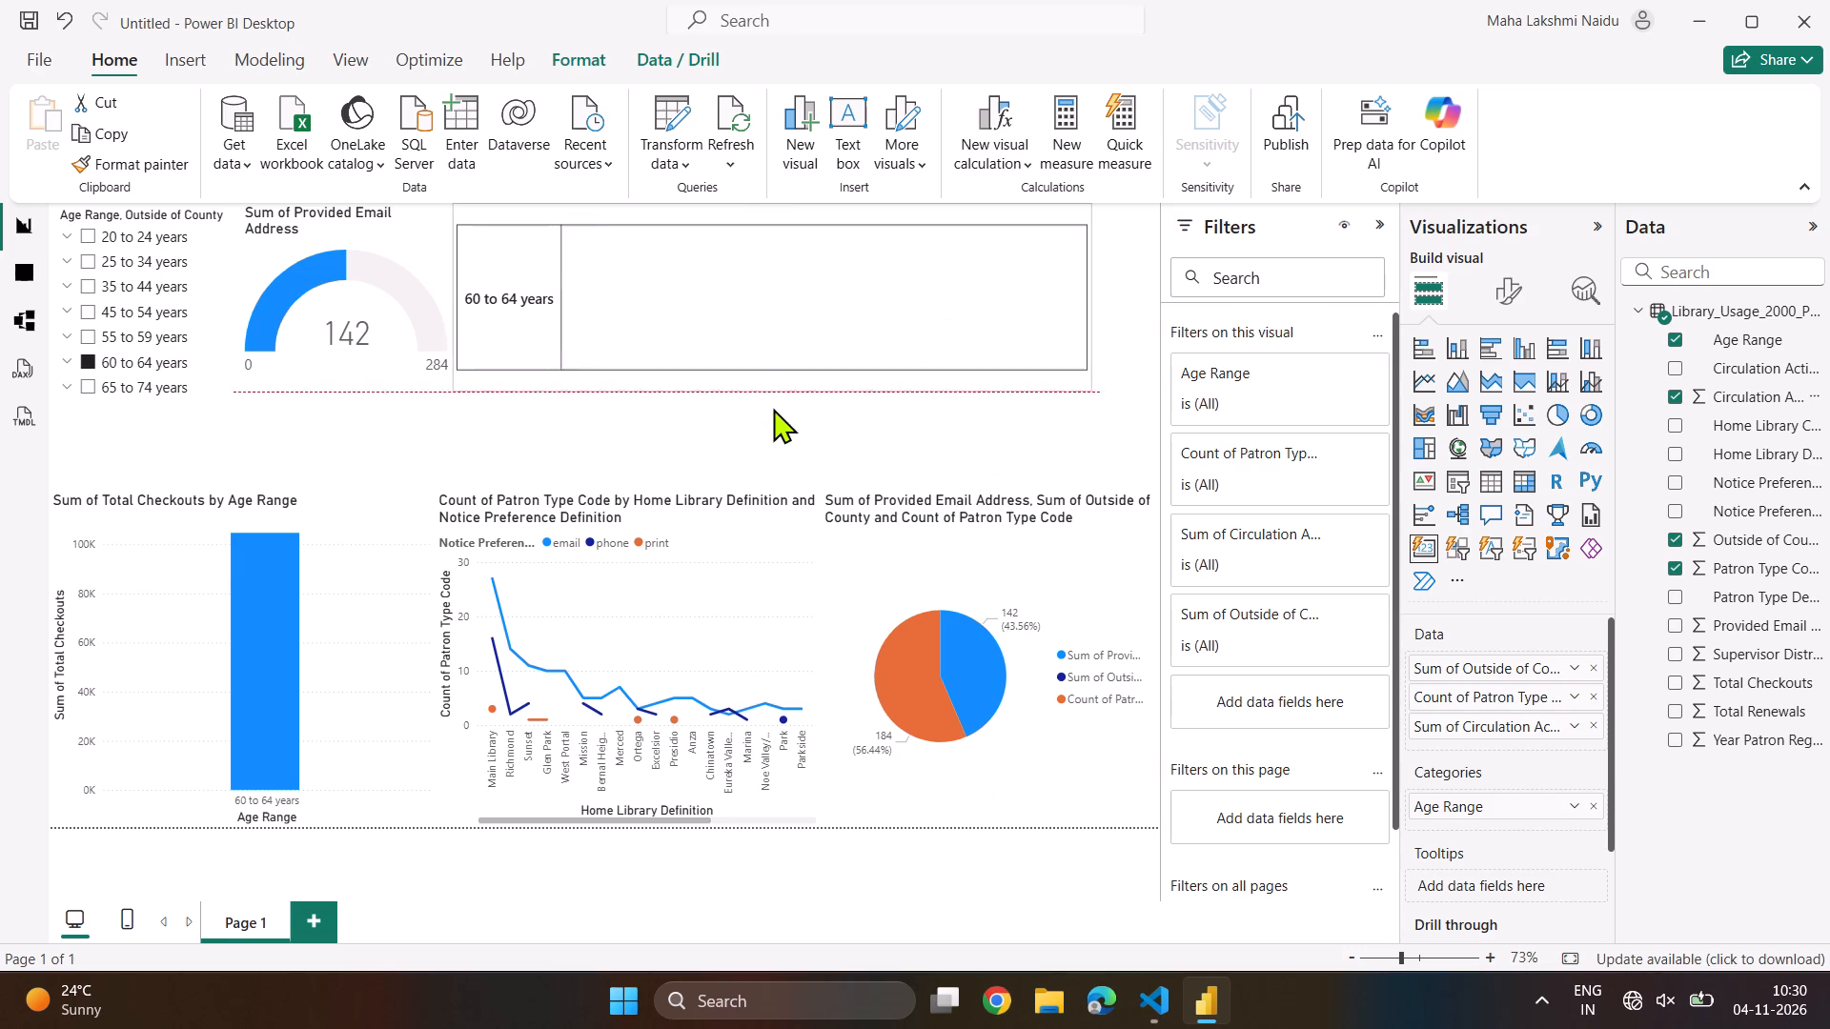
left_click_drag(773, 408, 775, 444)
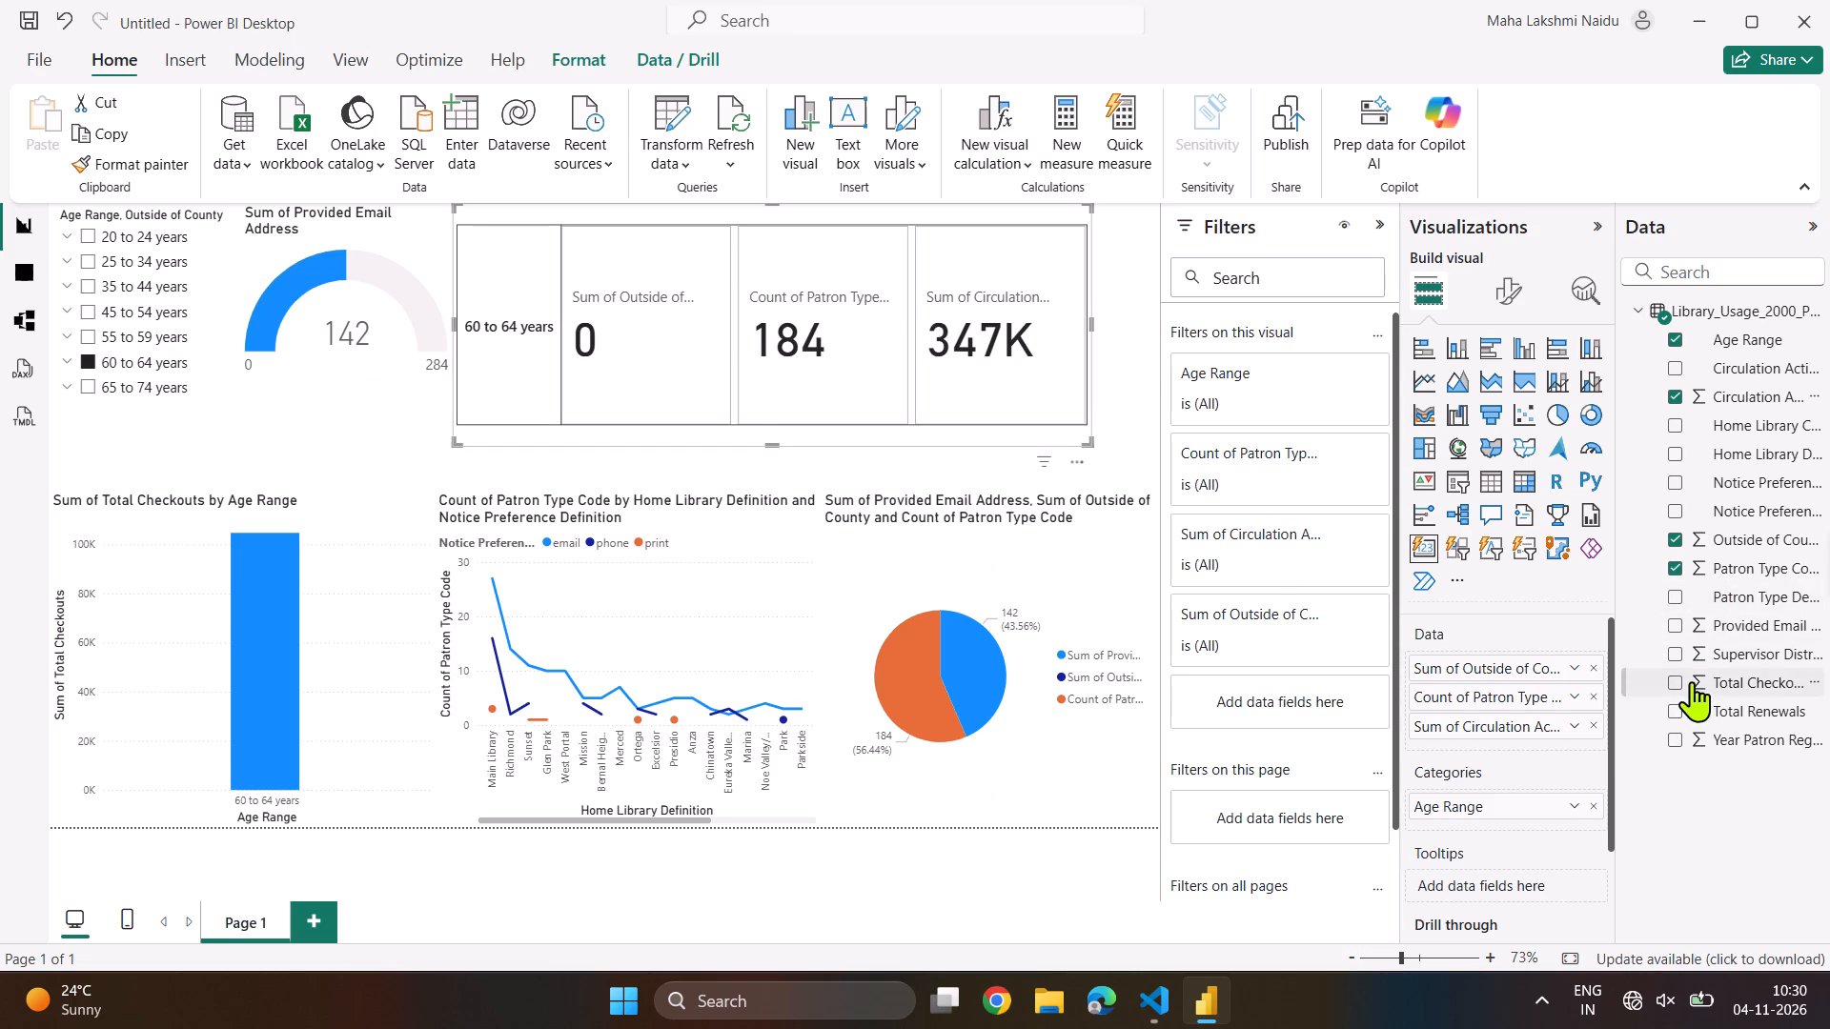
Add Provided Email Address as a fourth data value in the card visual.
left_click(1671, 621)
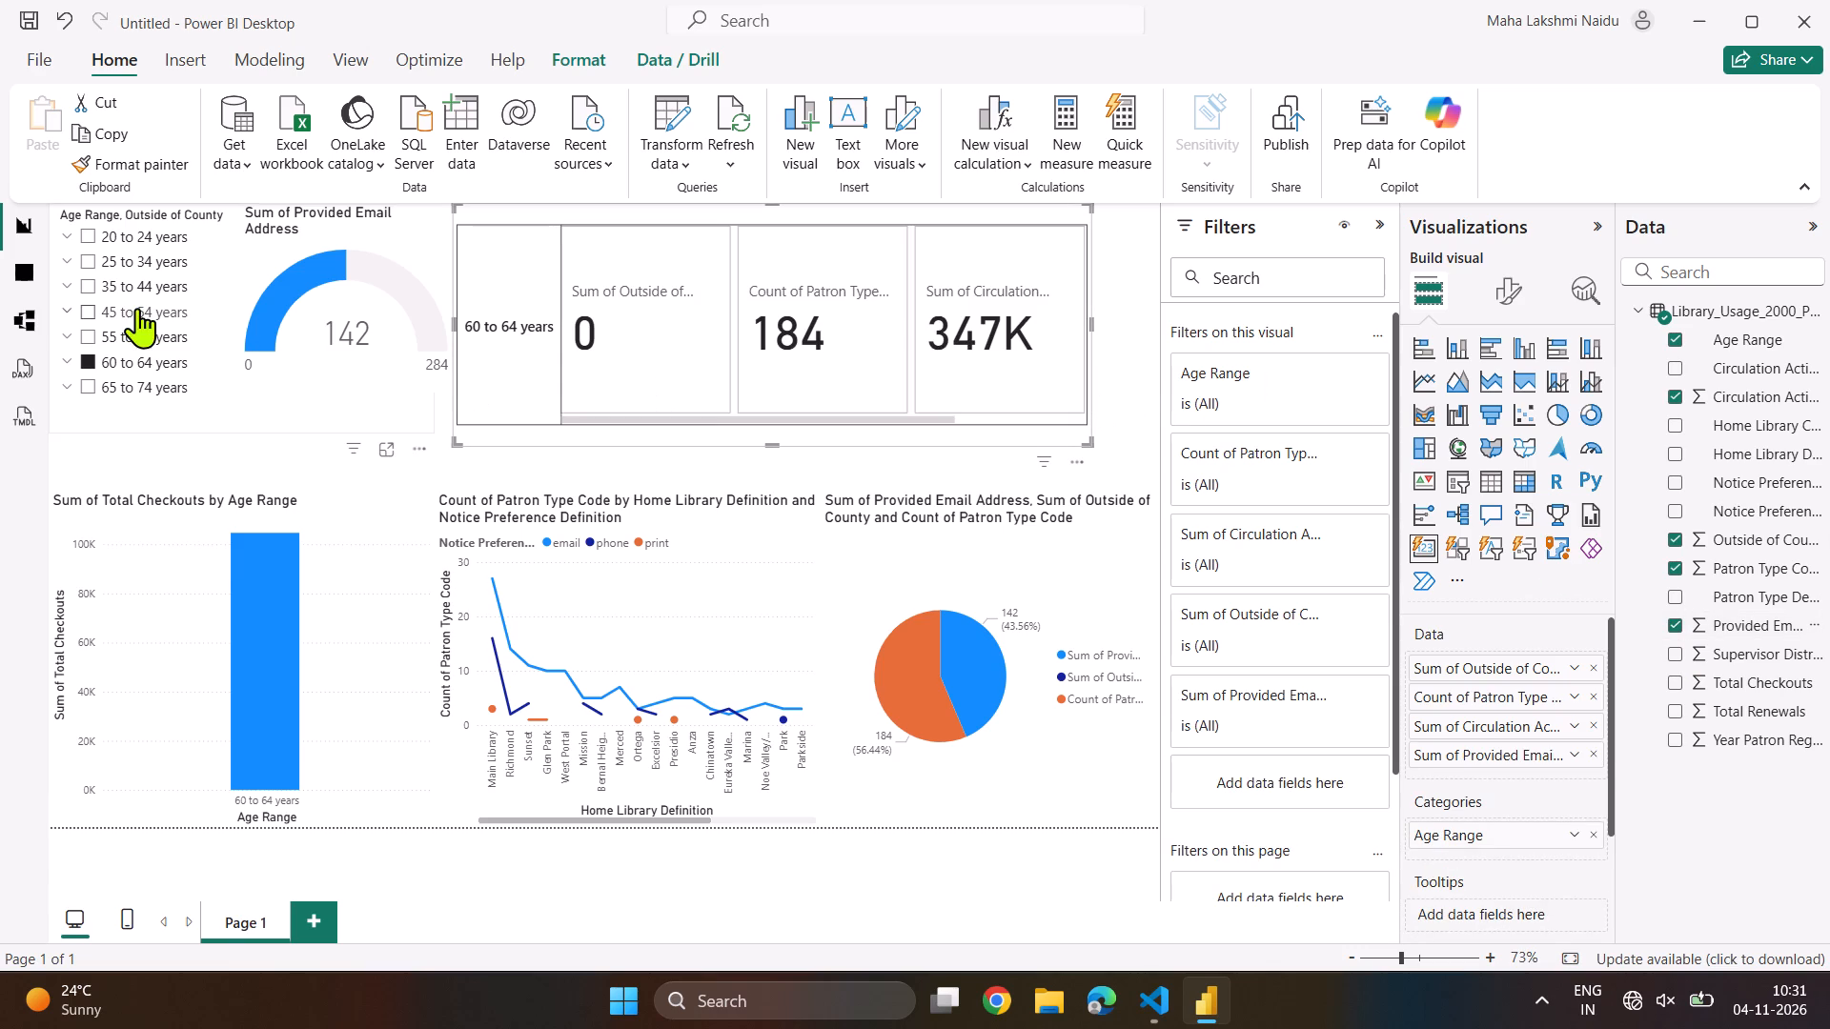
Filter the page by different age ranges with the slicer to examine the visuals, starting at 20 to 24 years and ending on 65 to 74 years.
left_click(86, 229)
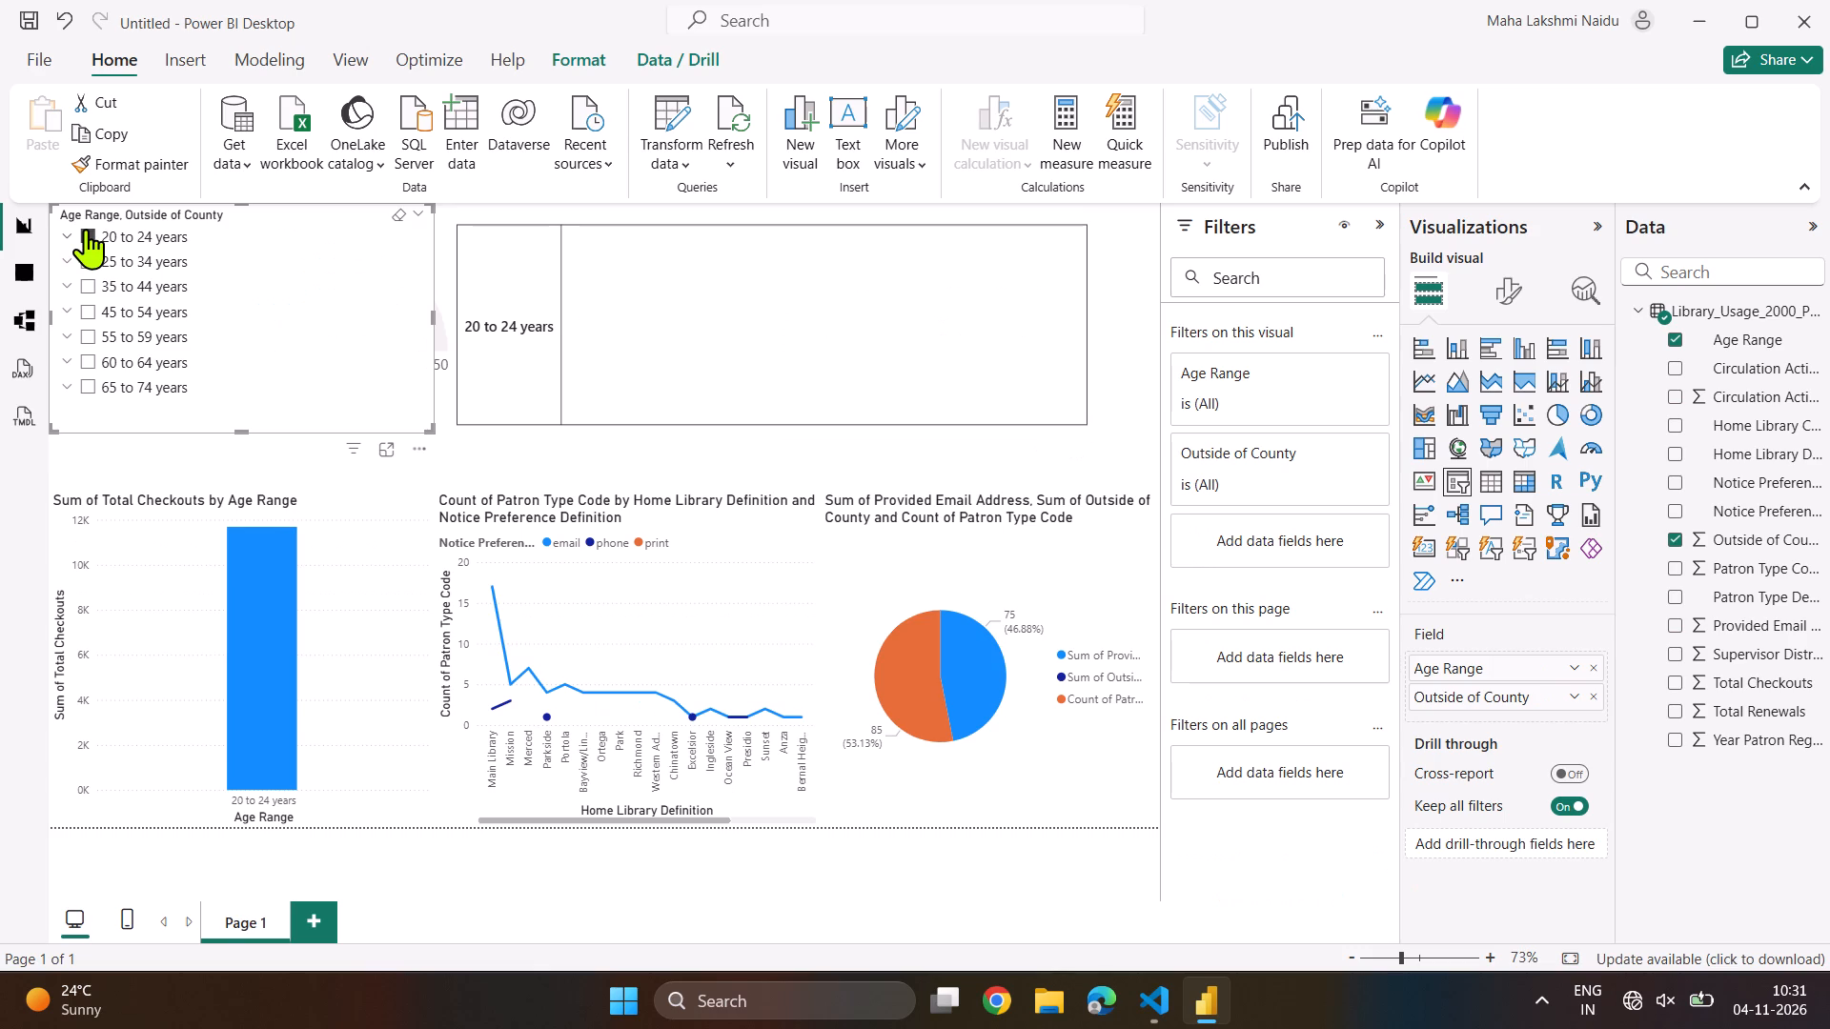
left_click(89, 260)
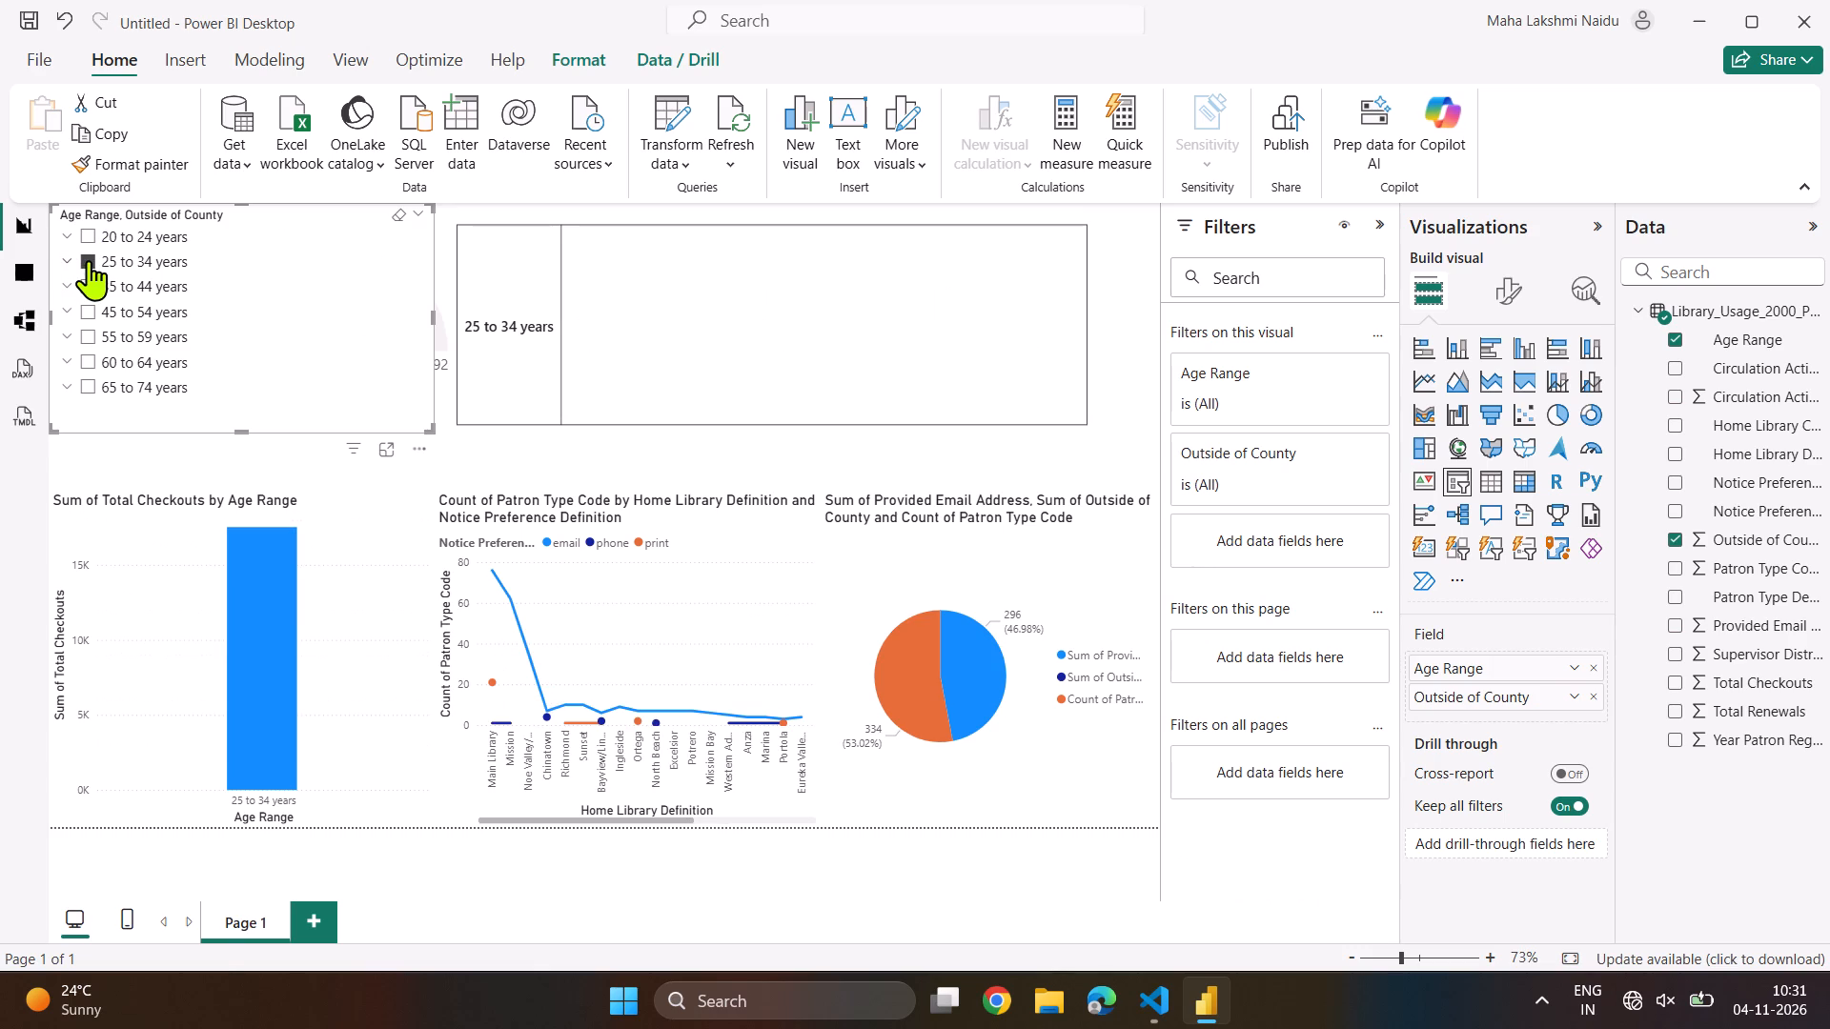
left_click(85, 290)
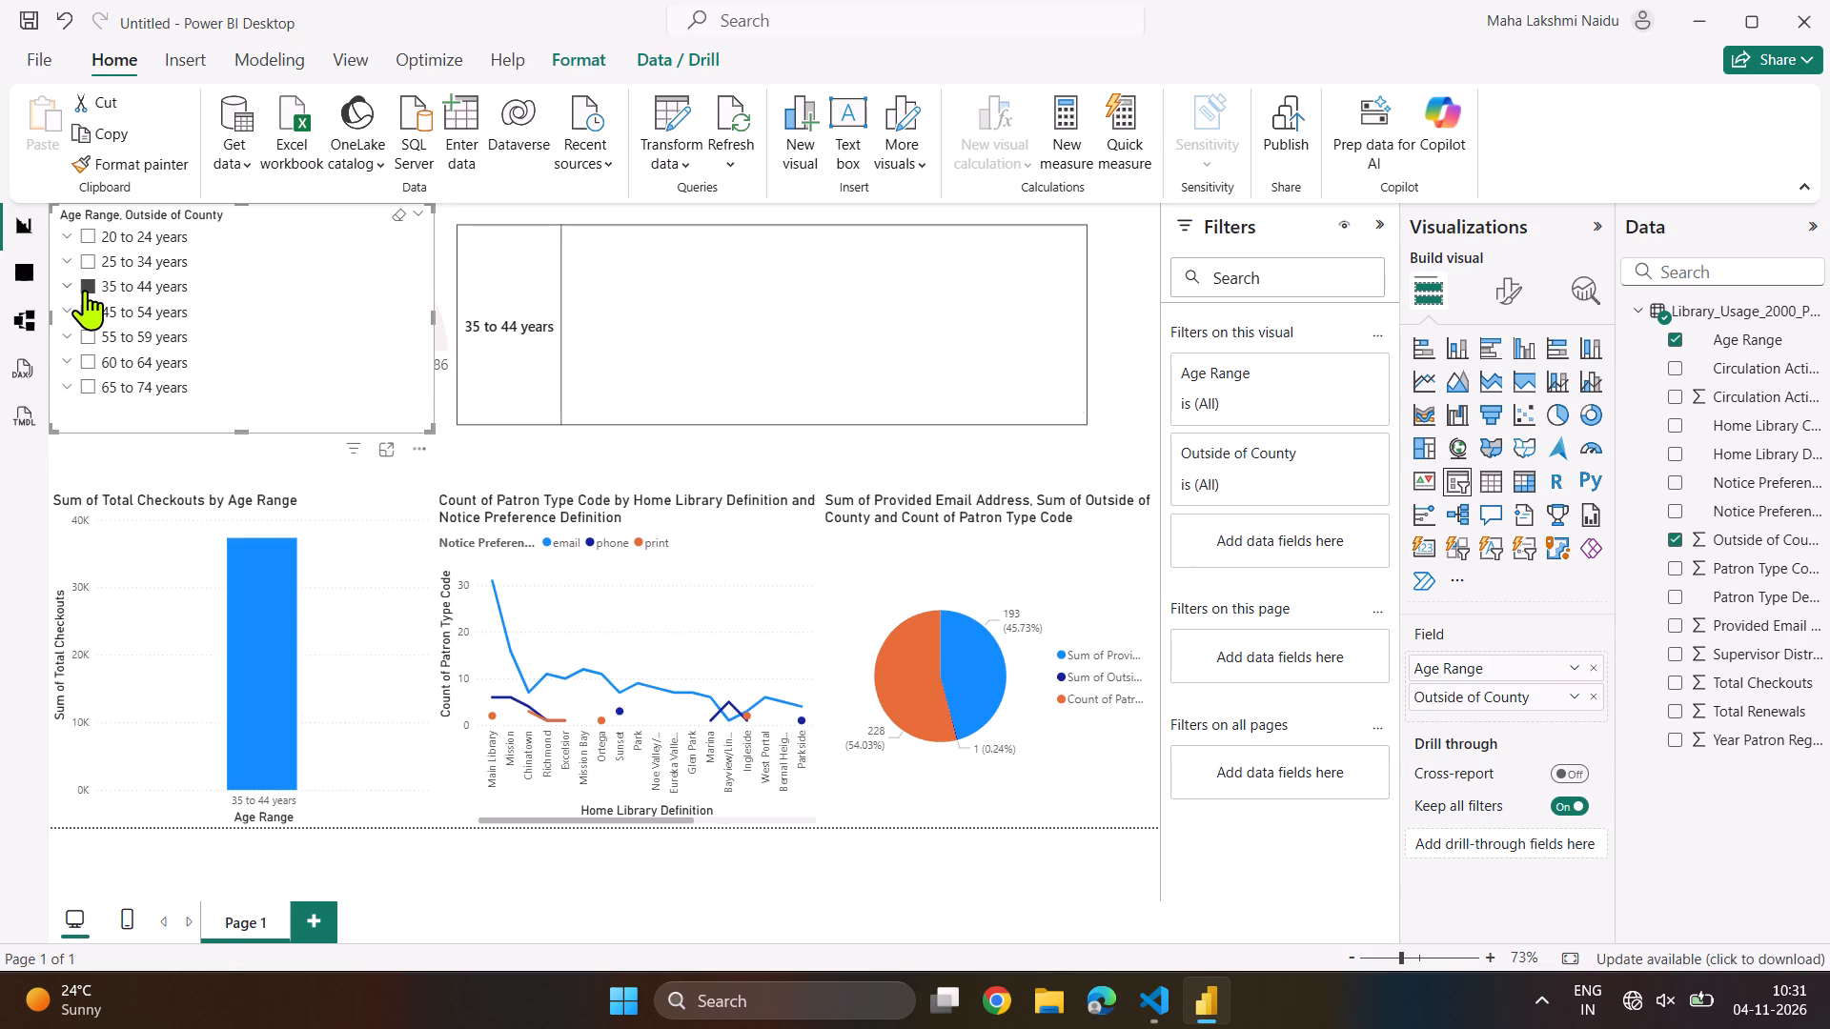
left_click(84, 313)
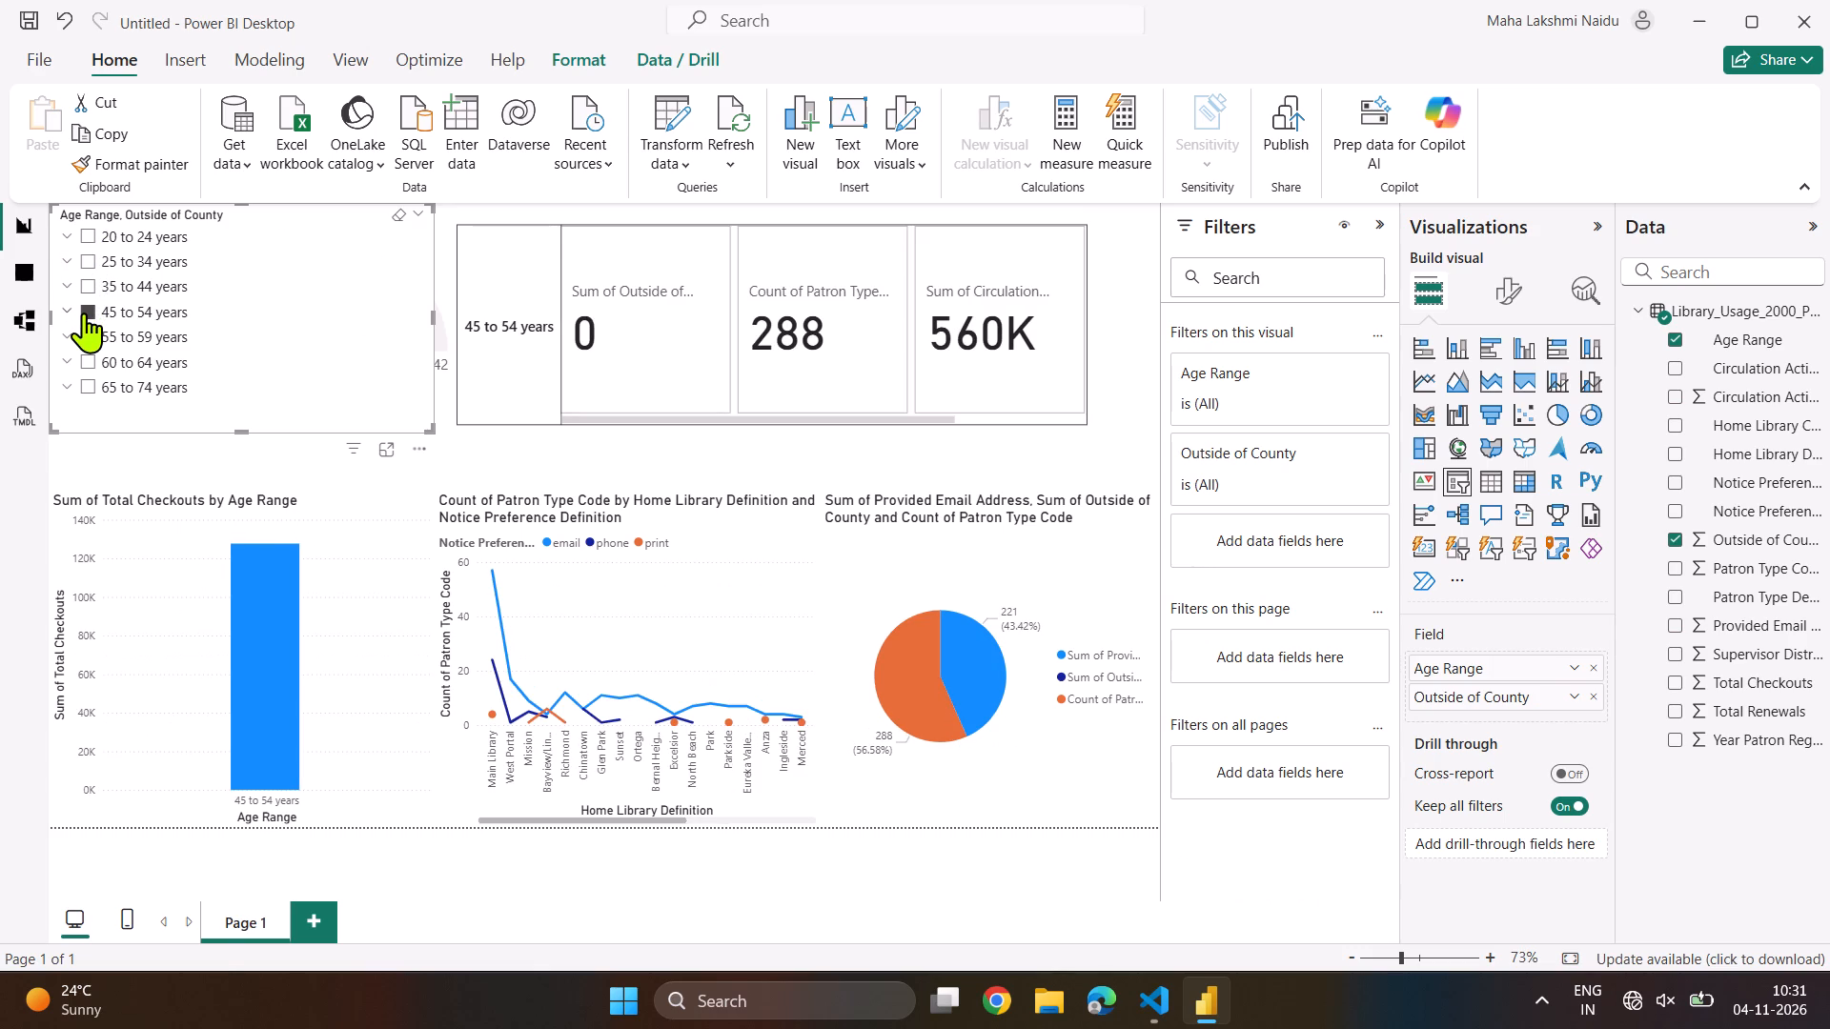
left_click(85, 325)
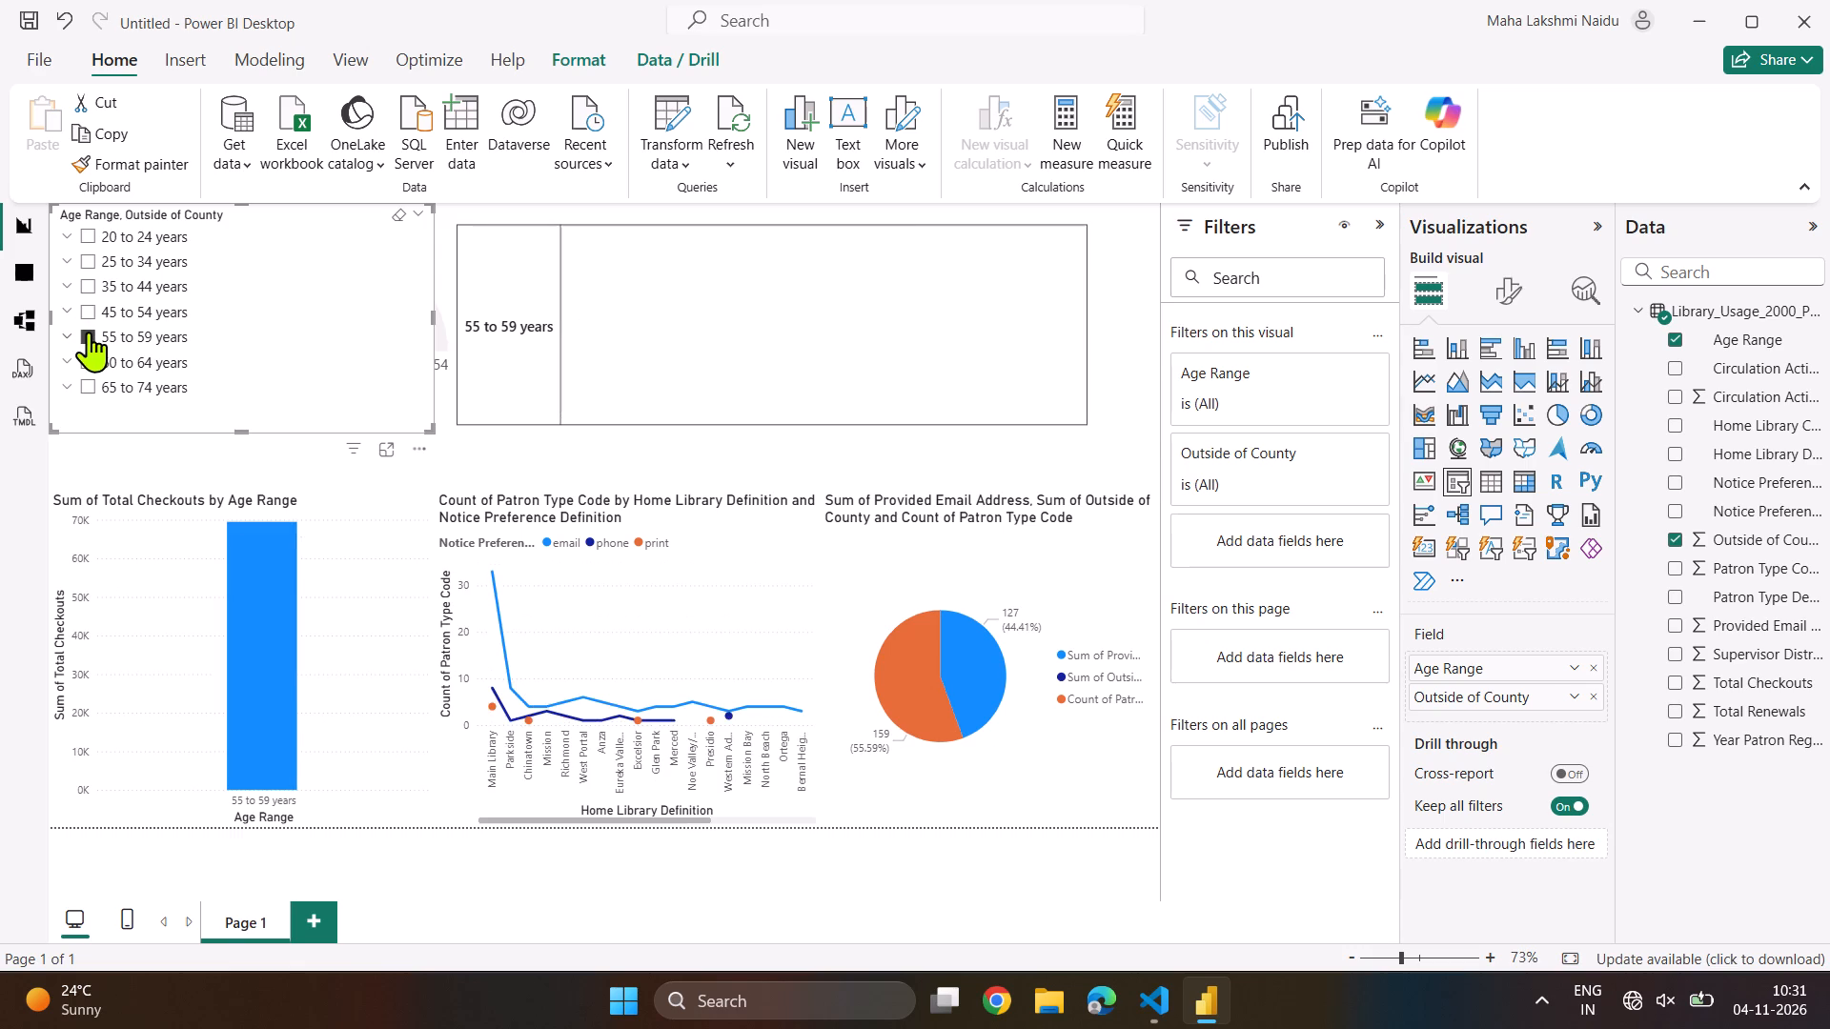
left_click(89, 333)
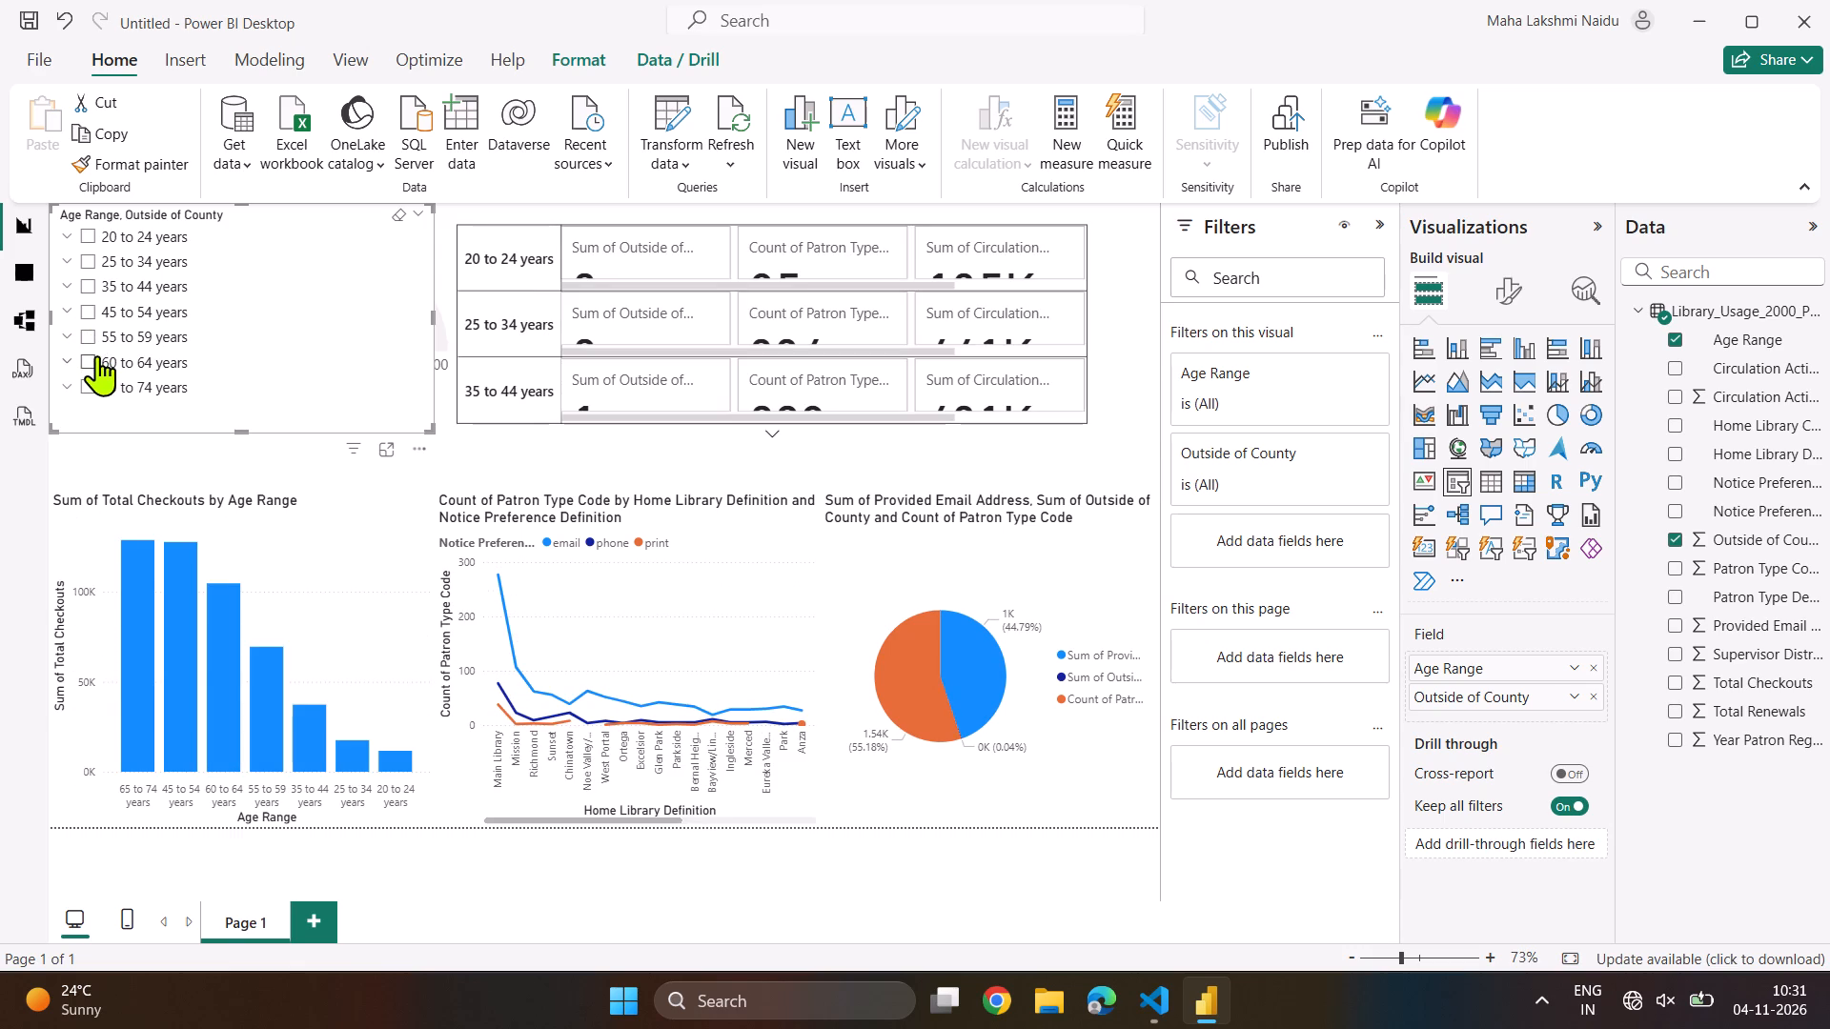
left_click(90, 311)
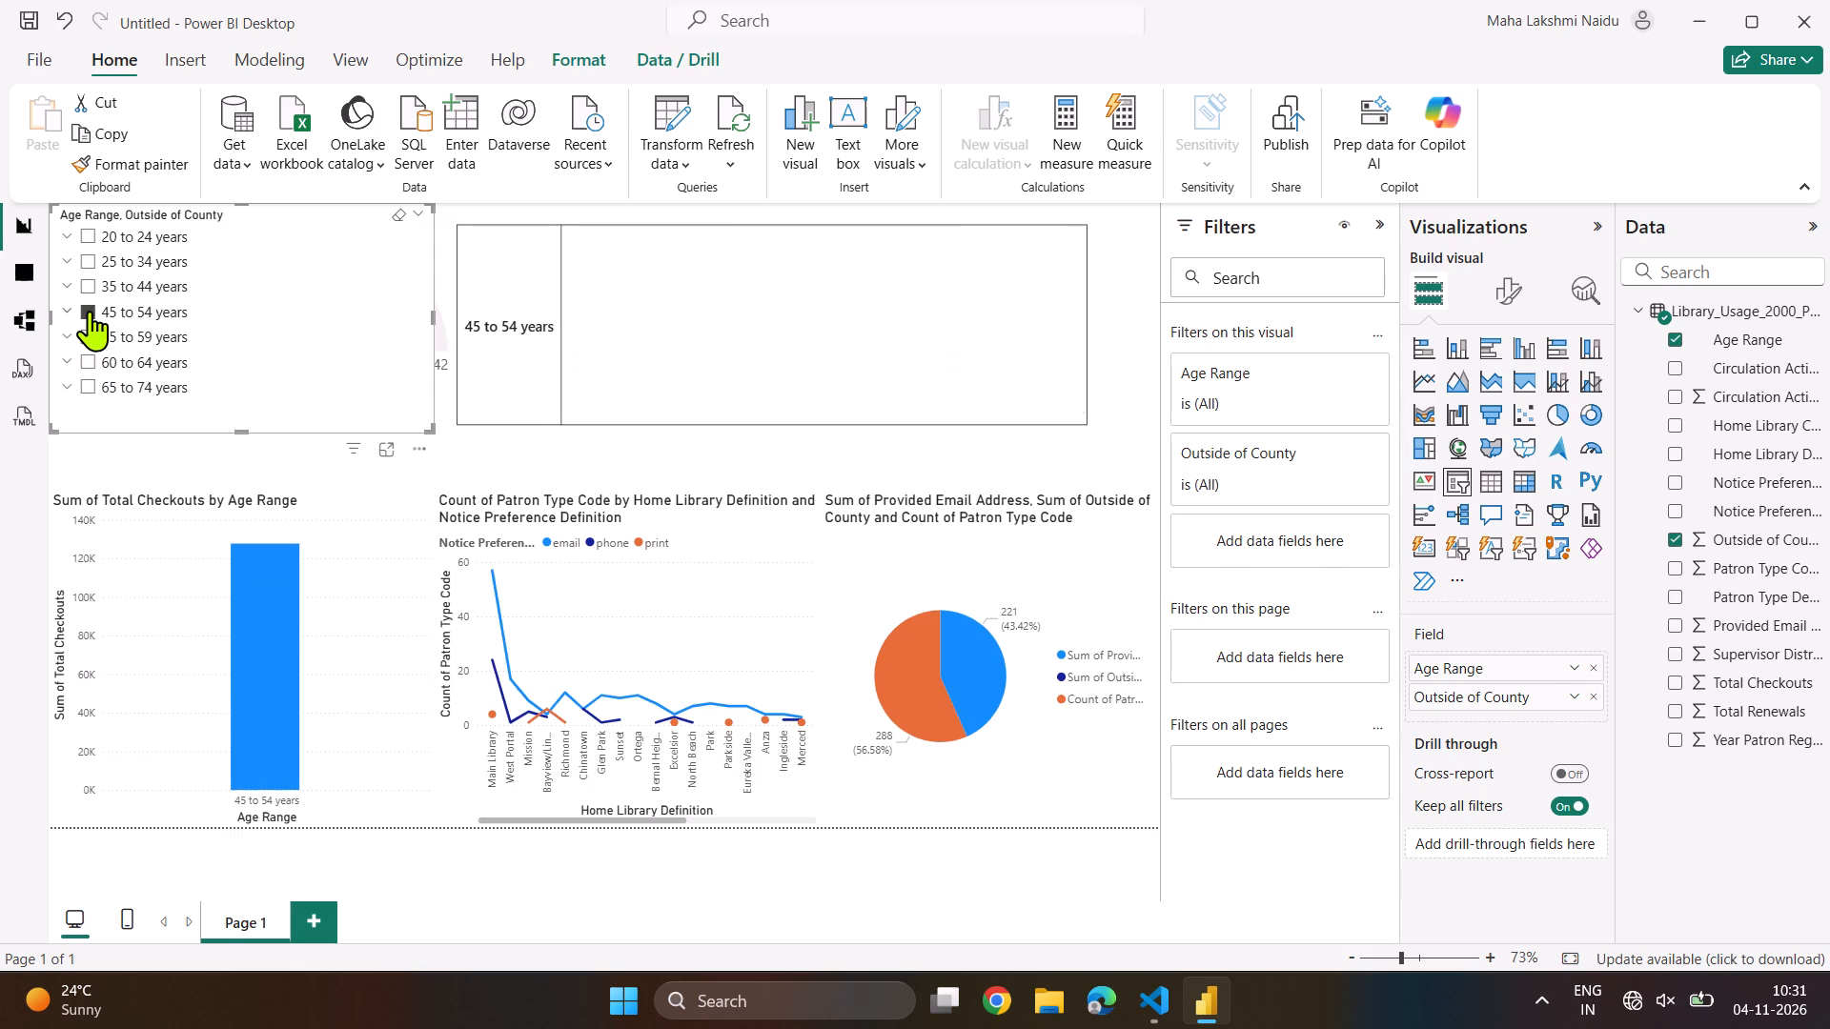
left_click(86, 287)
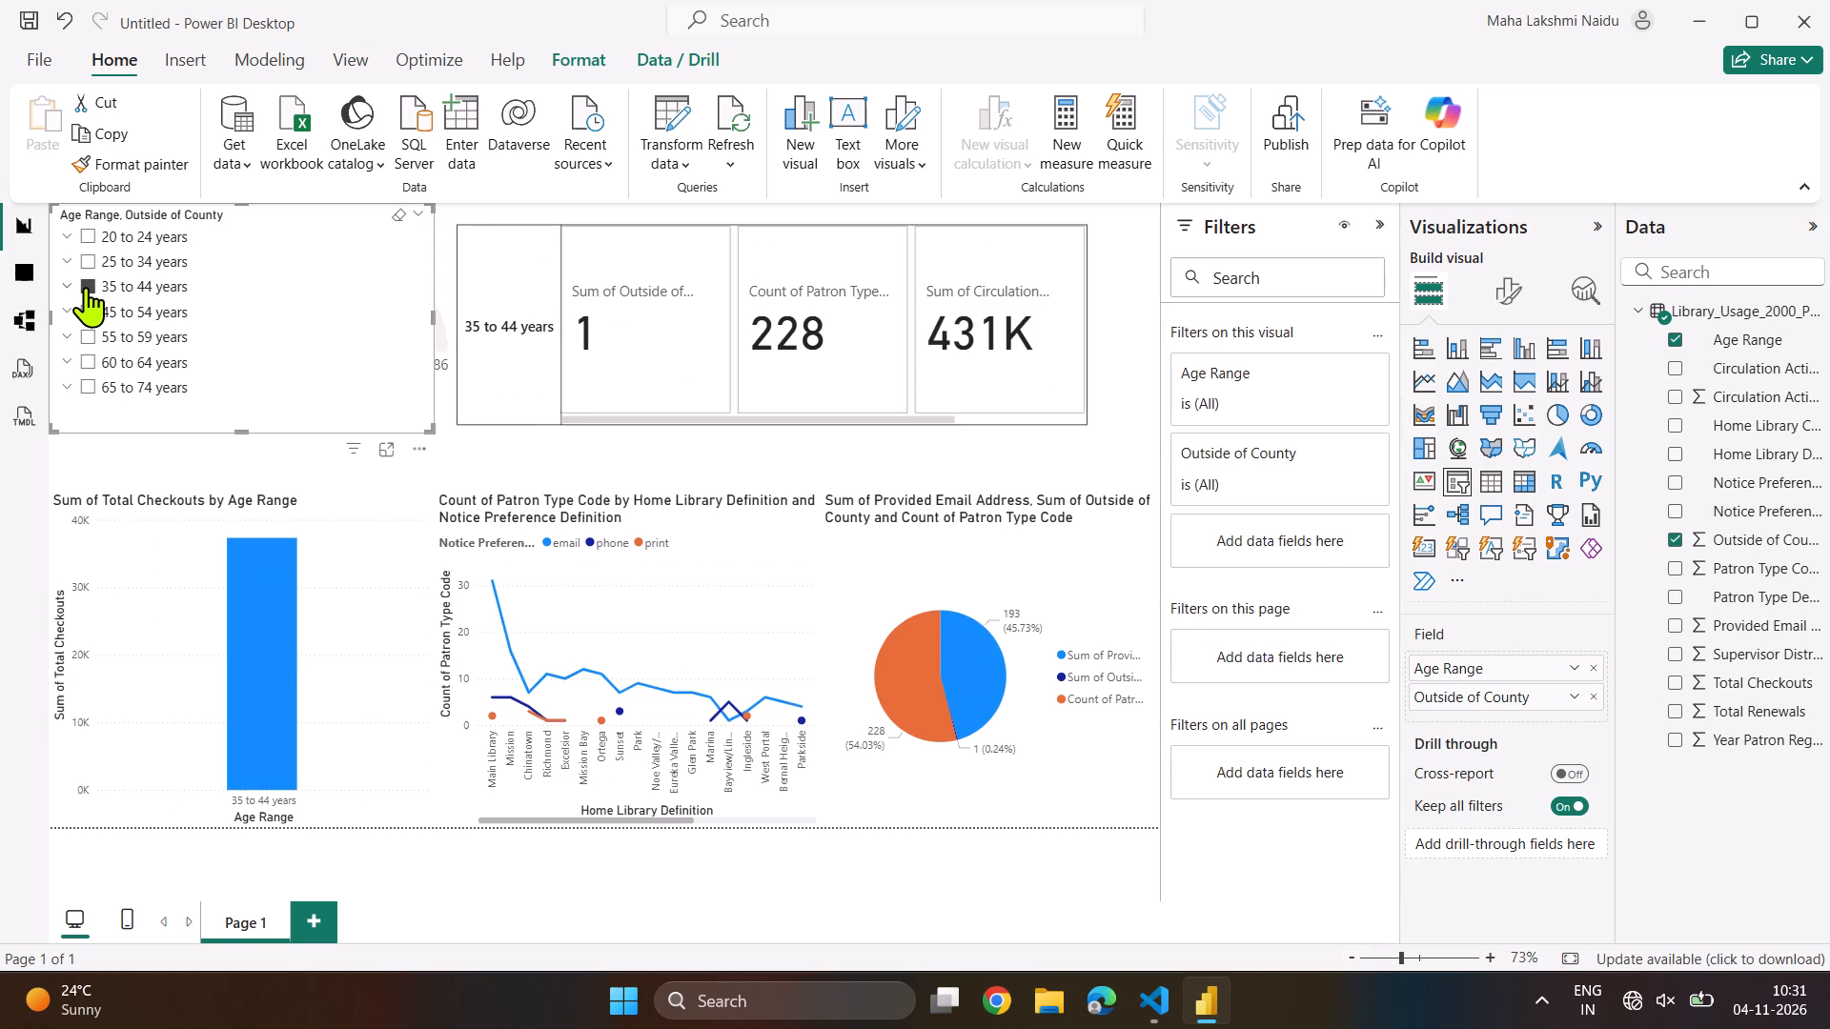
left_click(91, 342)
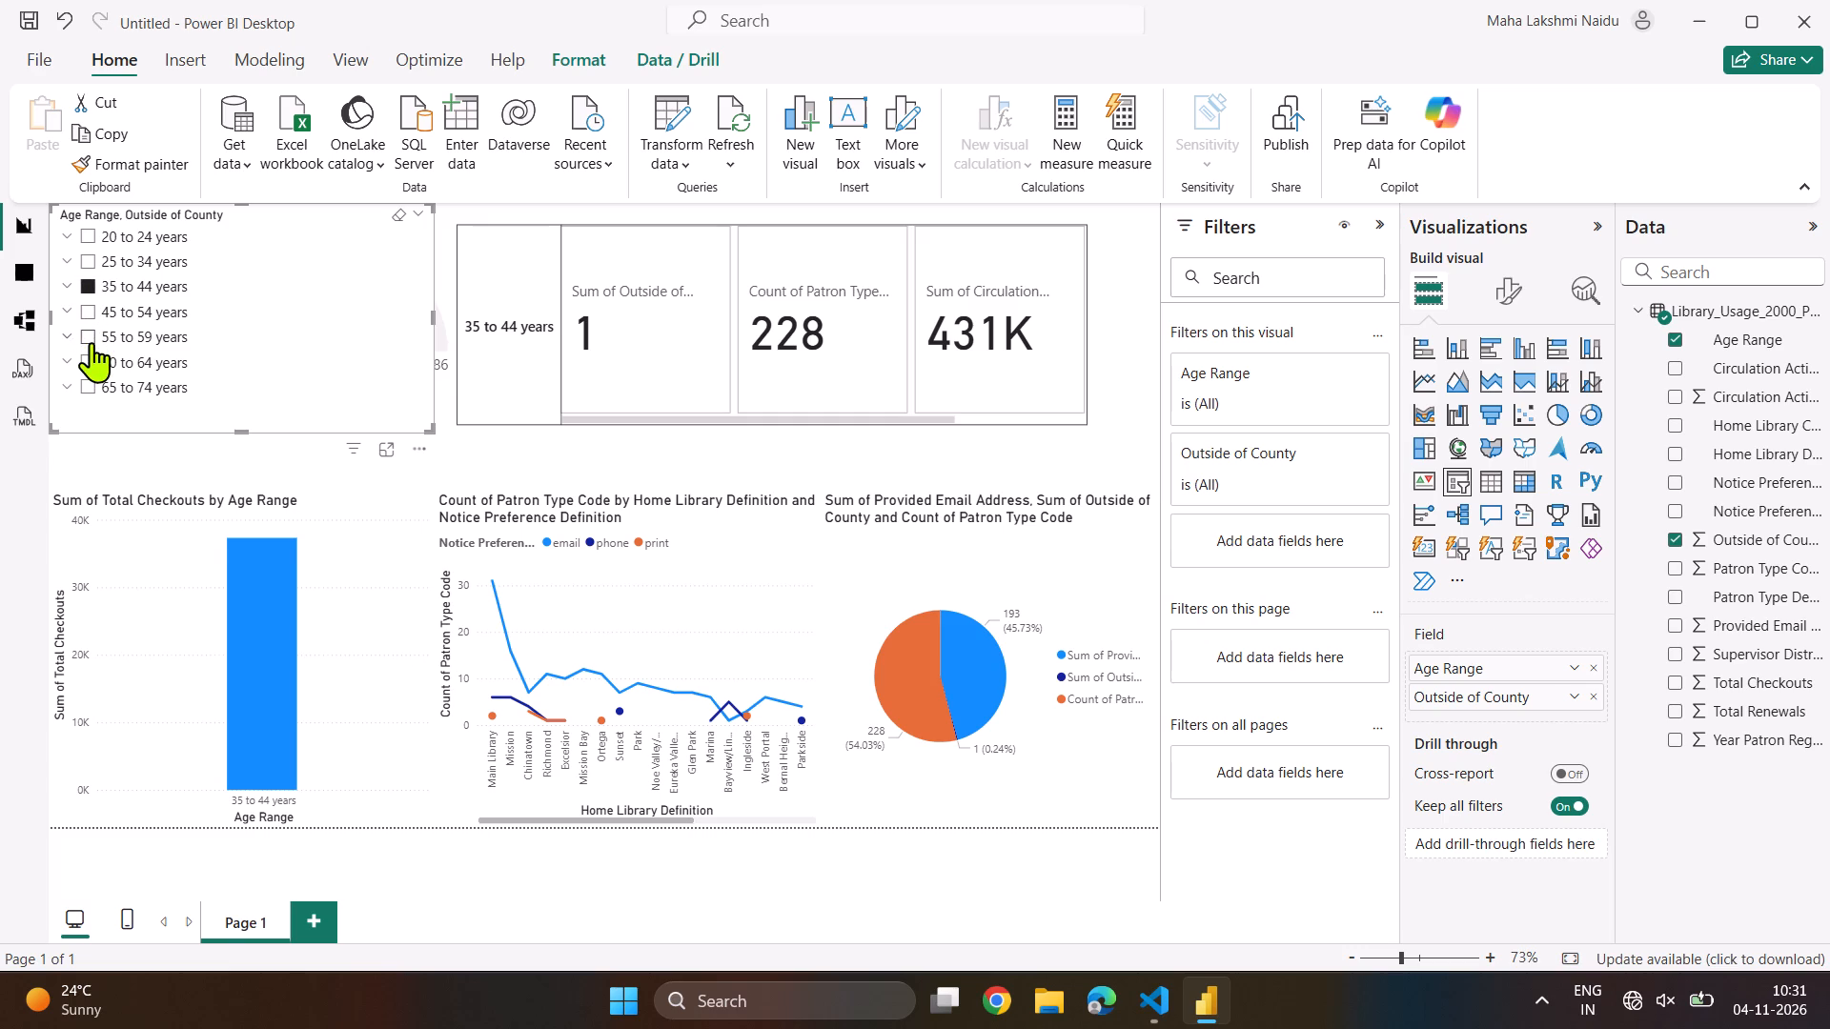
left_click(84, 360)
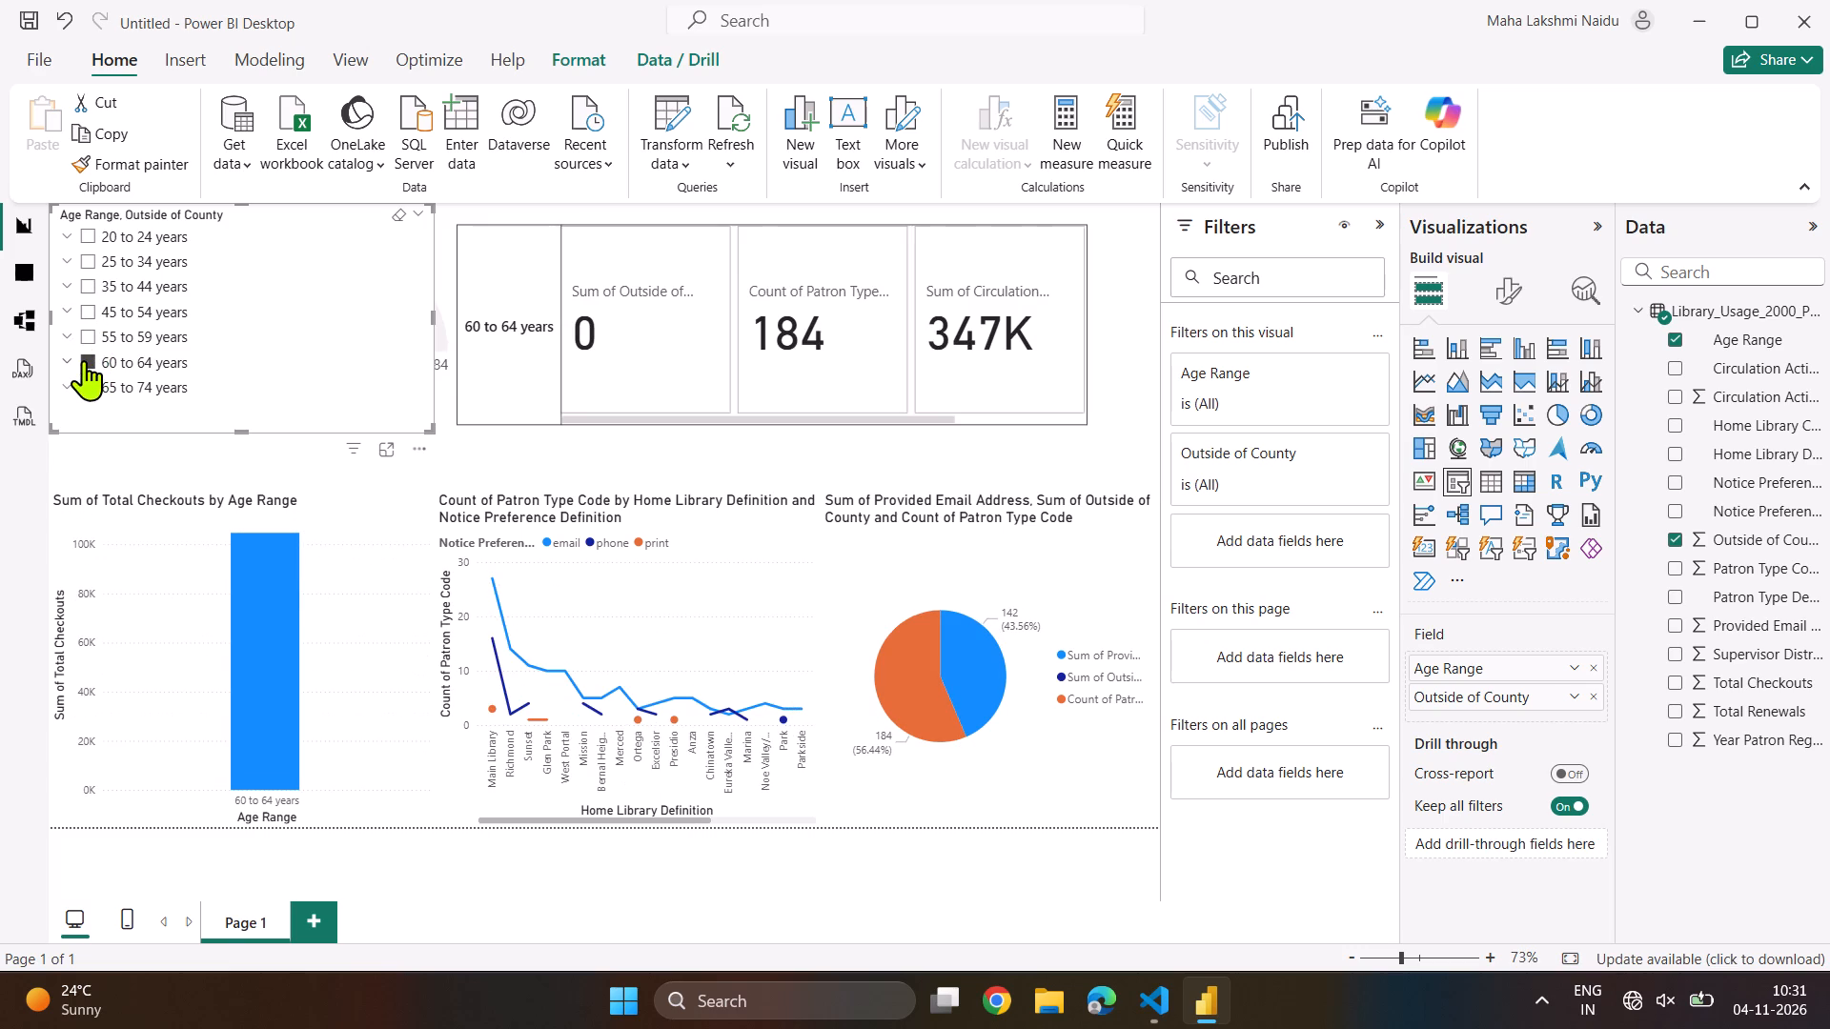
left_click(88, 390)
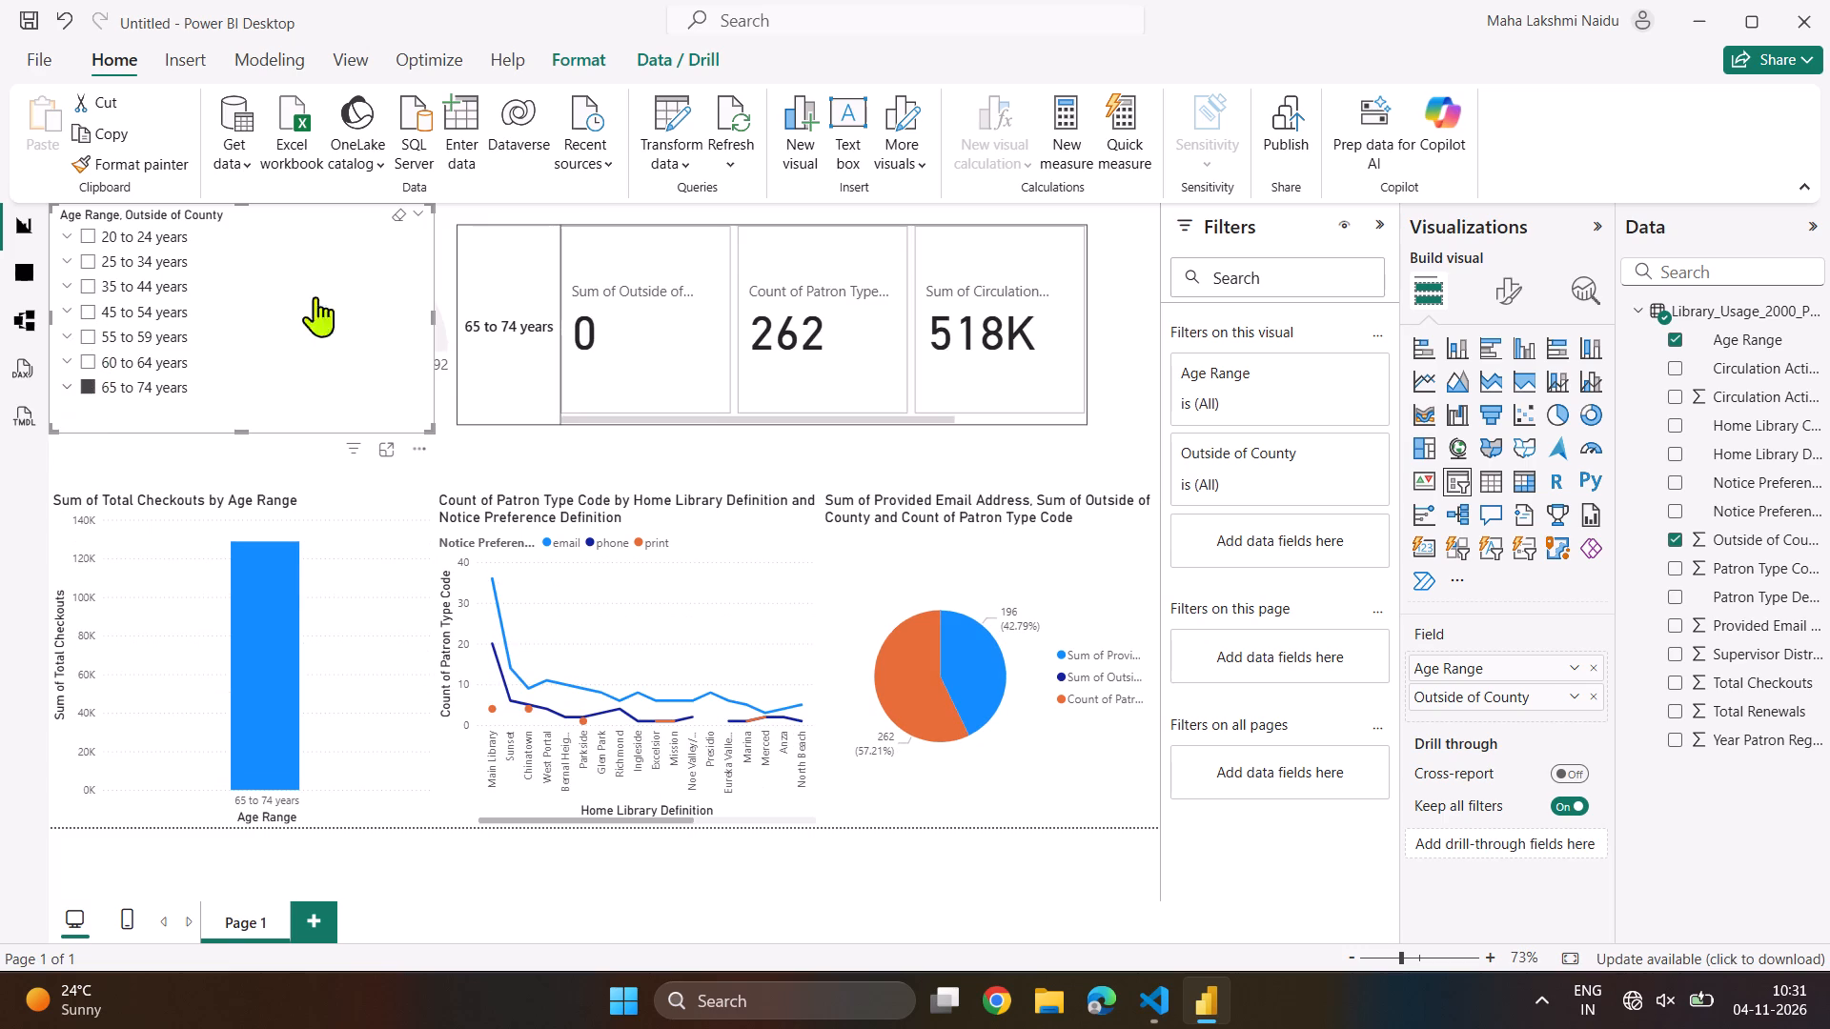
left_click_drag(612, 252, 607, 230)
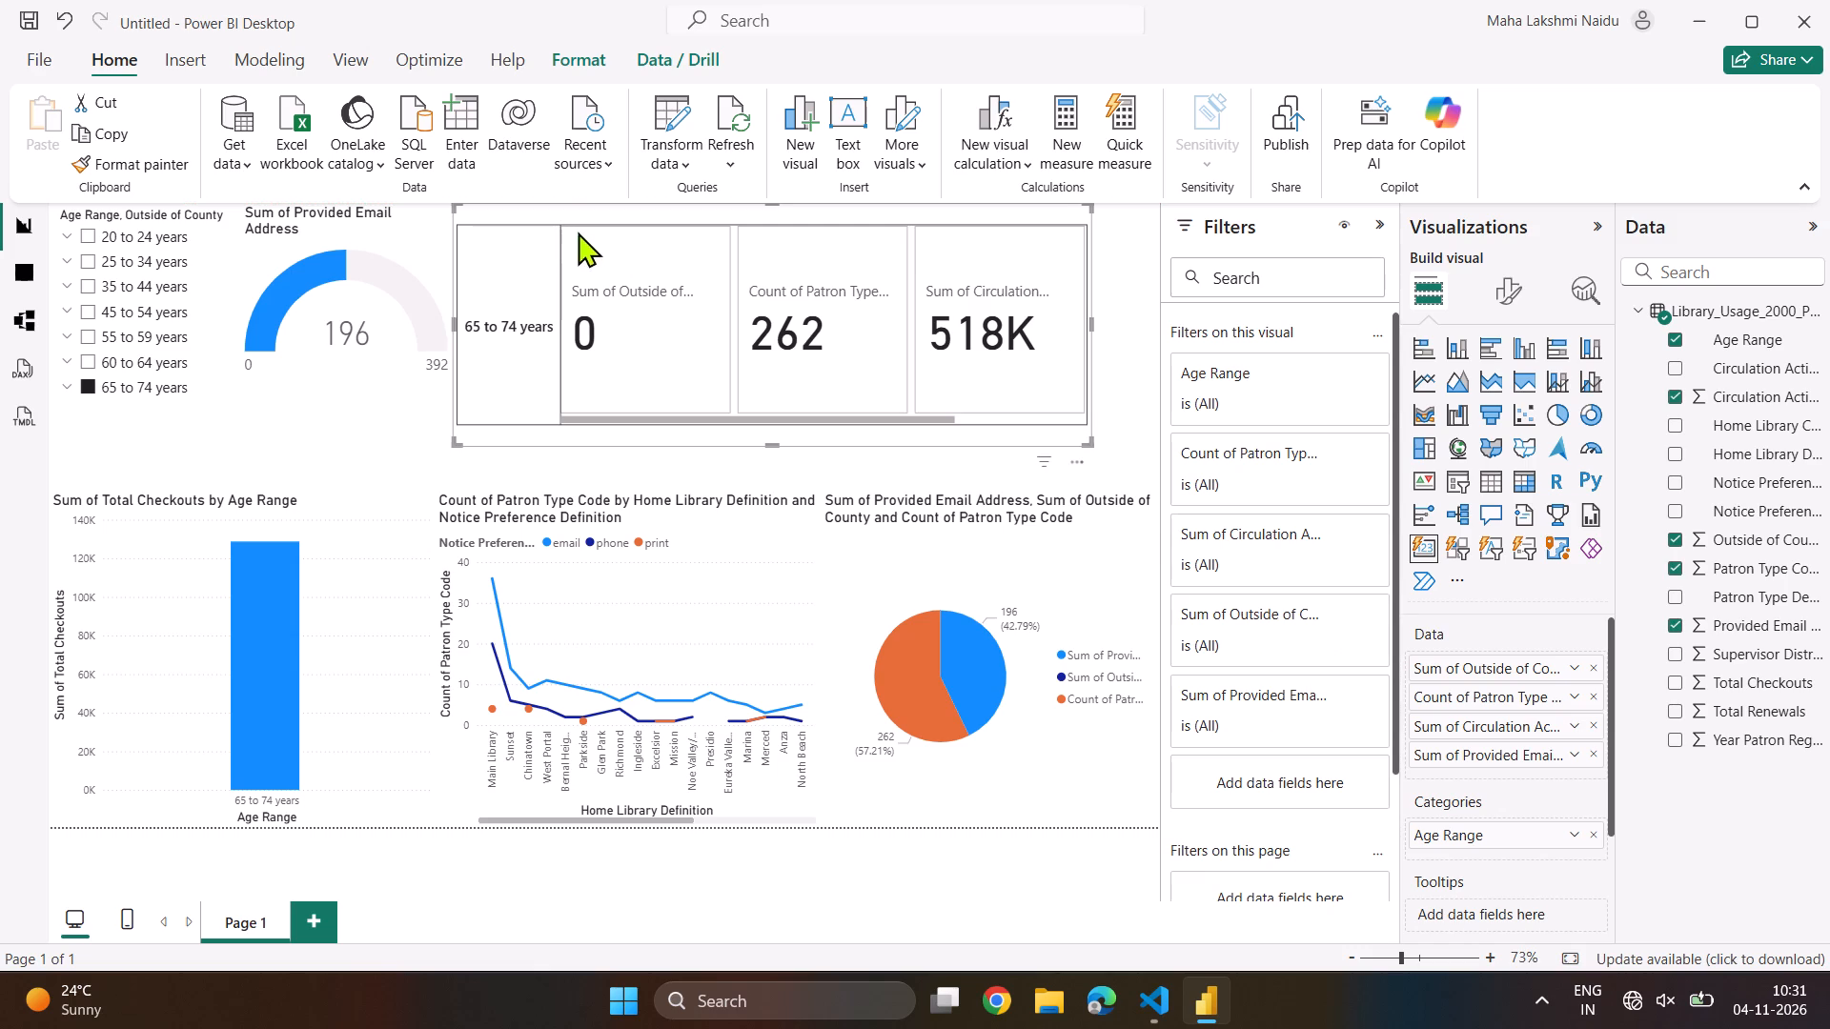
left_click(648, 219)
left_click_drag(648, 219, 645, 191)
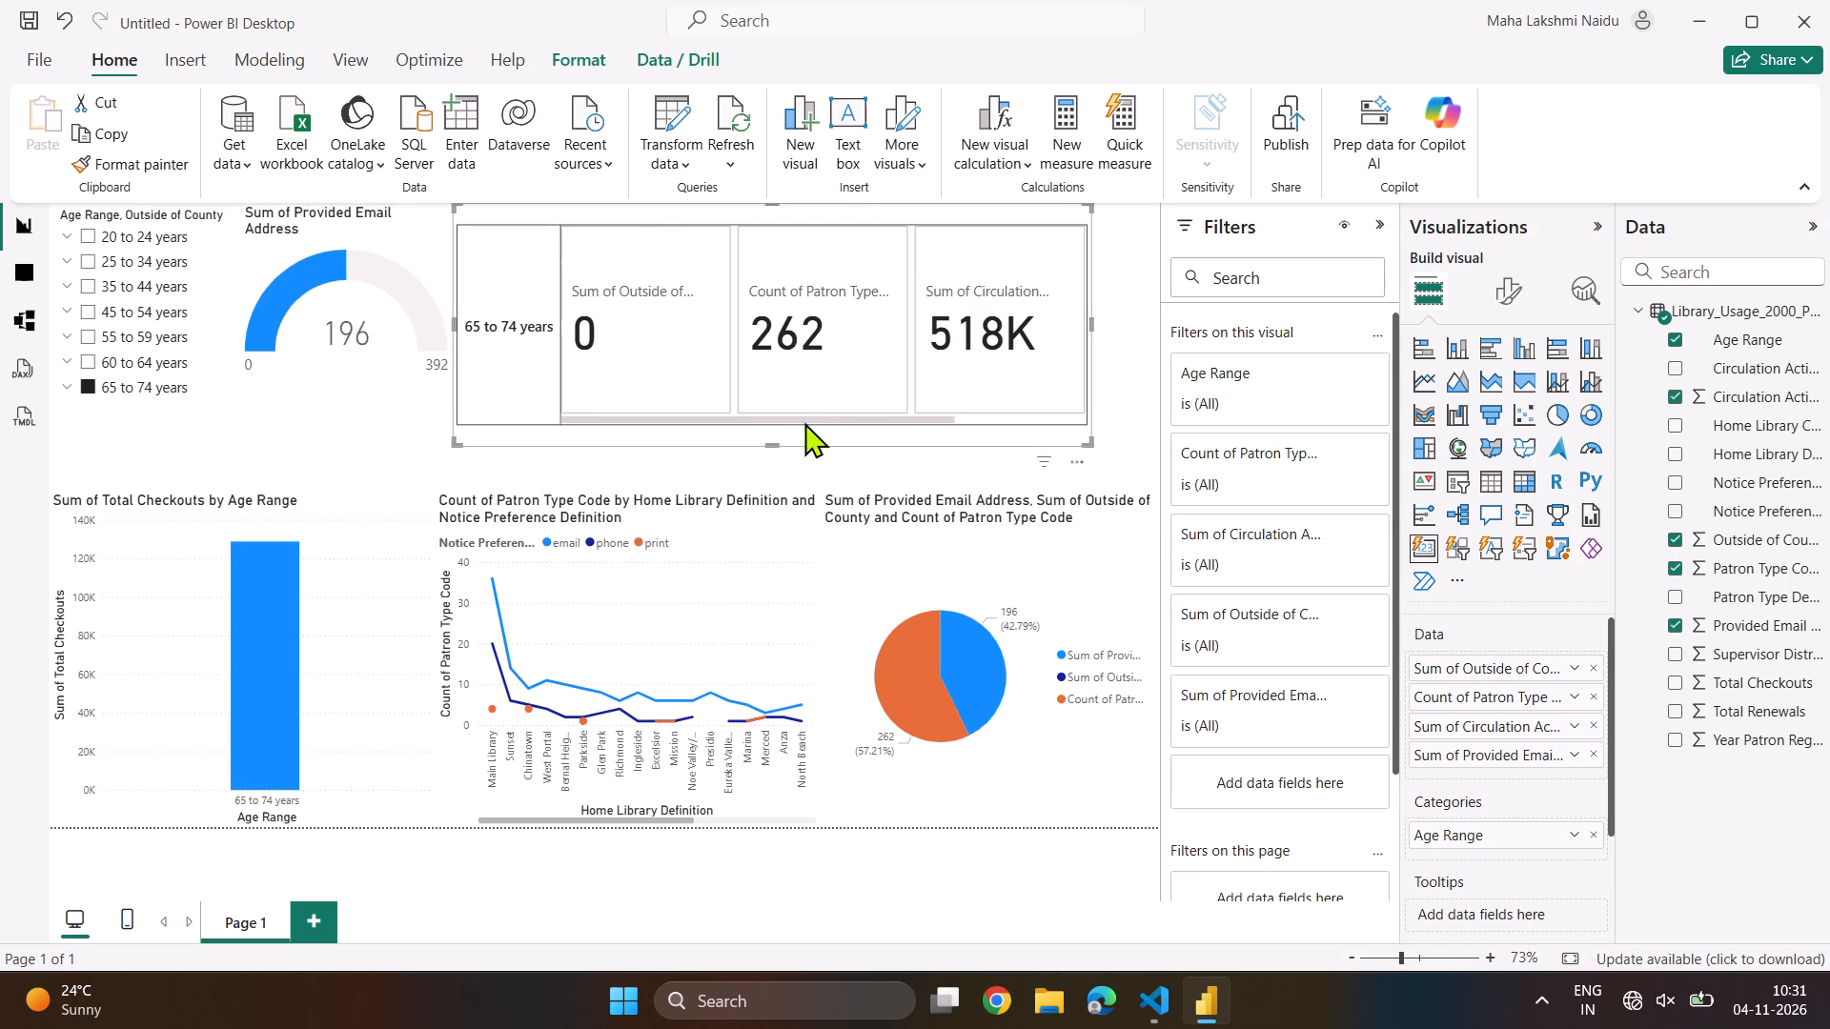
Check the values across the card visual and widen it slightly further towards the page's edge.
left_click_drag(806, 420, 1012, 443)
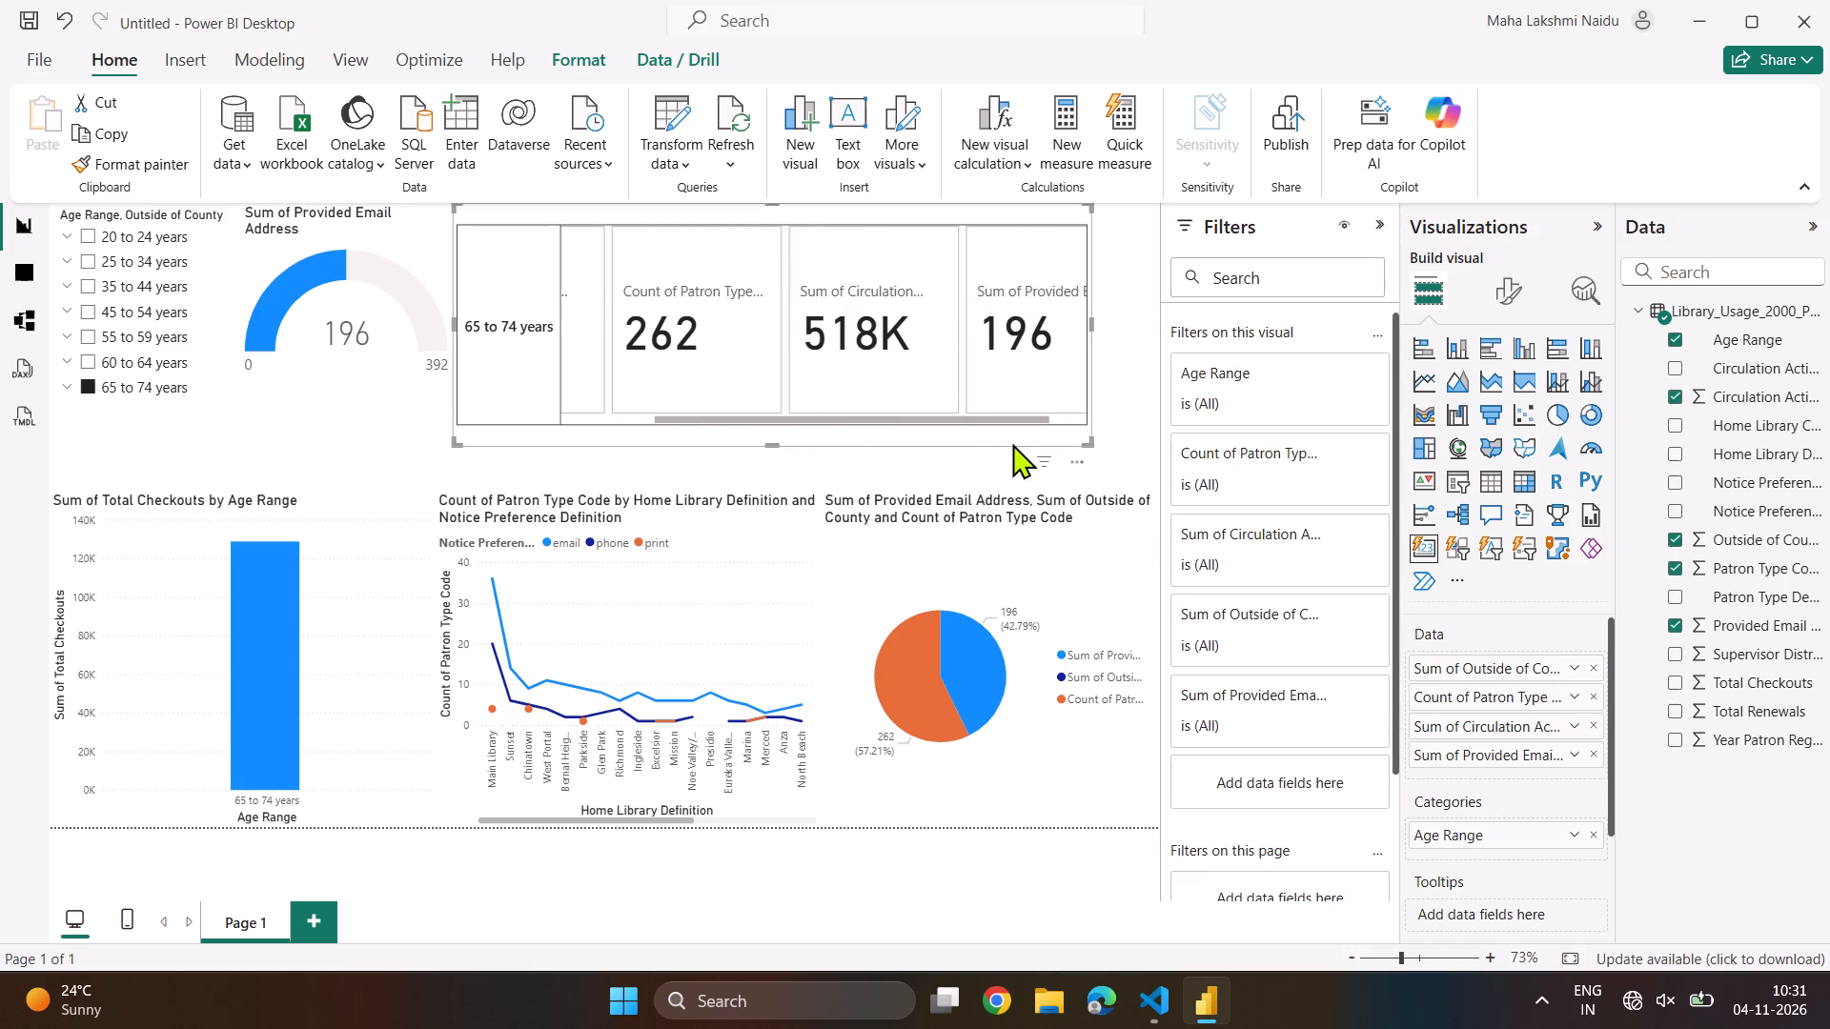
left_click_drag(1012, 443, 820, 444)
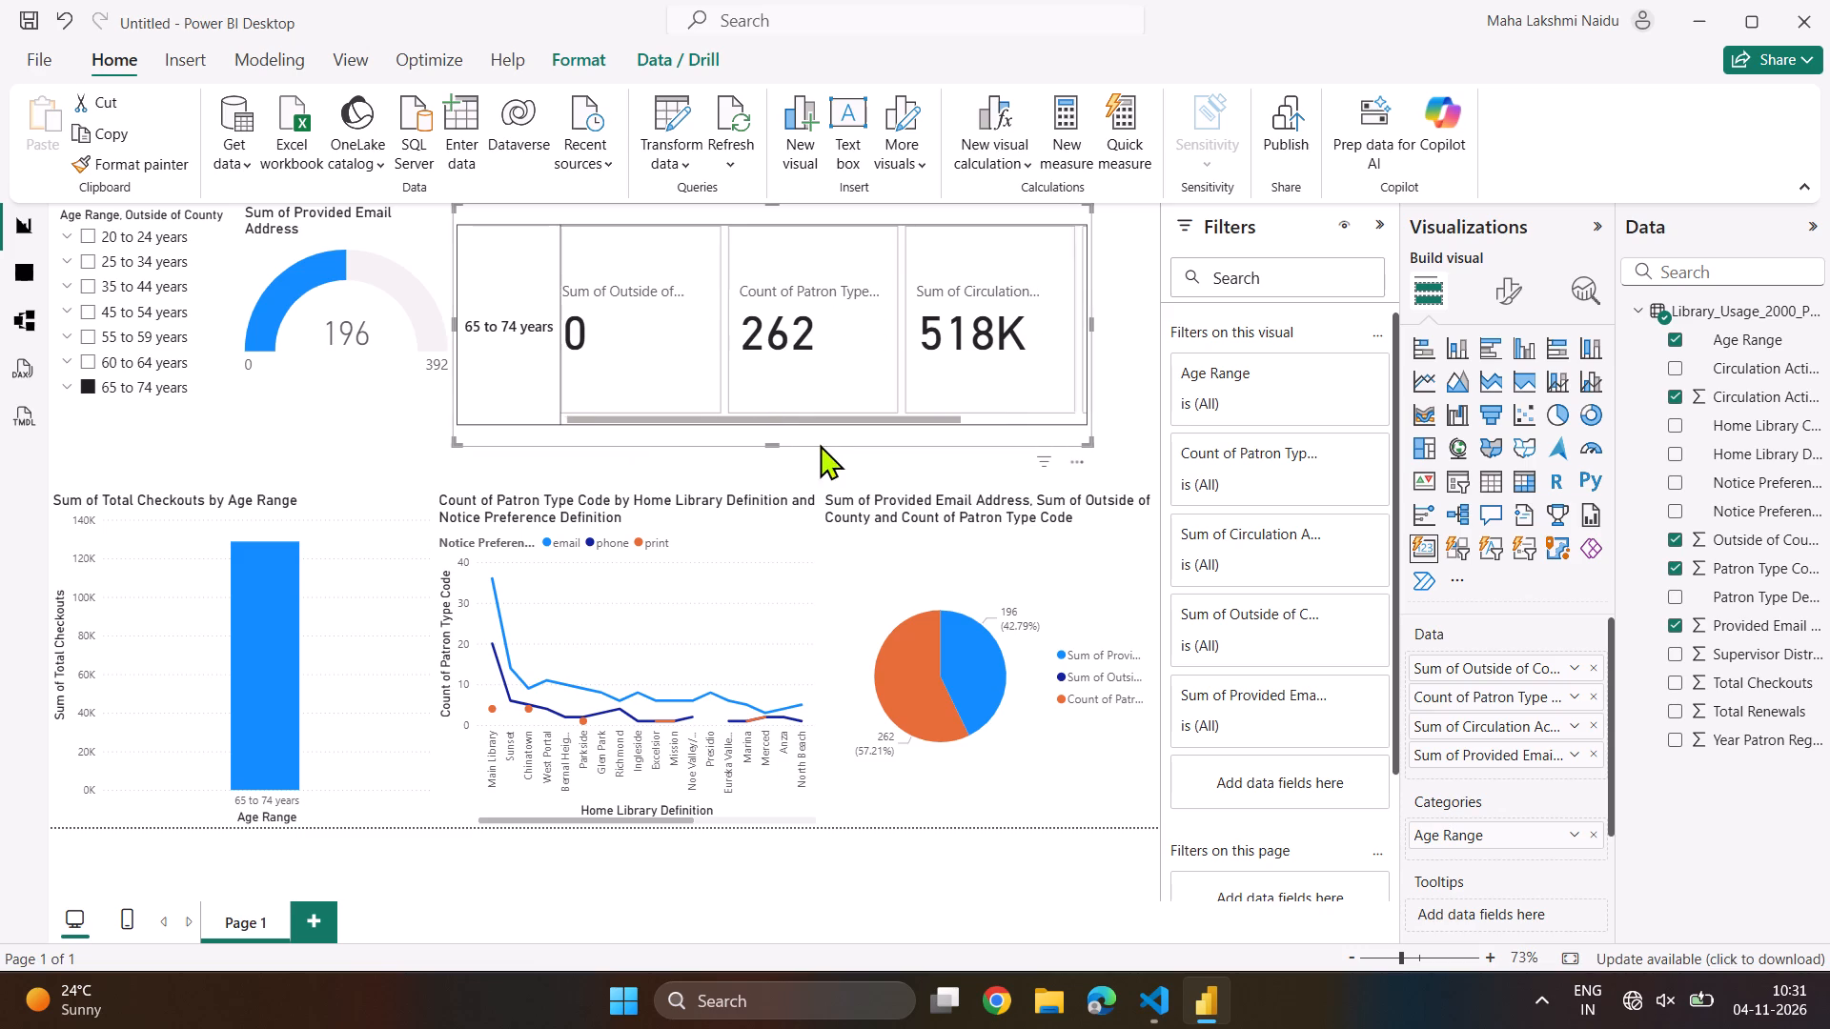
left_click_drag(820, 444, 973, 446)
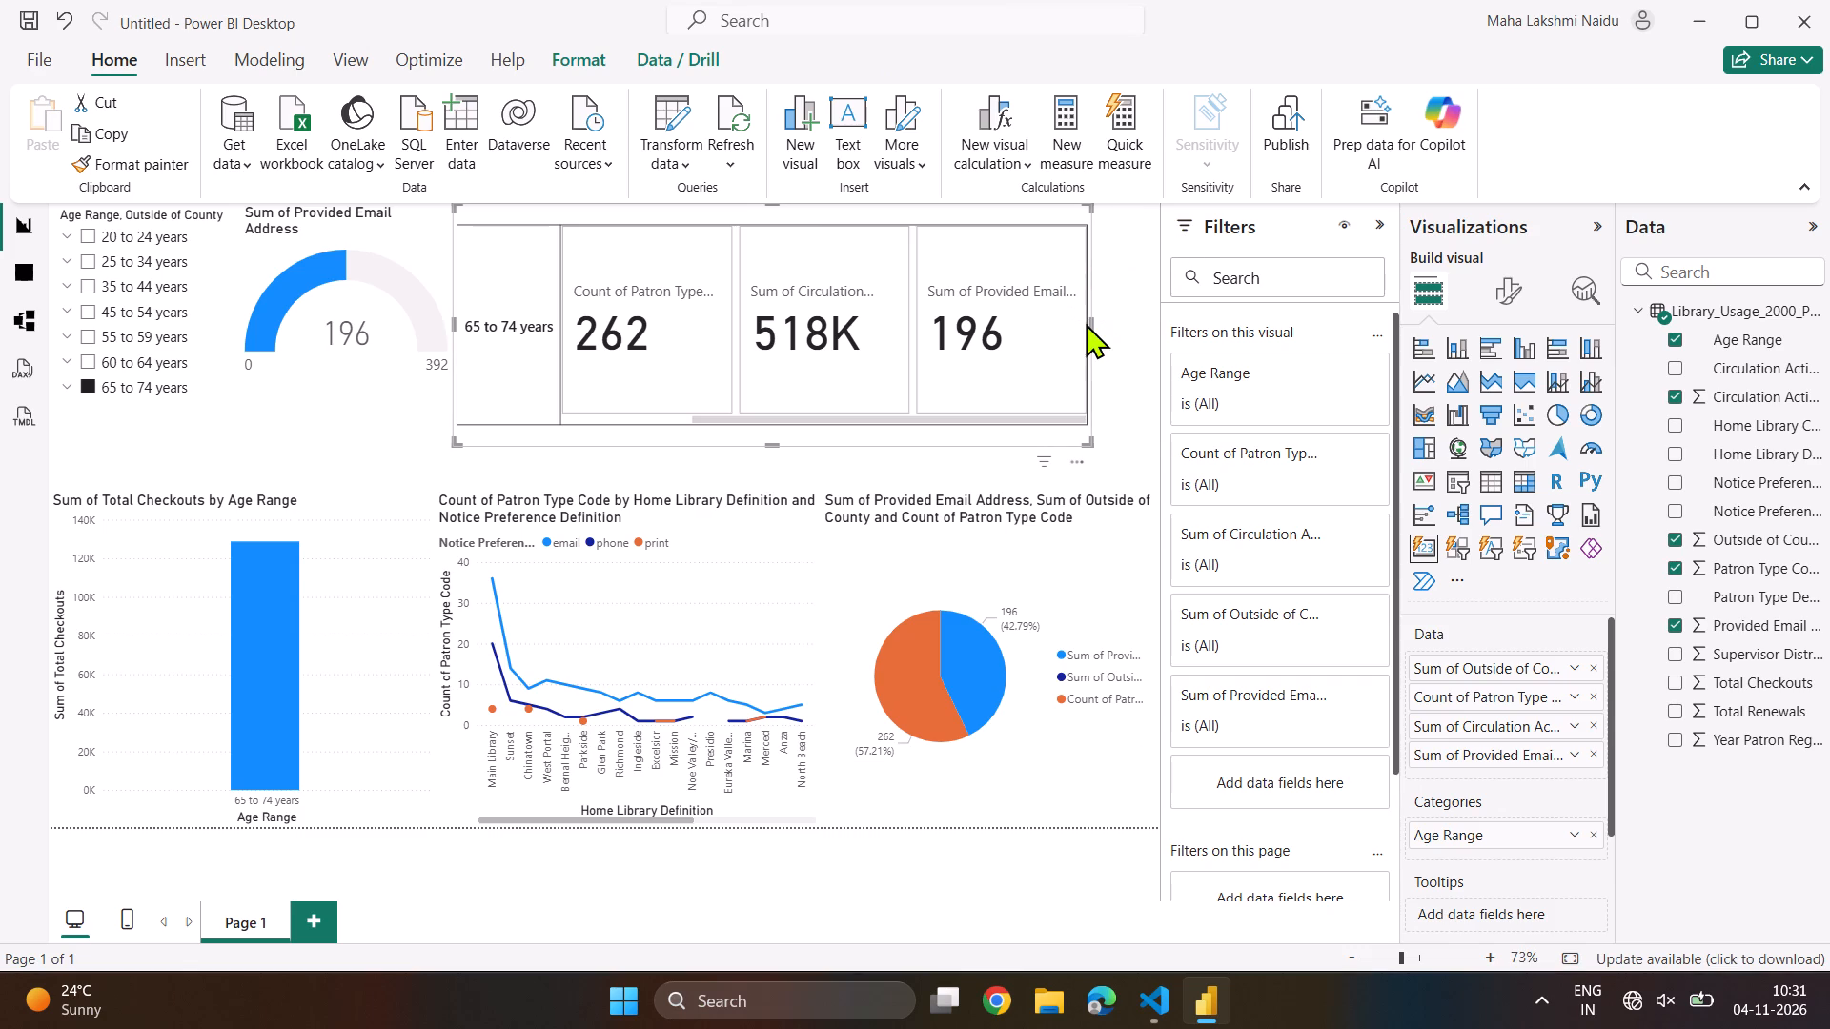
left_click_drag(1093, 323, 1139, 332)
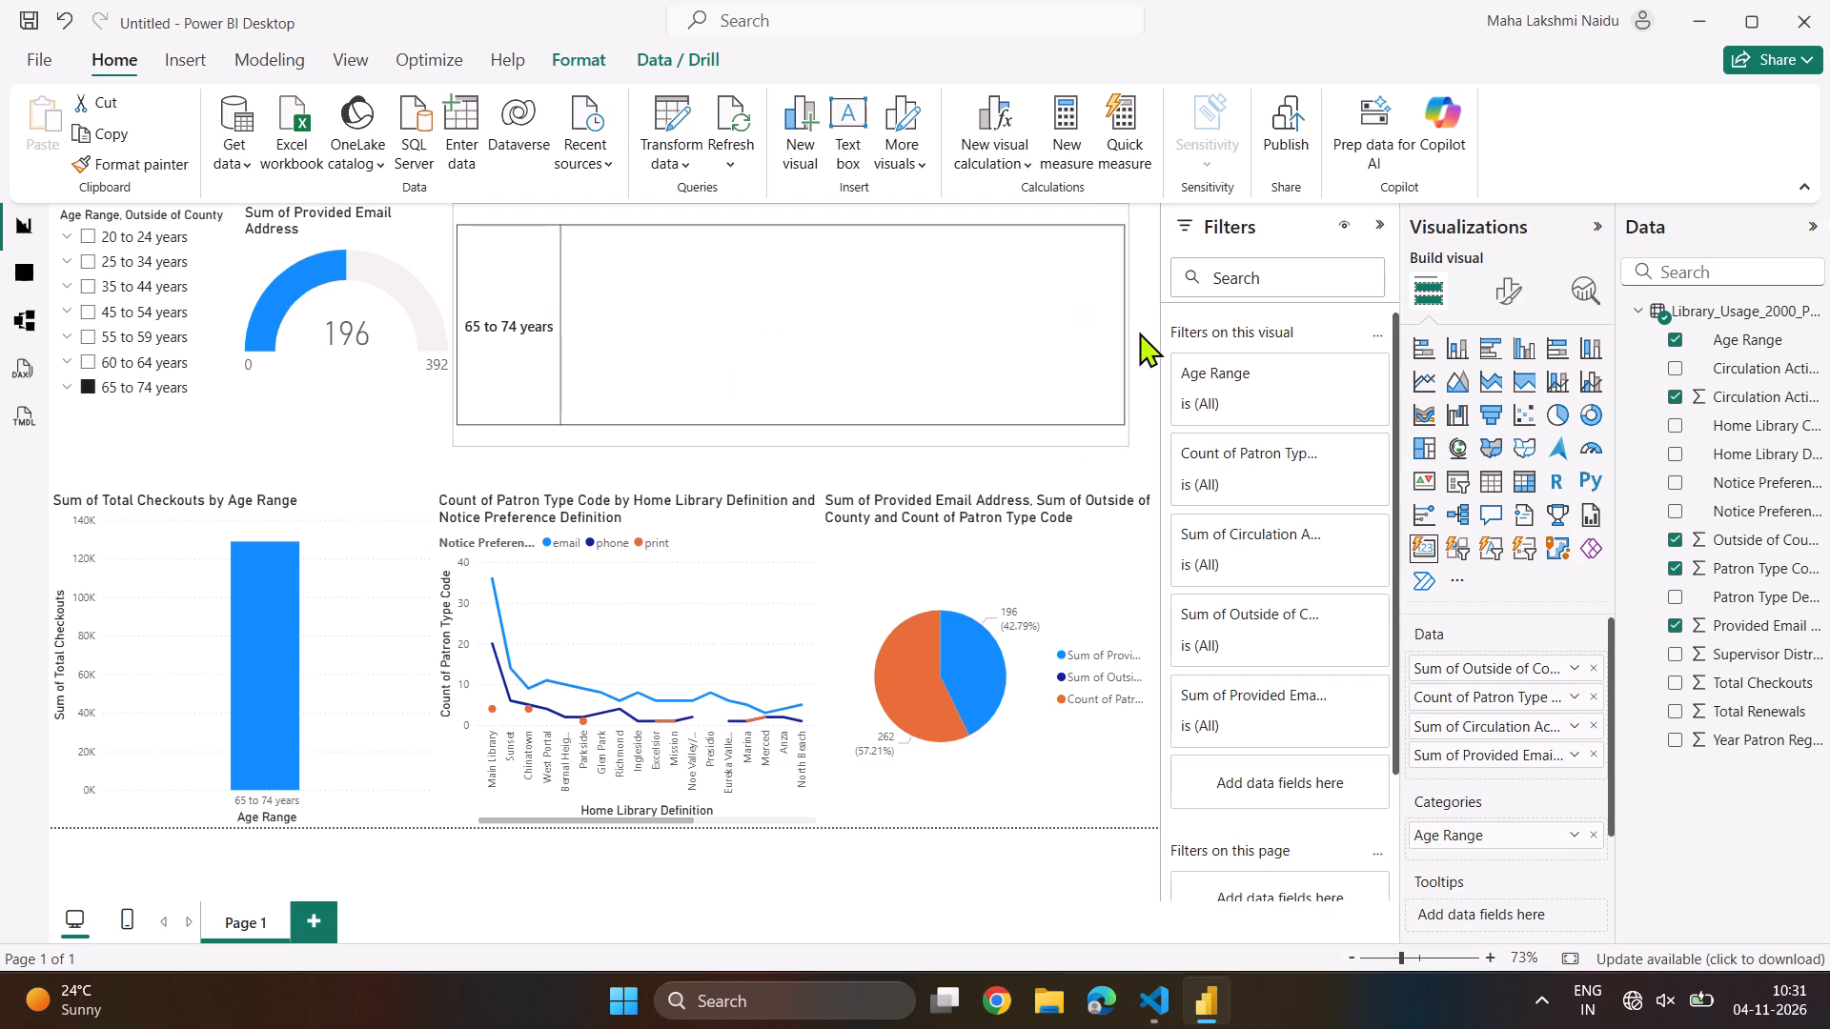
Widen the card visual to the page's edge and extend it down to the tops of the line and pie charts.
left_click_drag(1139, 332, 1156, 337)
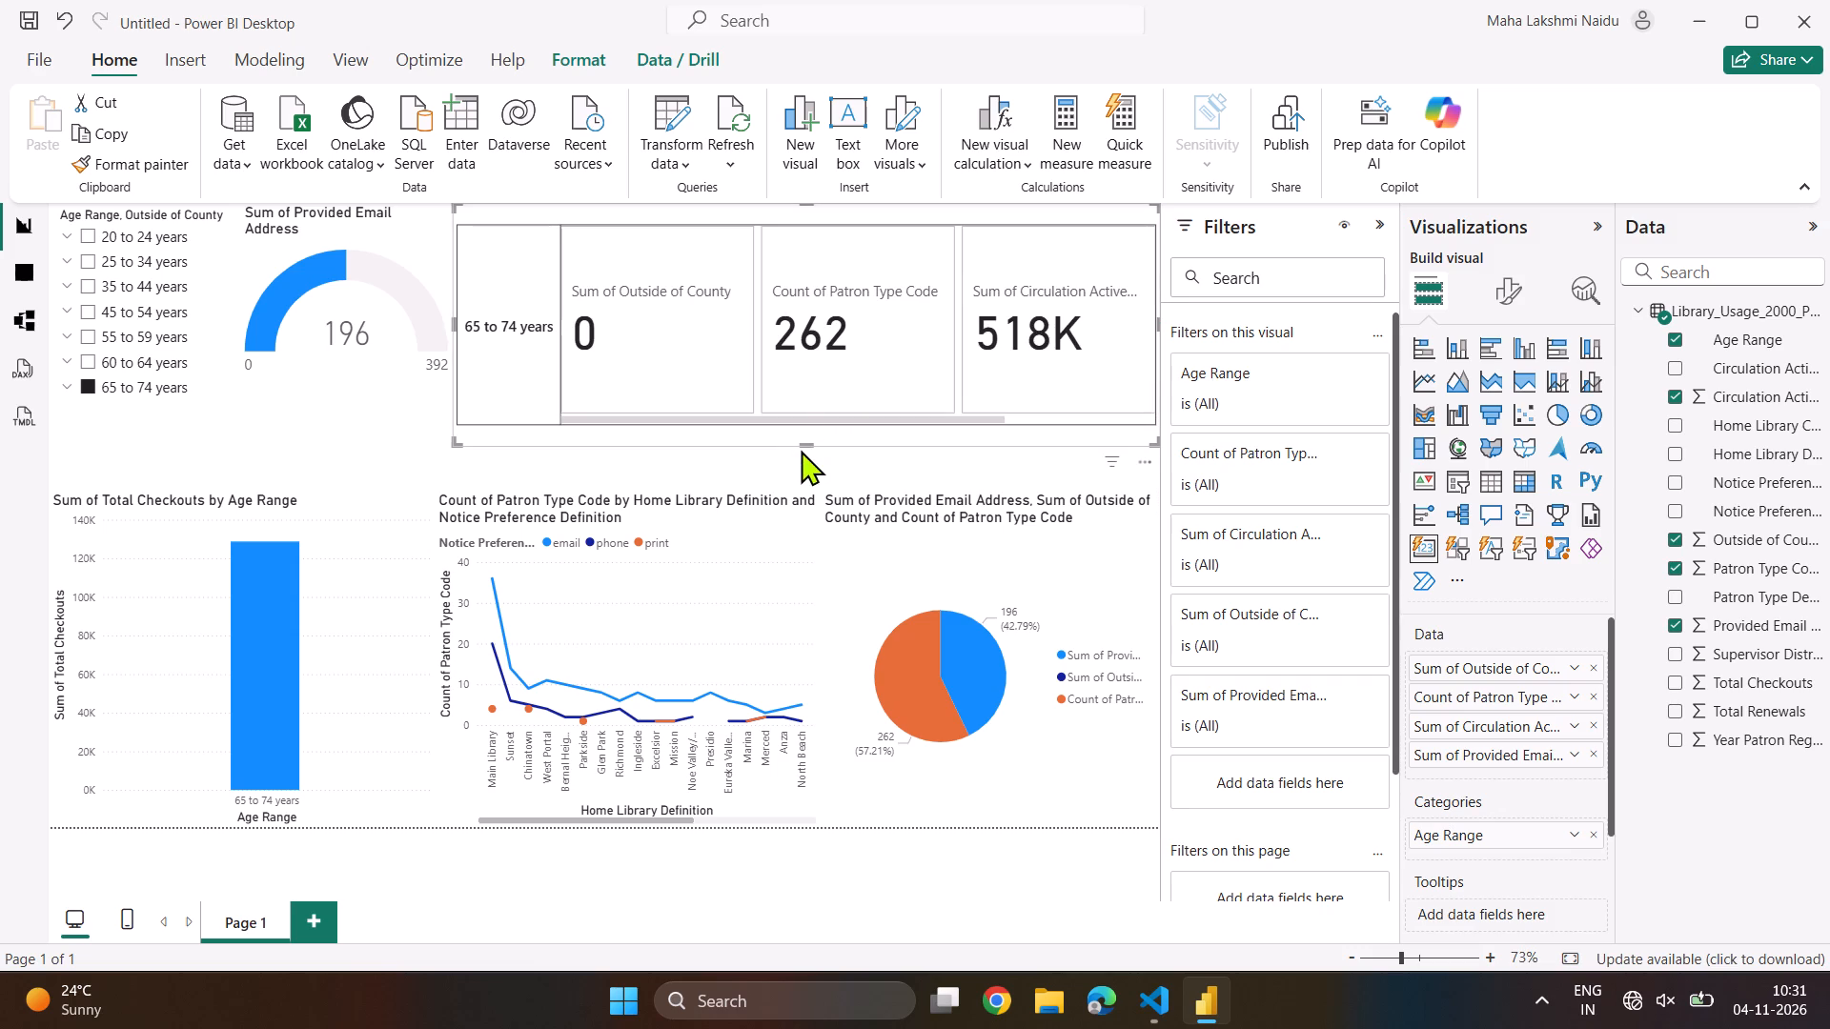
left_click_drag(803, 445, 803, 496)
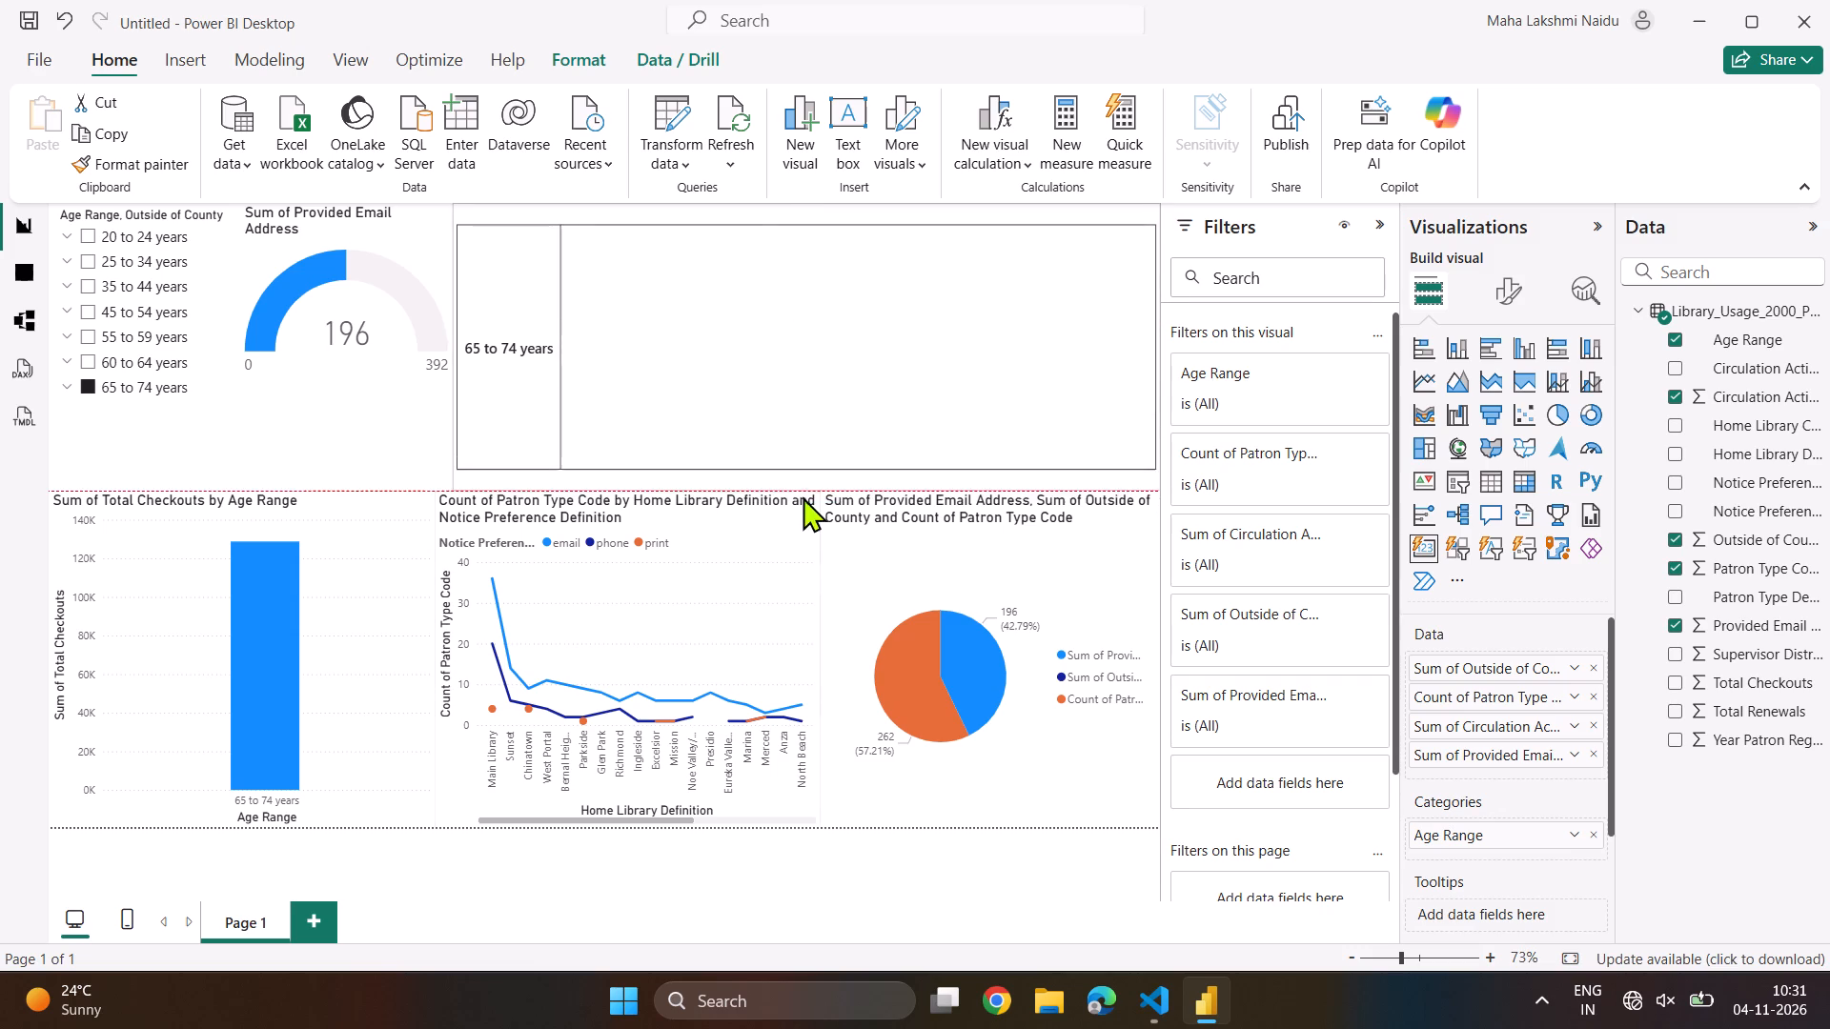
left_click_drag(803, 496, 805, 506)
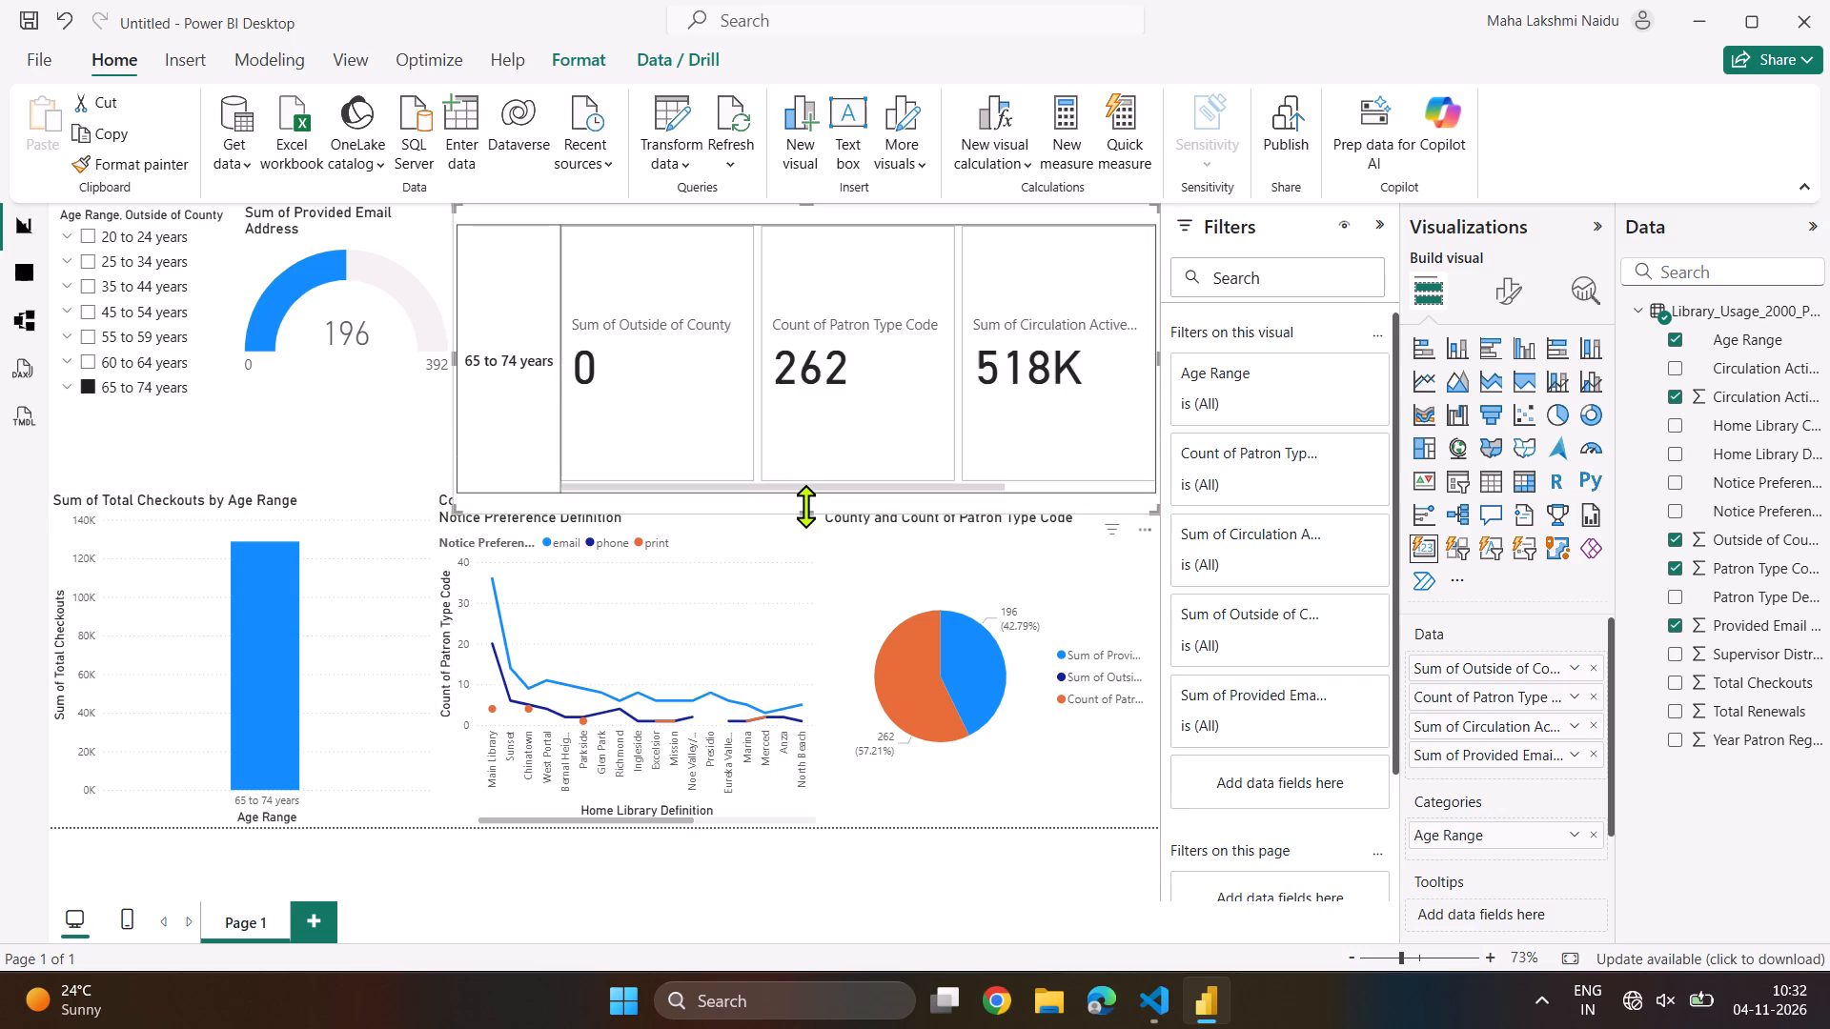
Filter the page by 55 to 59, 45 to 54, 35 to 44, 20 to 24 and finally 25 to 34 years to examine the visuals.
left_click(84, 333)
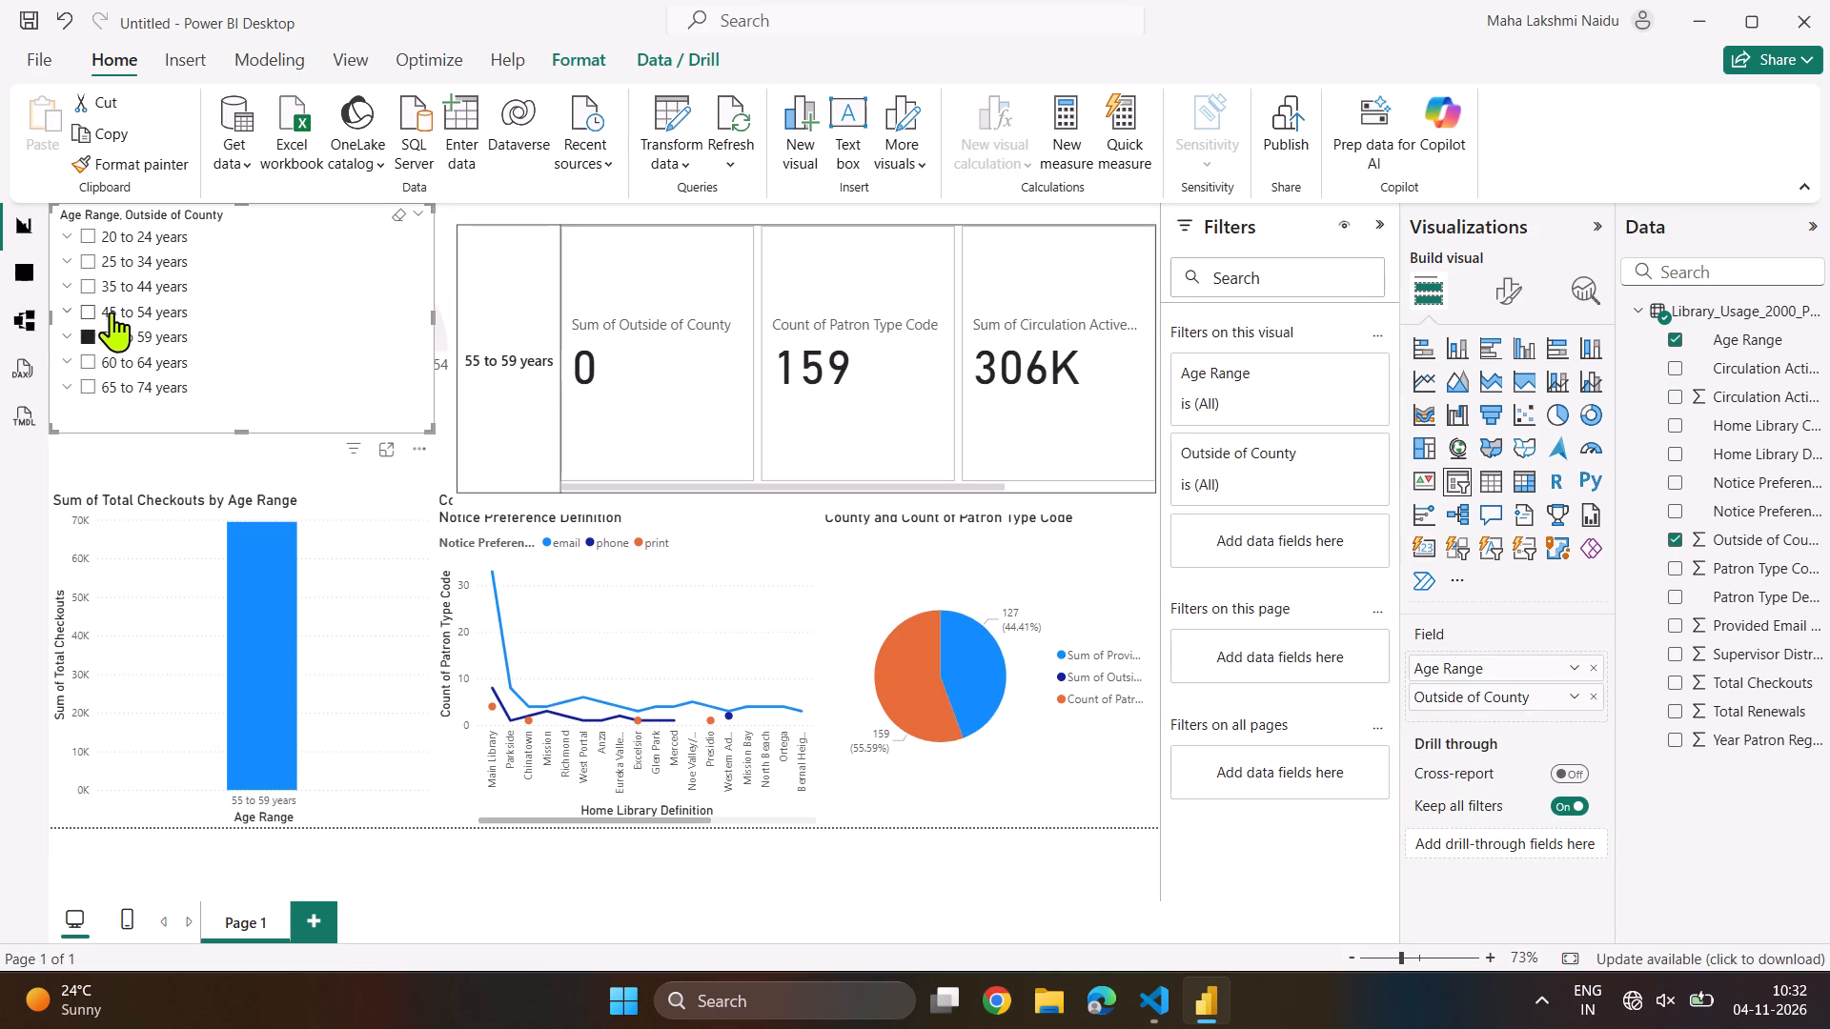
left_click(97, 312)
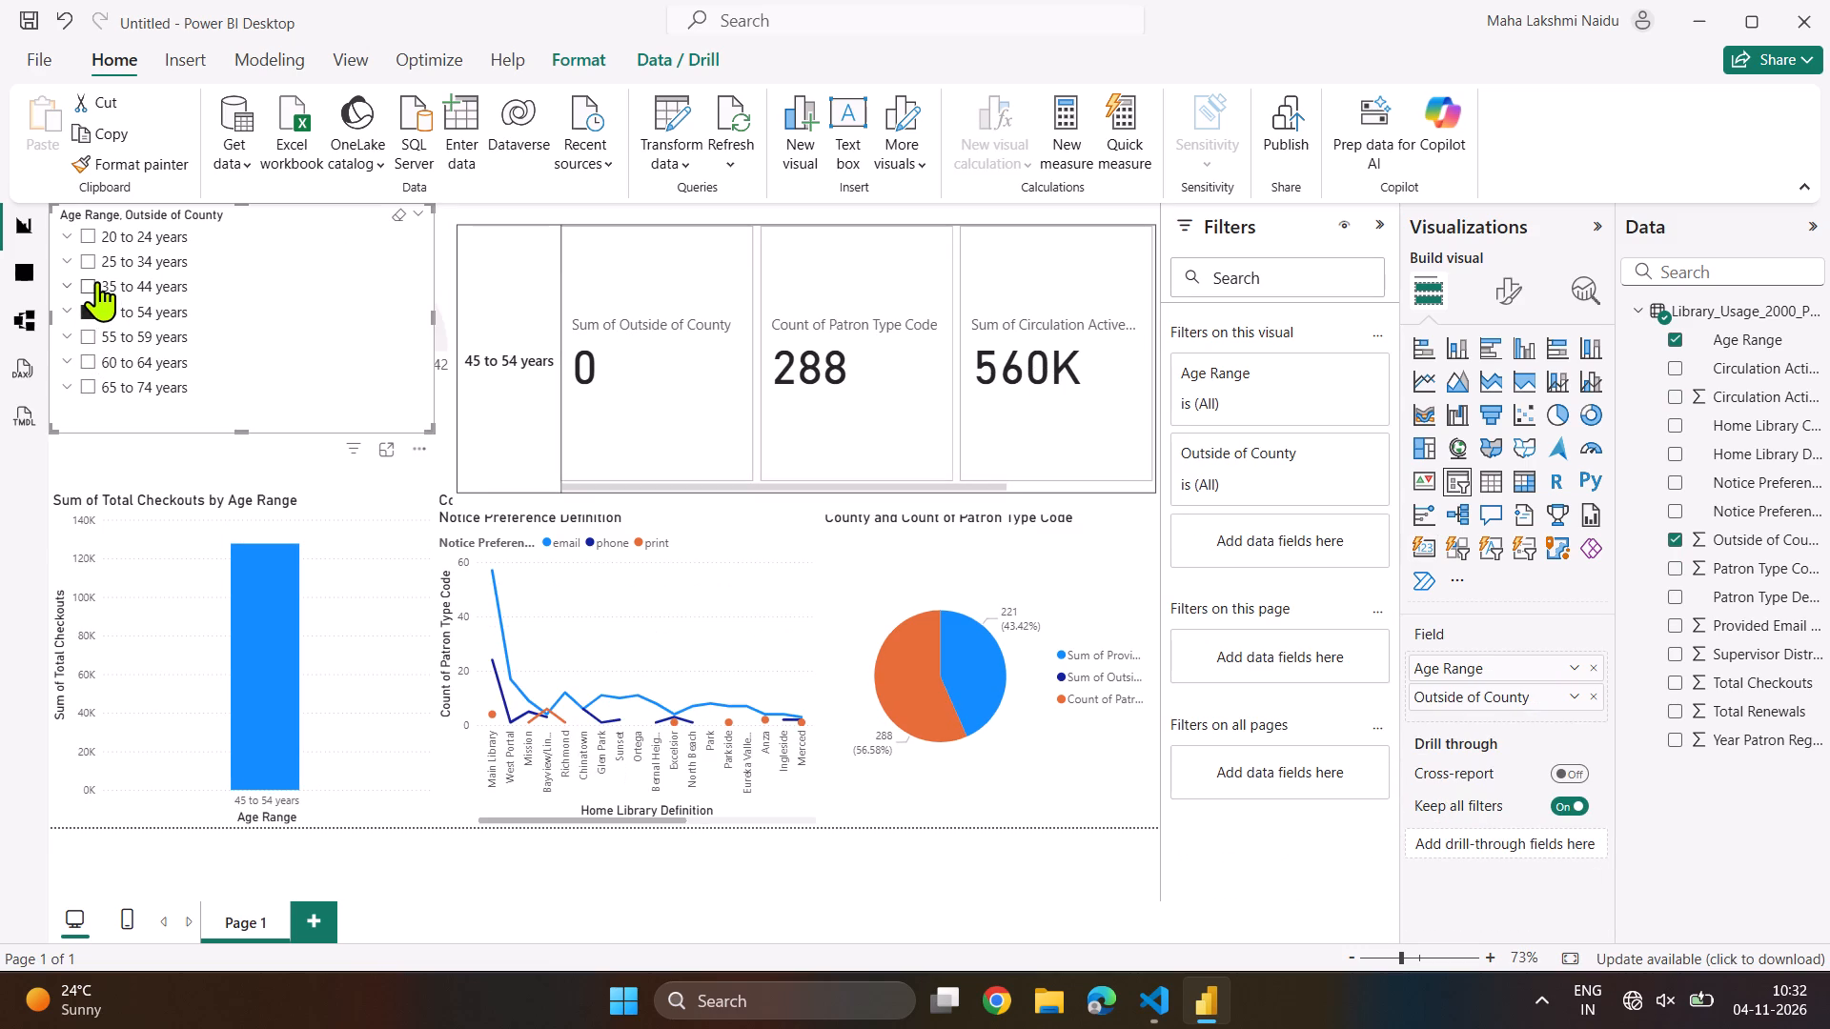
left_click(96, 278)
left_click(91, 228)
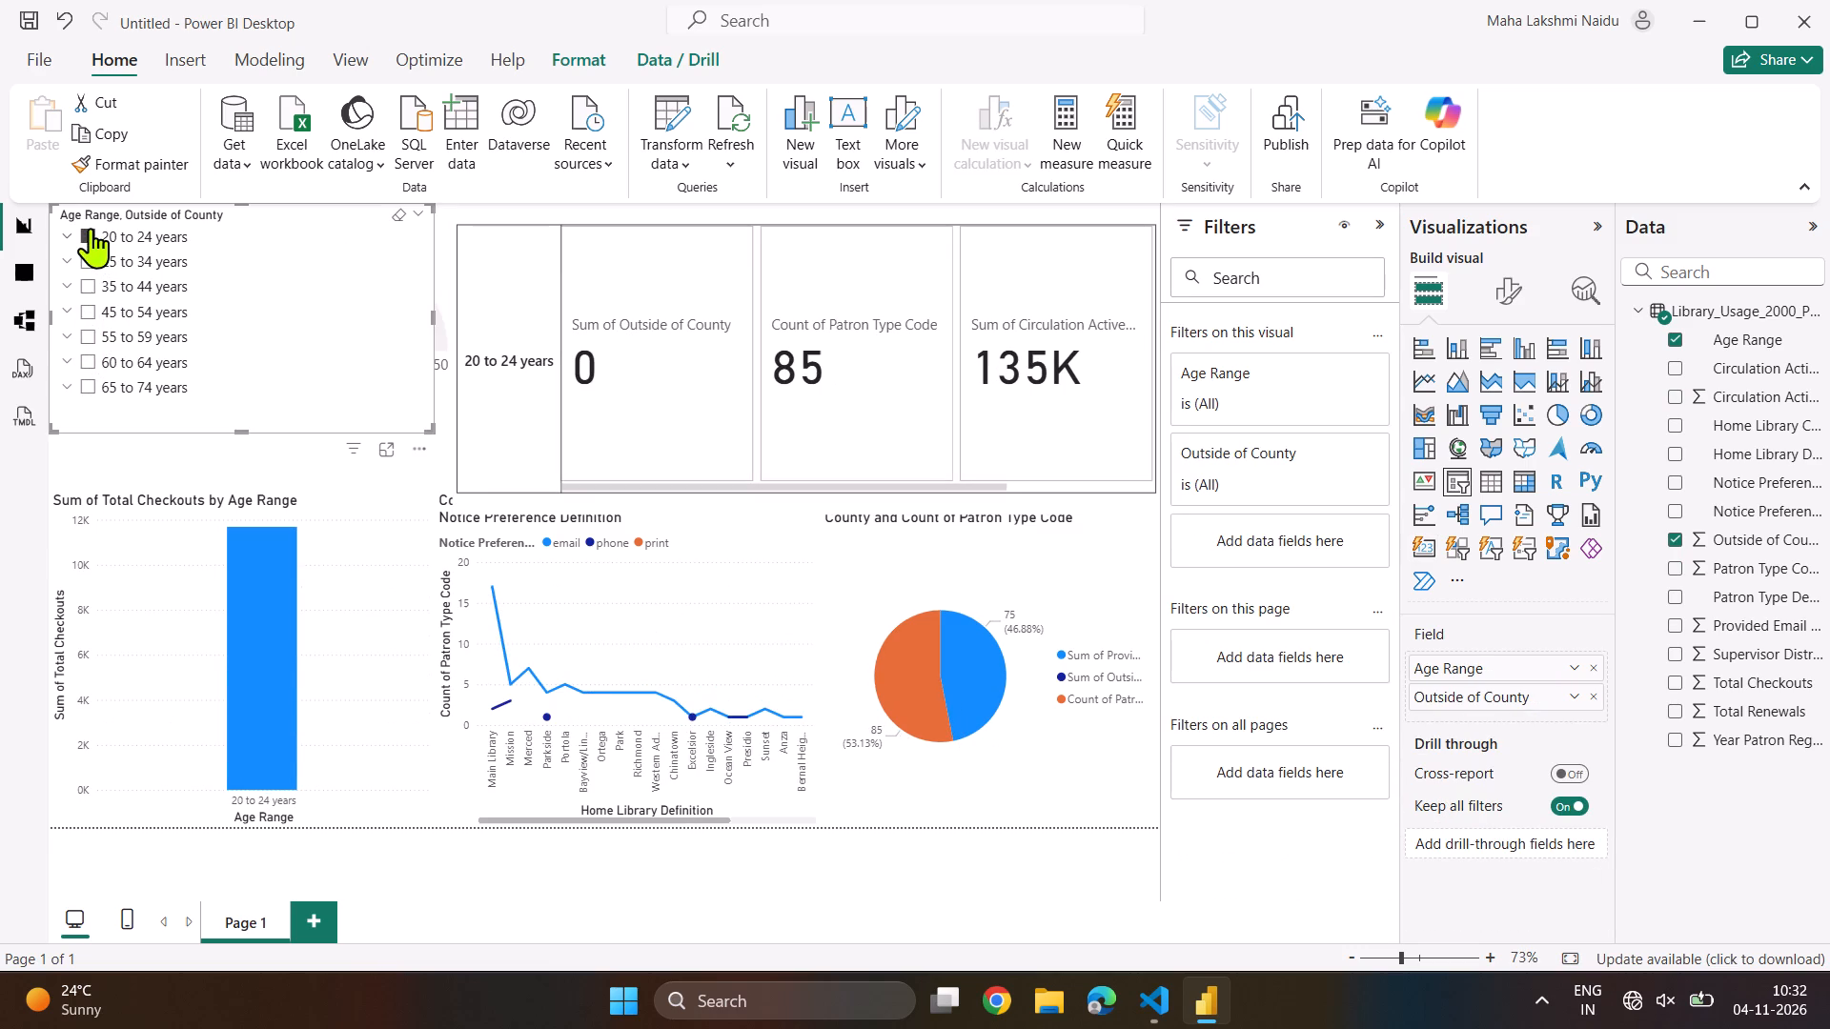
left_click(87, 267)
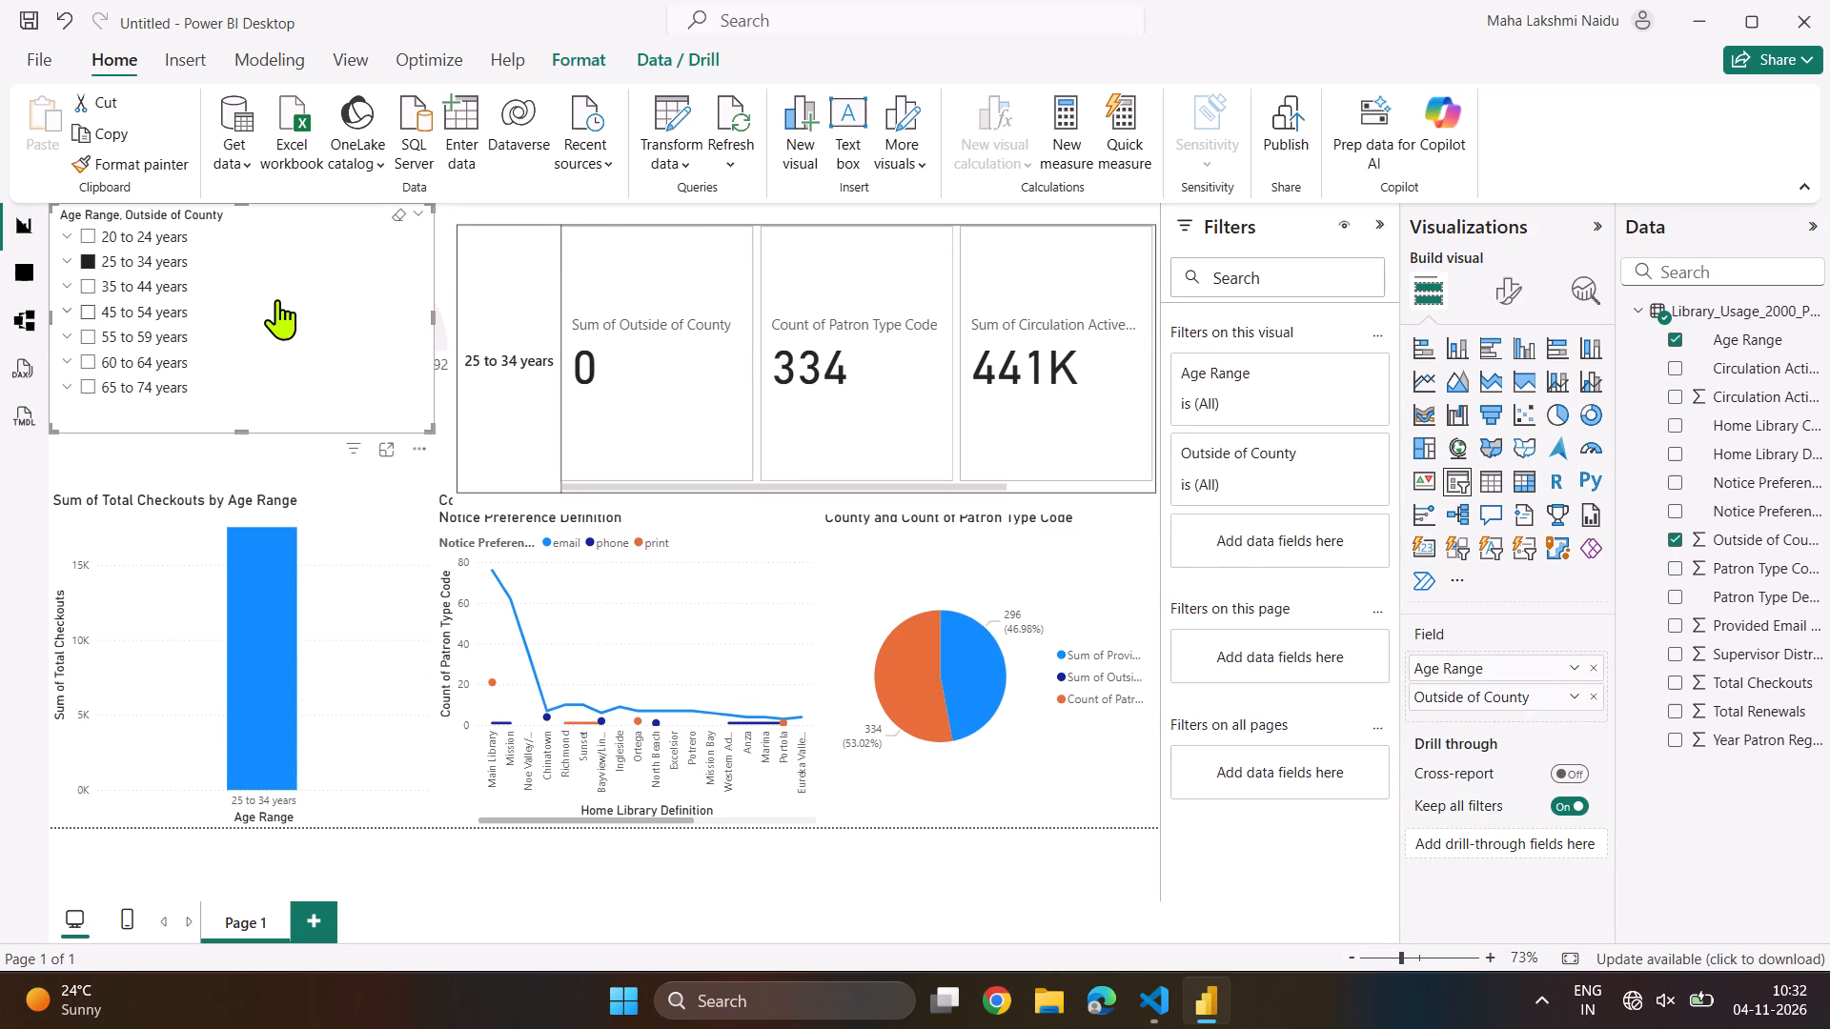
Narrow the age range slicer so that it fits beside the gauge without covering it.
left_click_drag(434, 314, 352, 316)
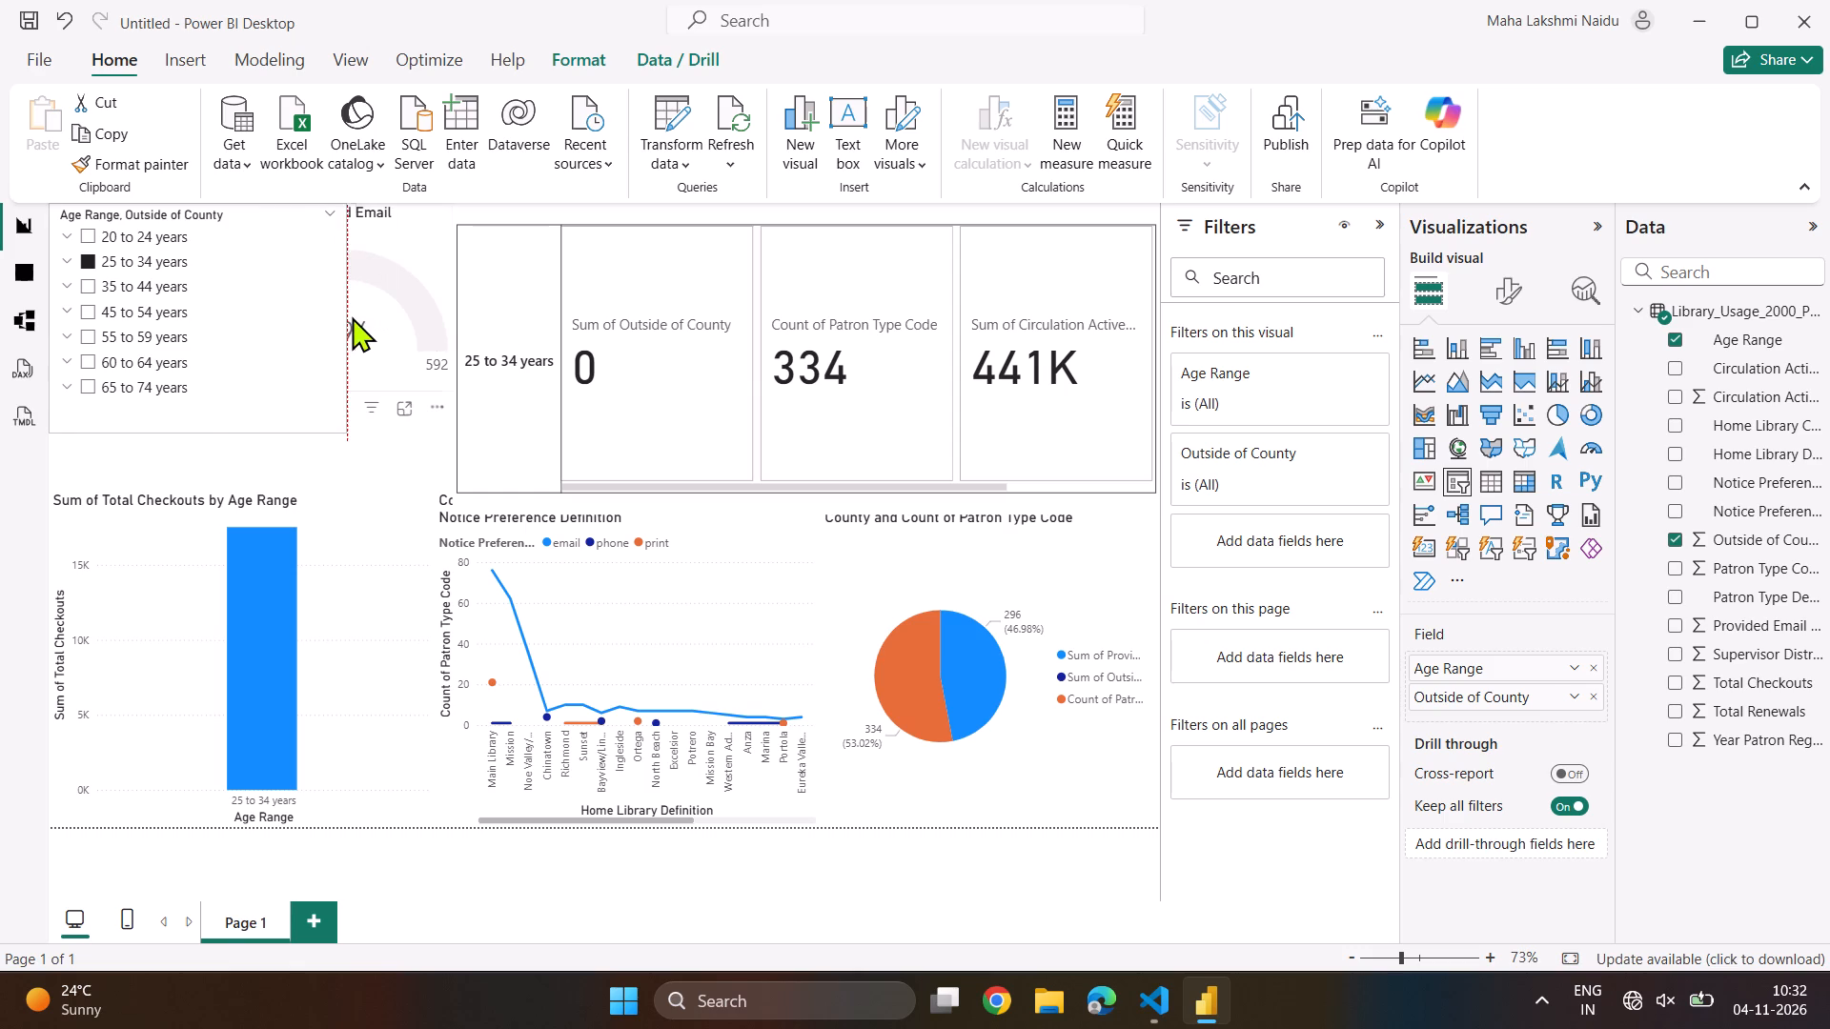
left_click_drag(352, 316, 208, 330)
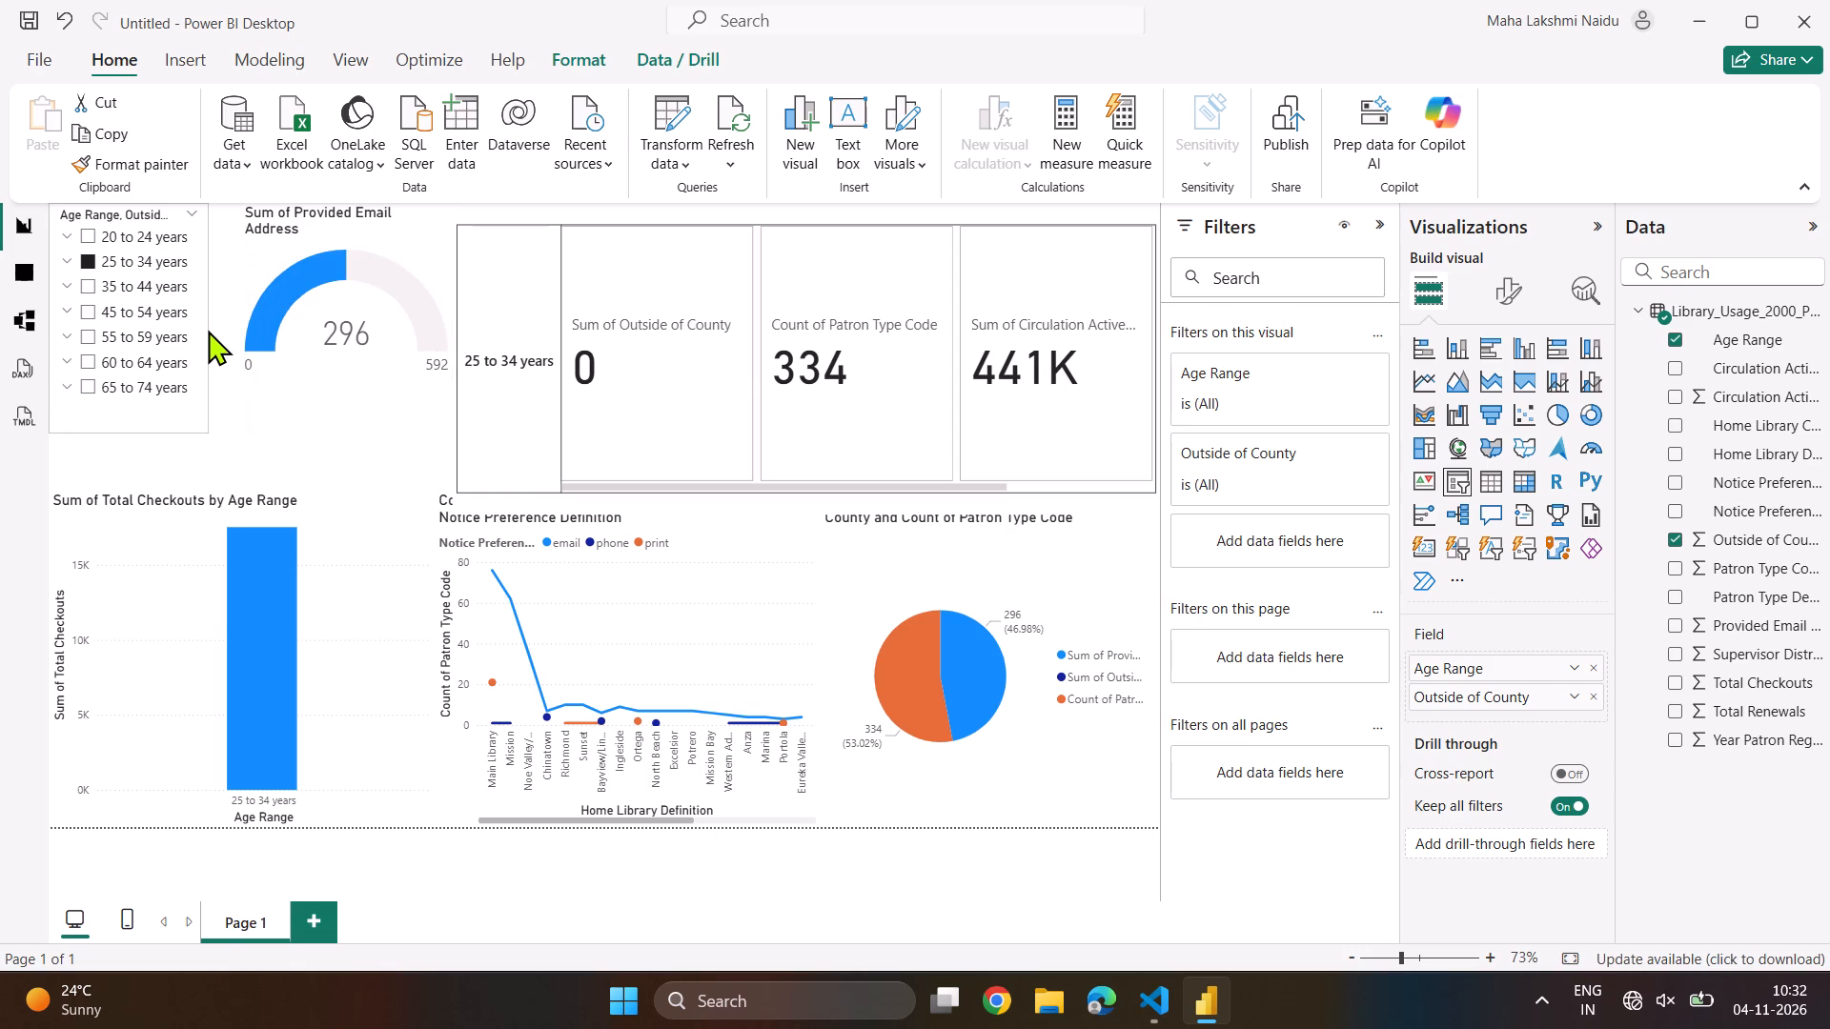
left_click_drag(208, 330, 220, 332)
left_click(284, 419)
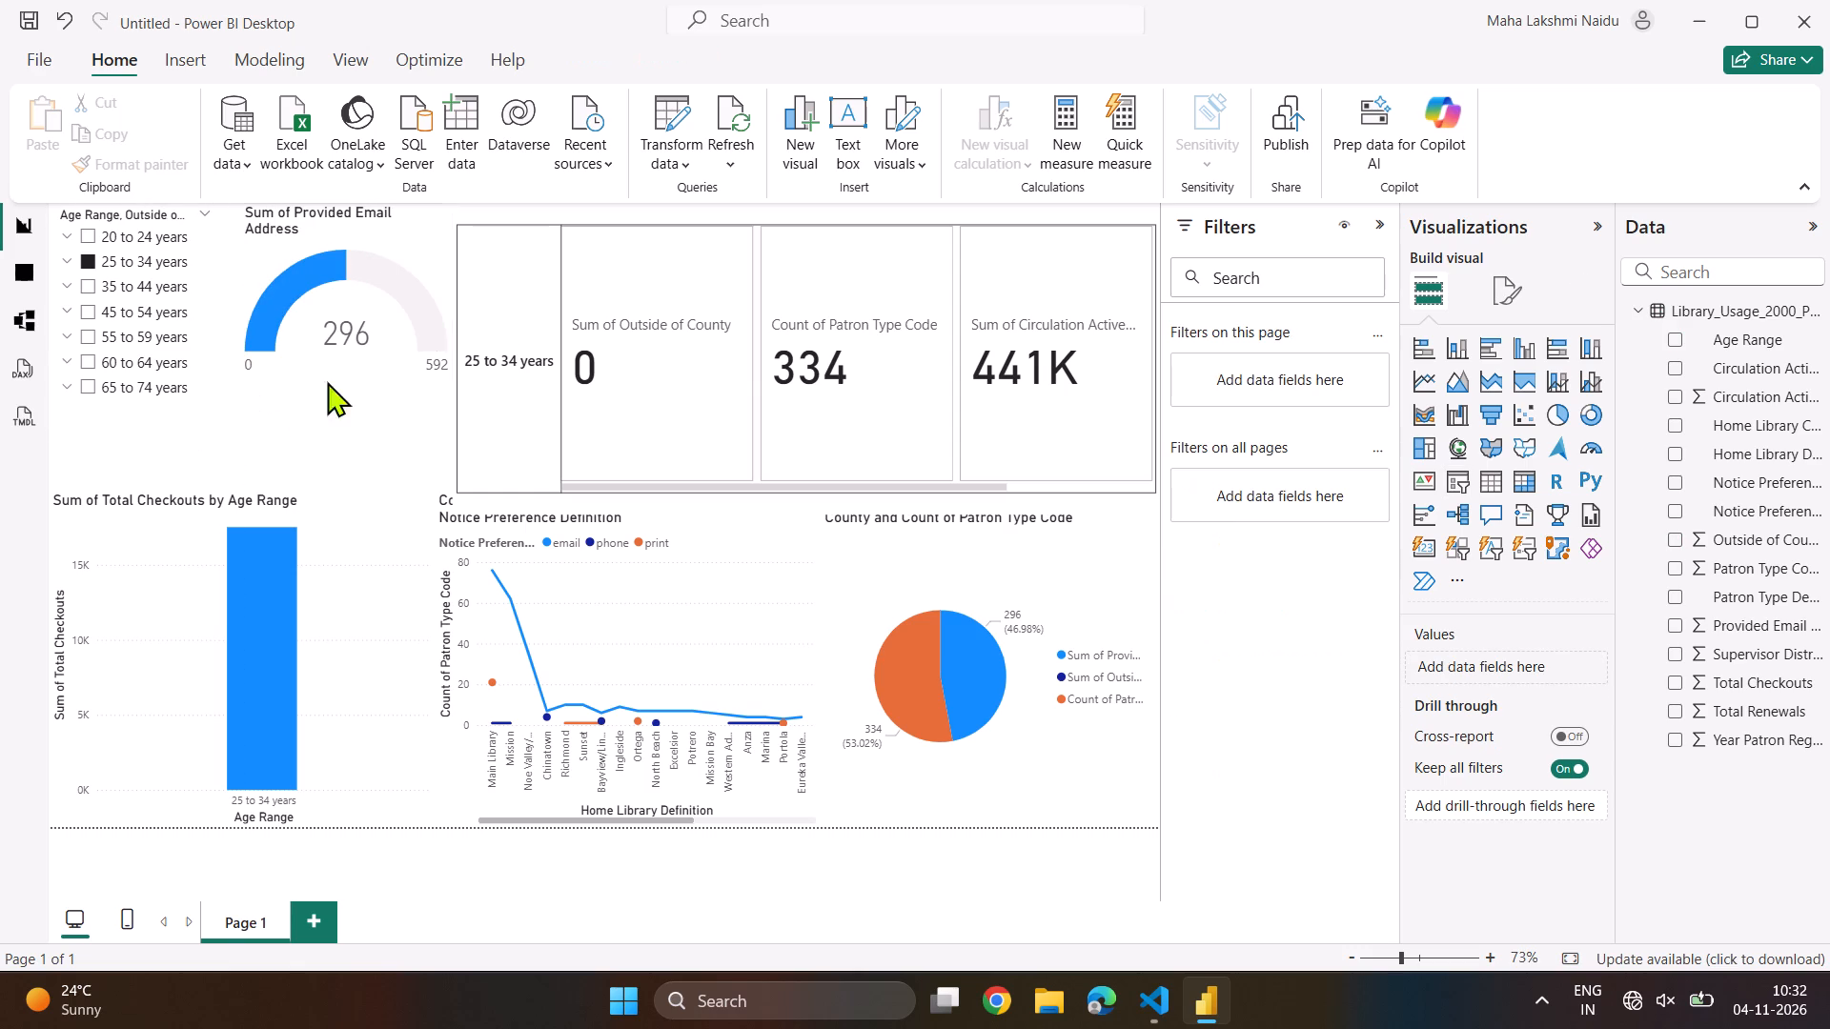
Extend the gauge visual down to just above the column chart.
left_click(356, 381)
left_click_drag(344, 382, 340, 427)
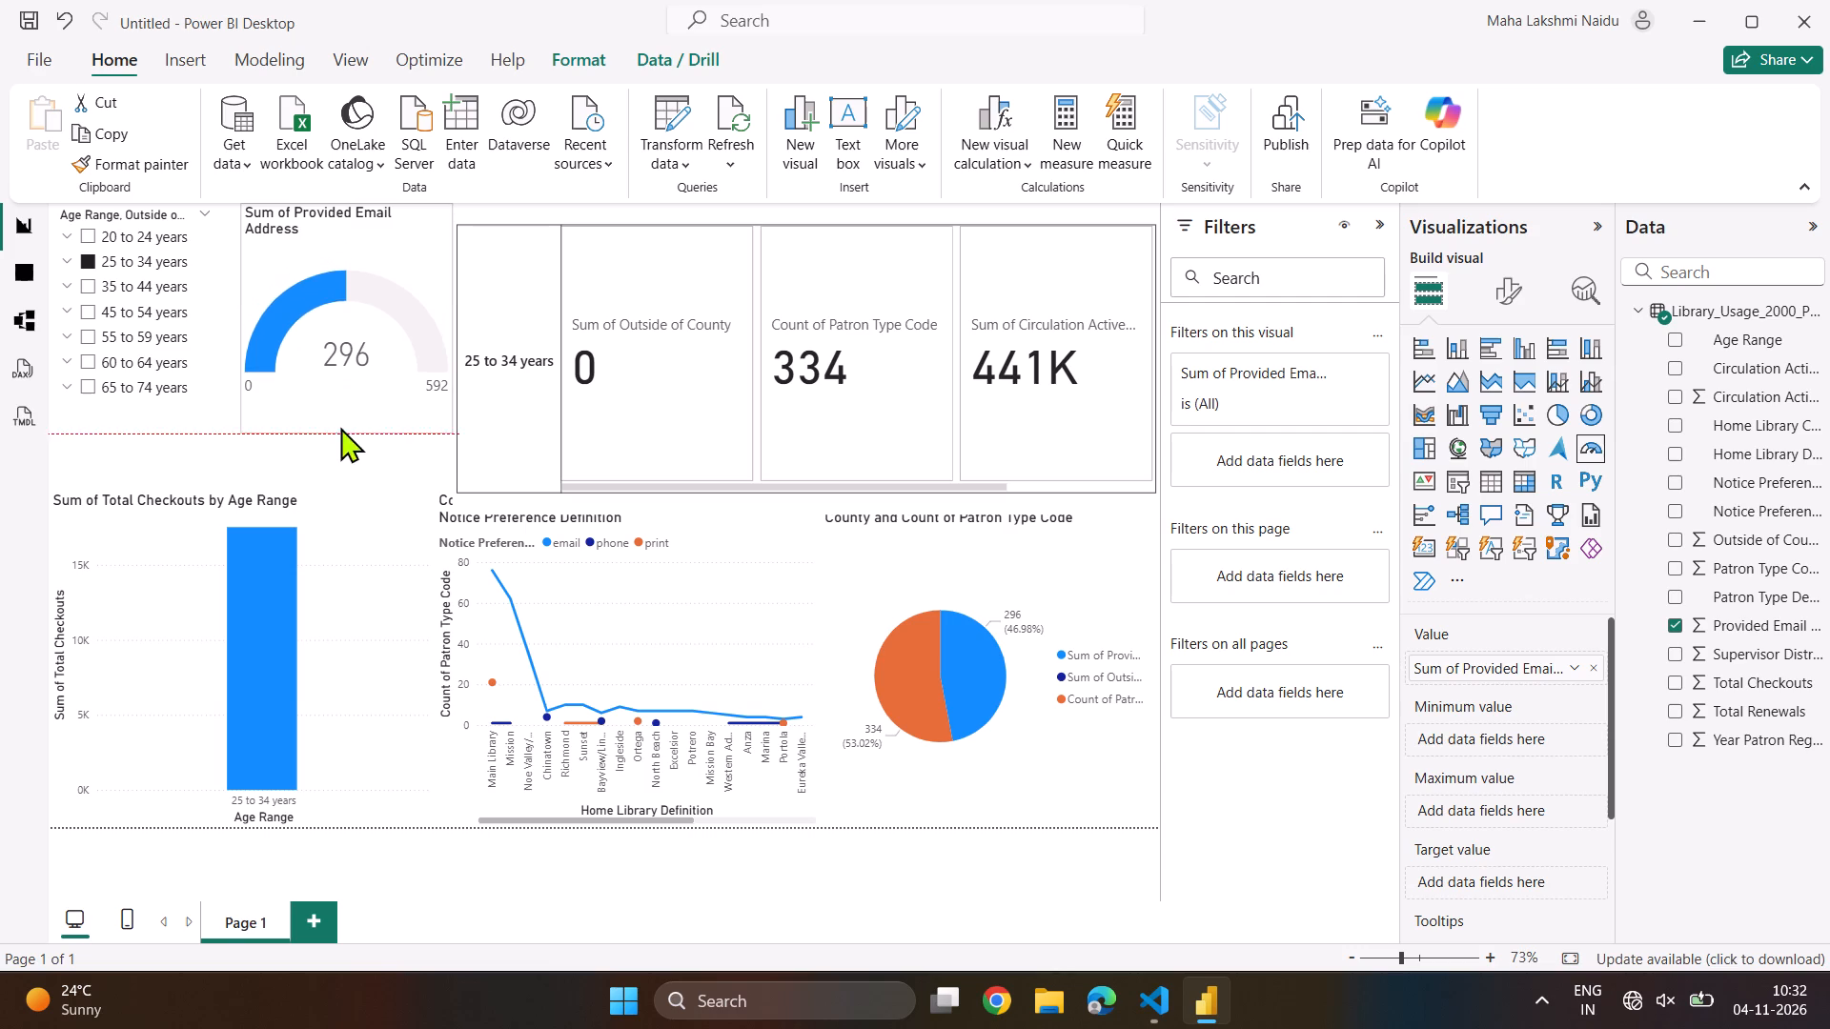
left_click_drag(340, 427, 348, 474)
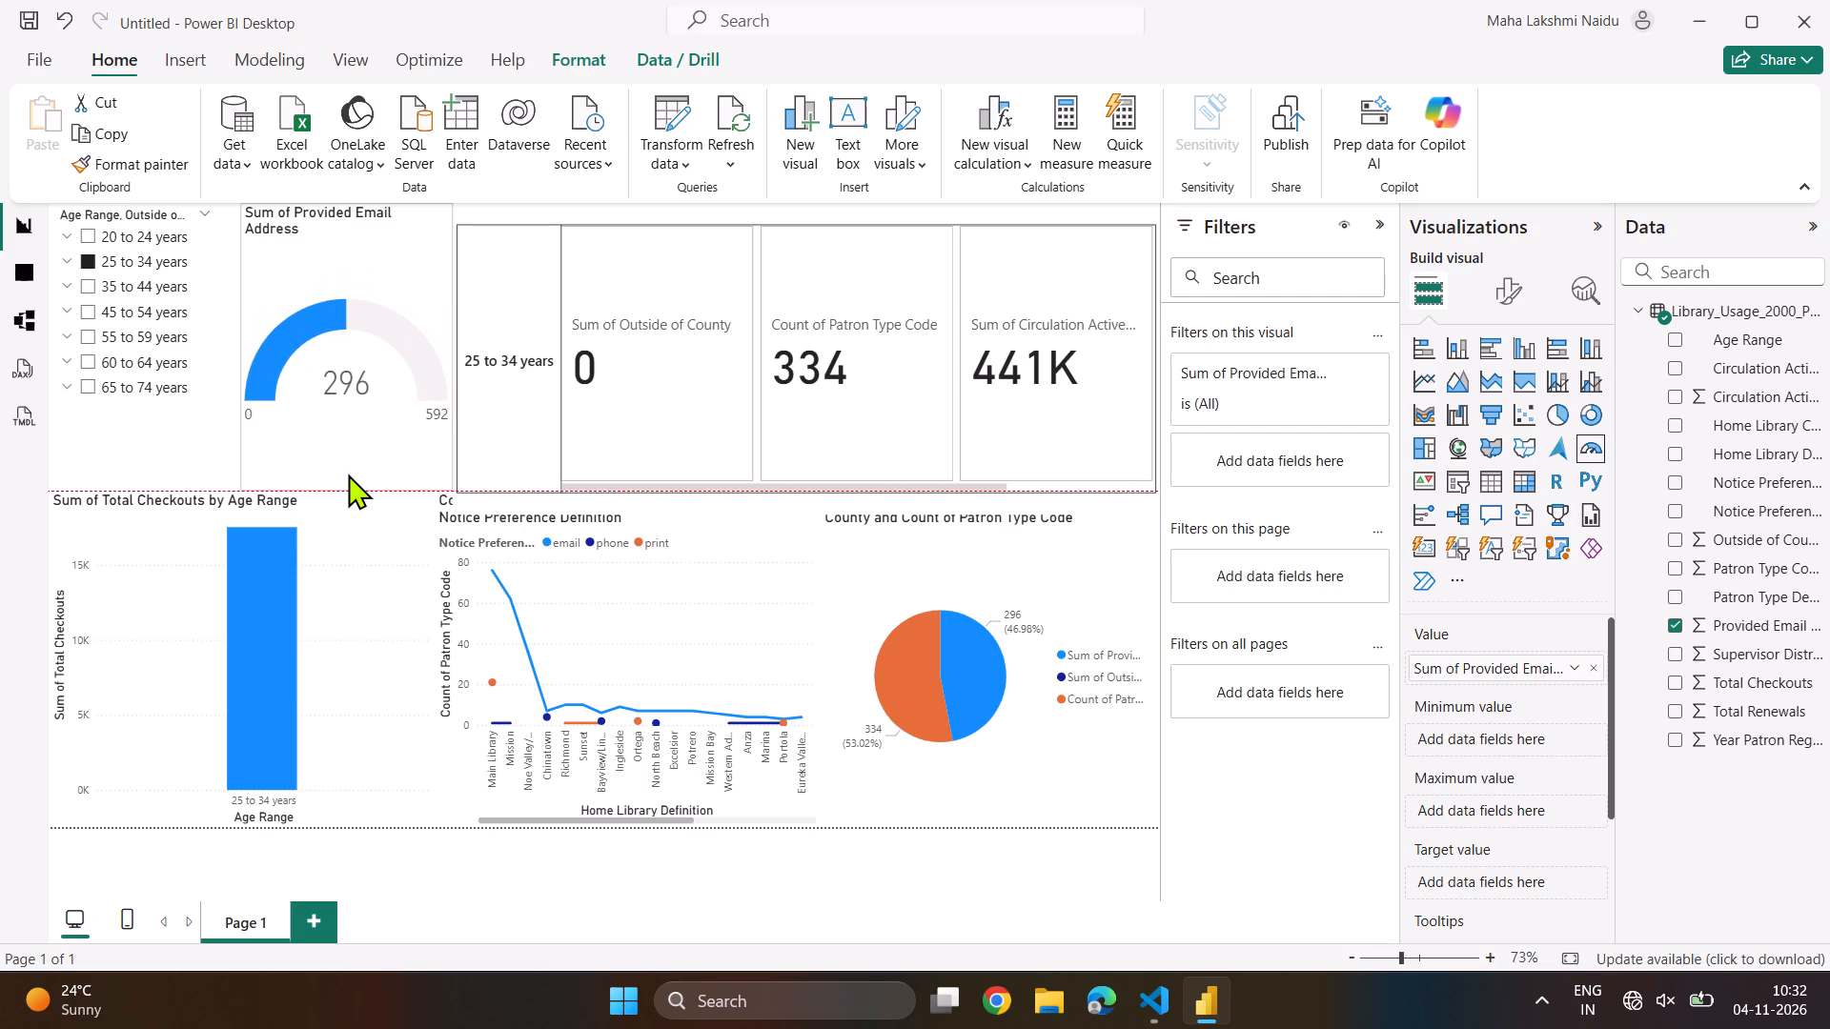
left_click_drag(348, 474, 348, 471)
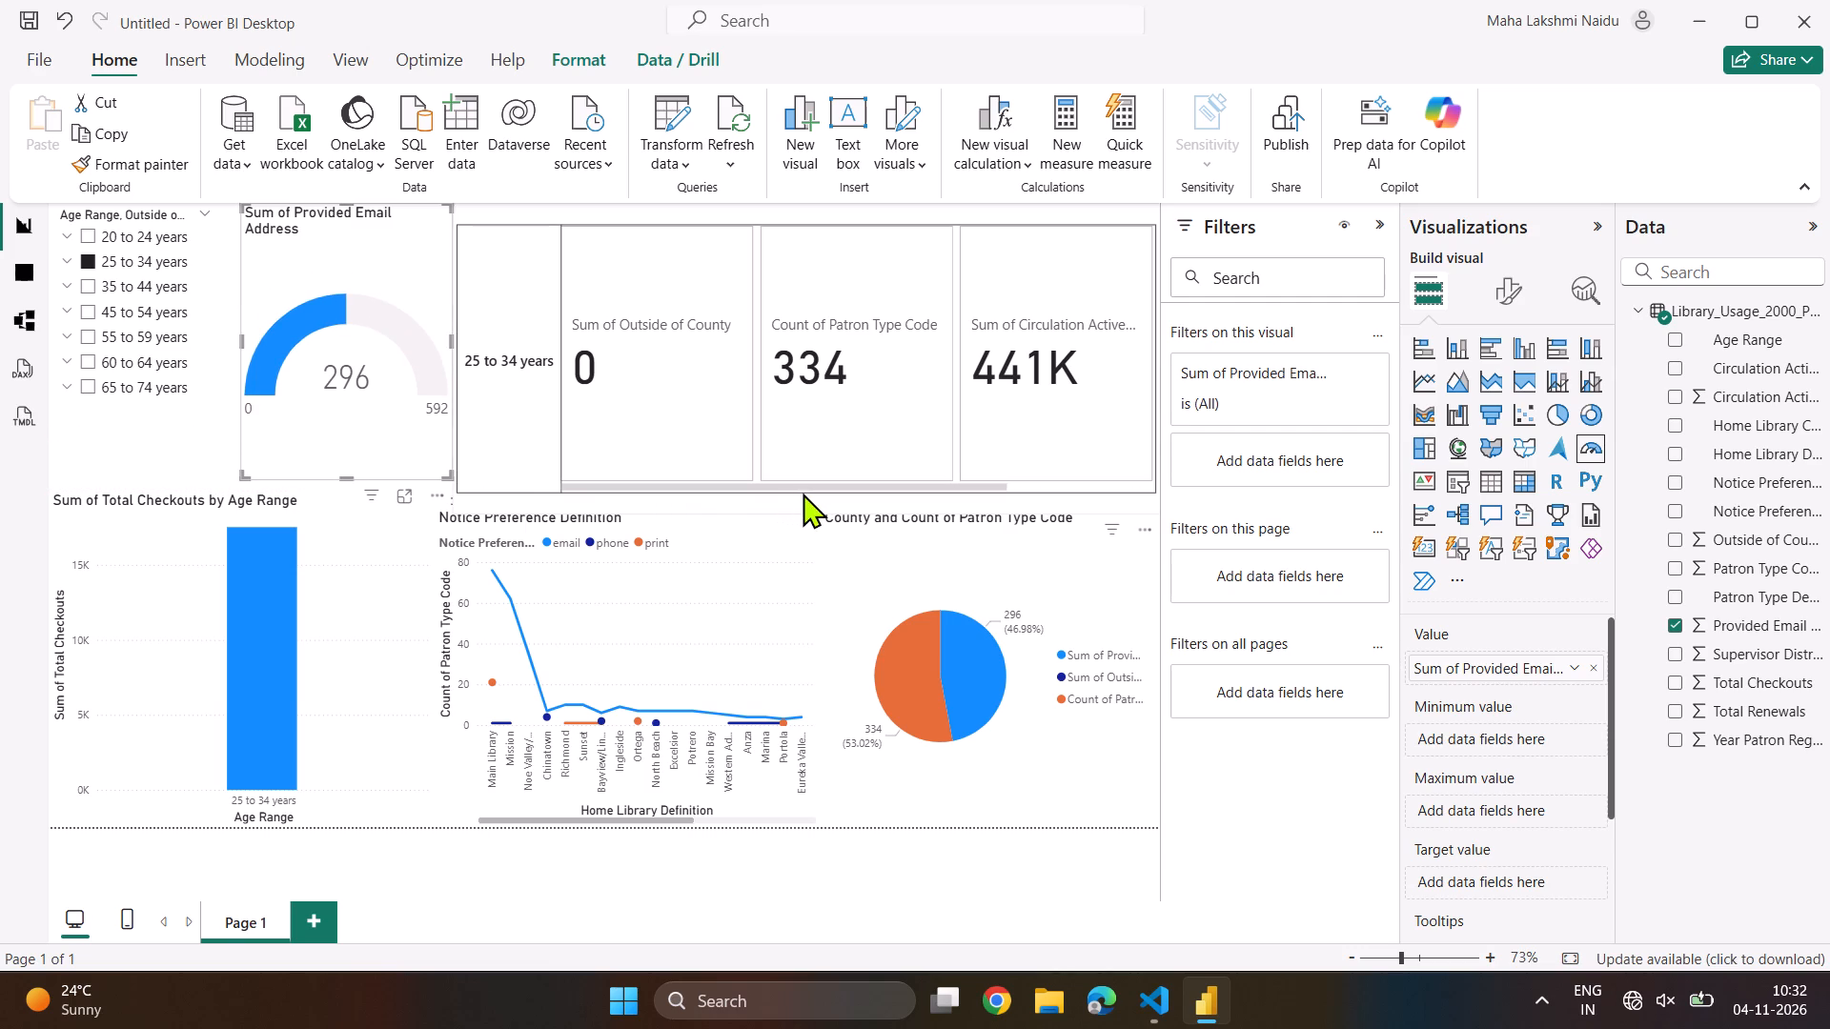
Shorten the card visual so its lower edge clears the line and pie chart titles and lines up with the gauge.
left_click(803, 493)
left_click(817, 484)
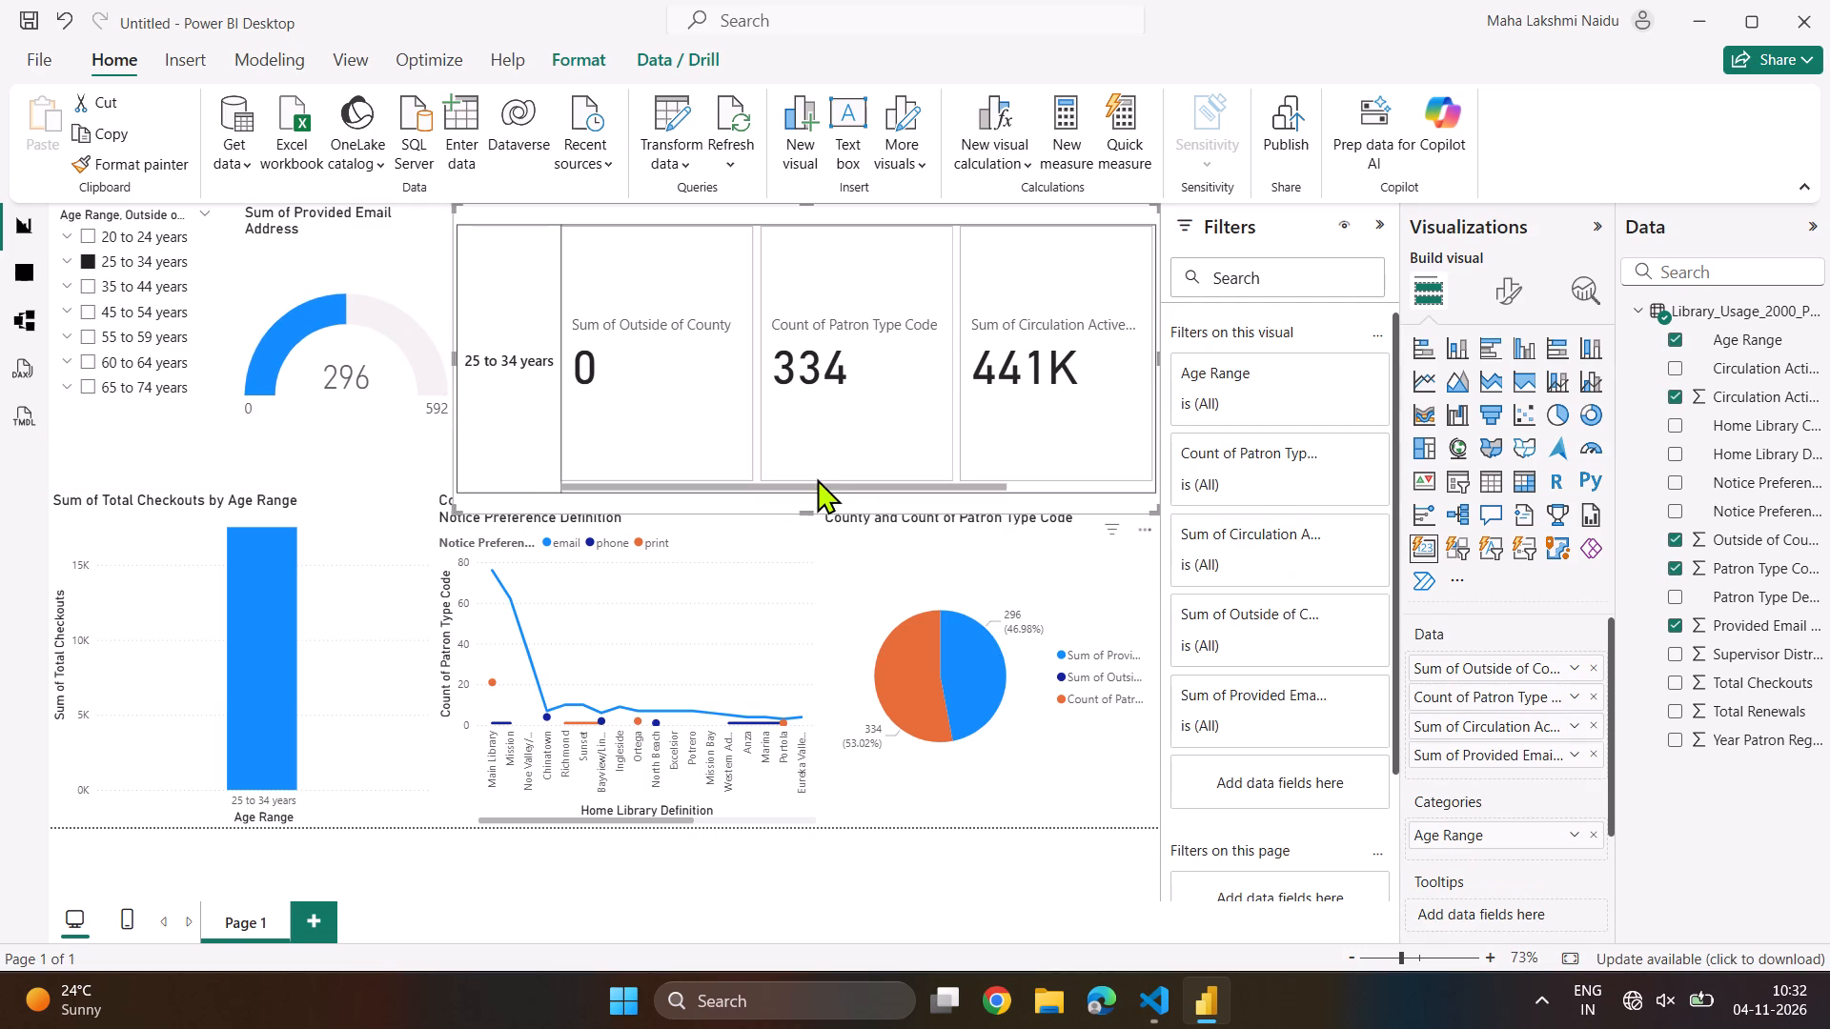
left_click_drag(806, 514, 806, 505)
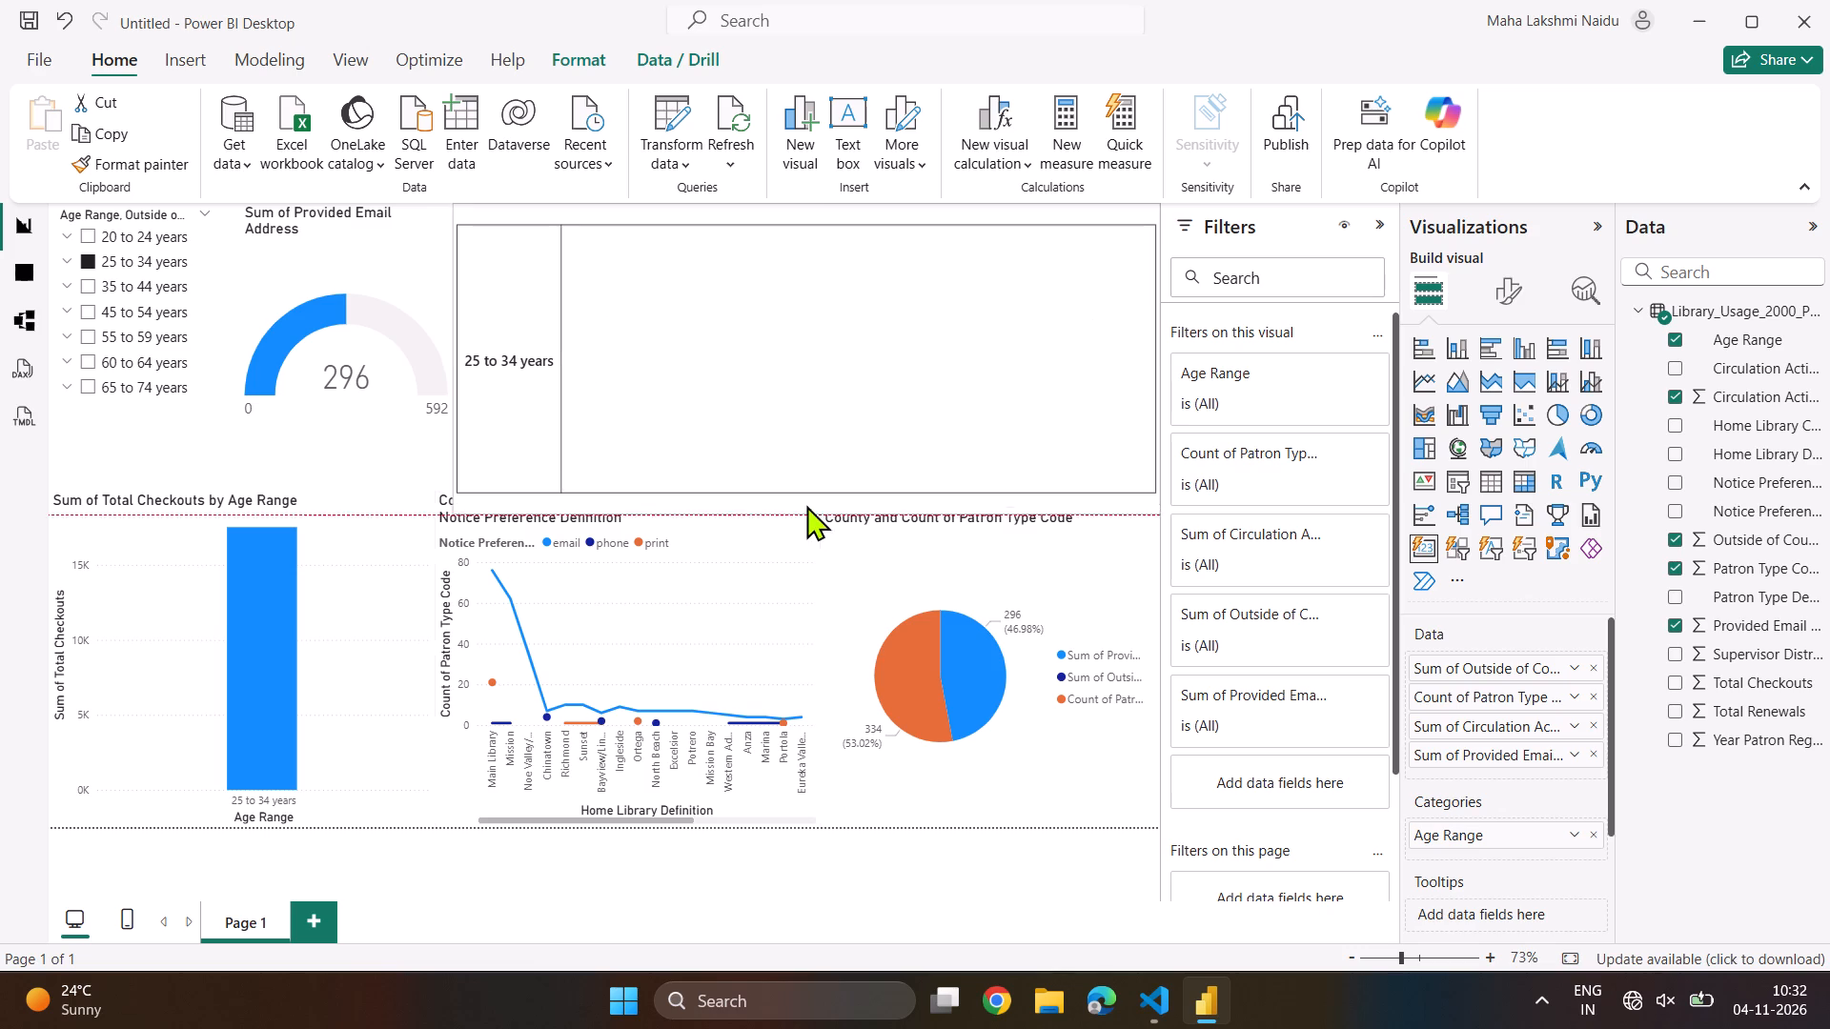
left_click_drag(806, 505, 805, 467)
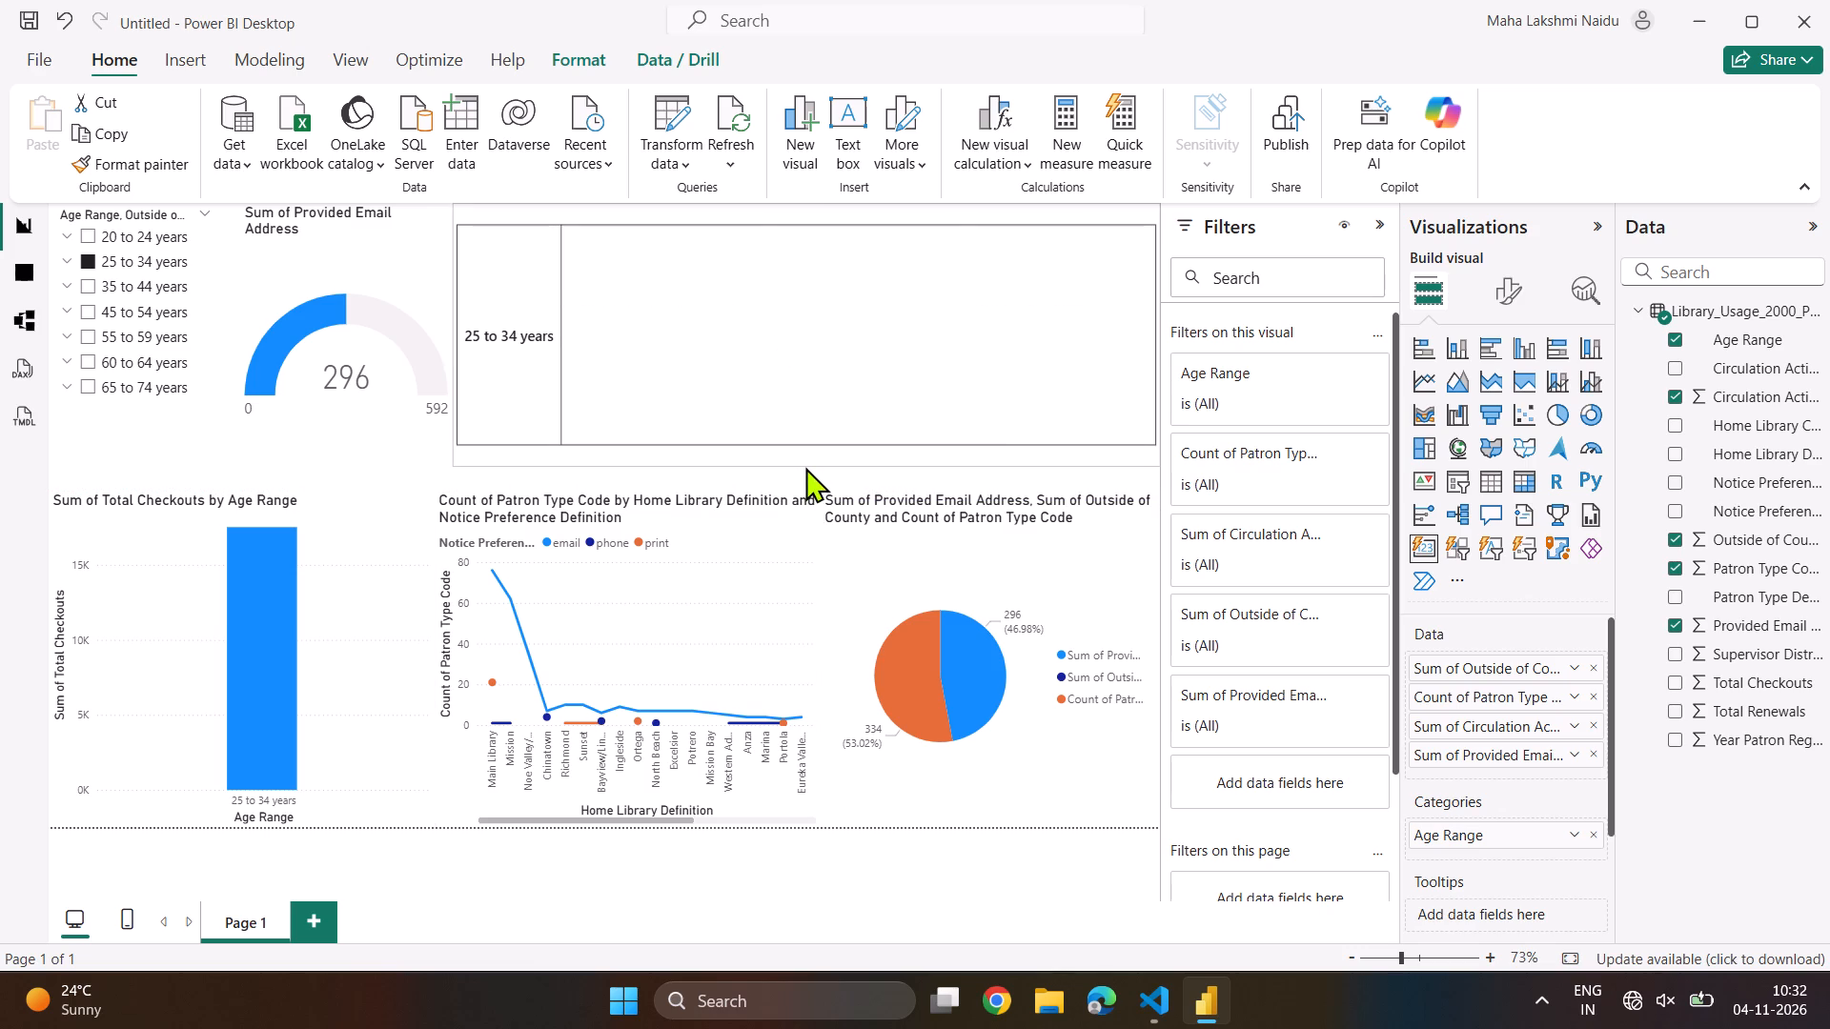
left_click_drag(805, 467, 805, 475)
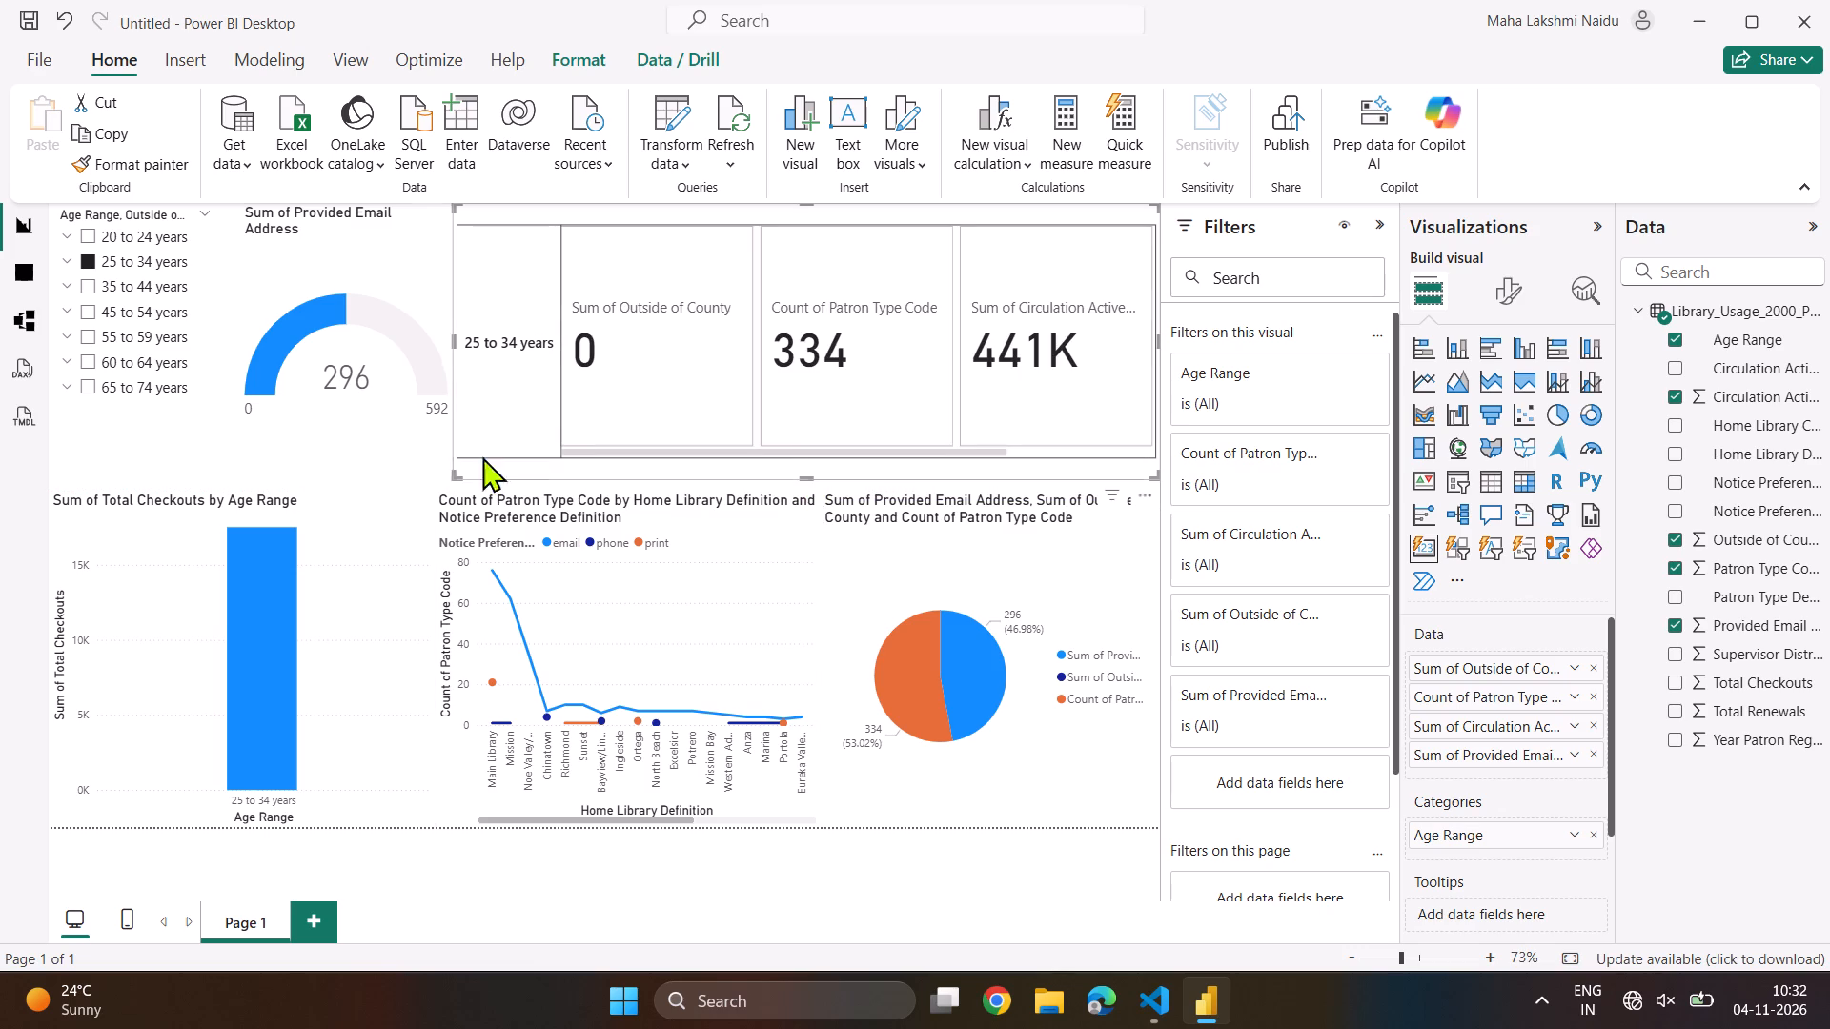
Extend the age range slicer down to just above the column chart, level with the gauge and card.
left_click(121, 429)
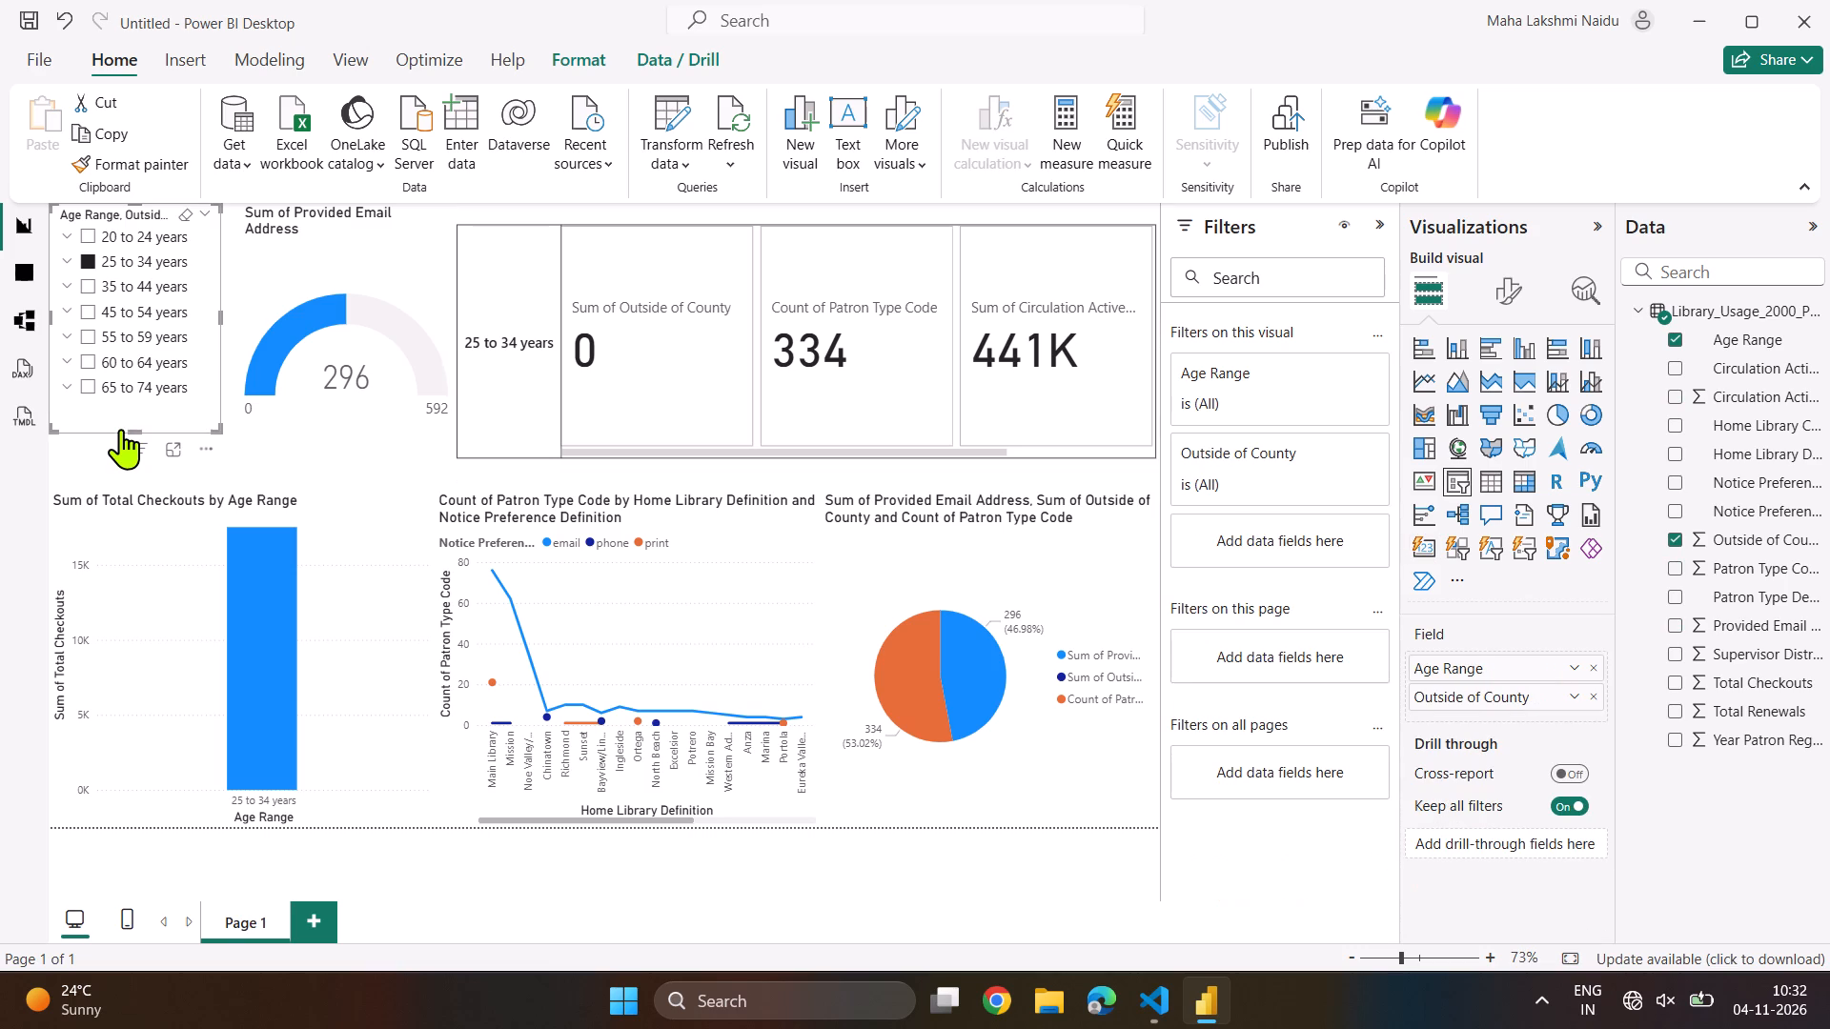
left_click_drag(133, 429, 131, 462)
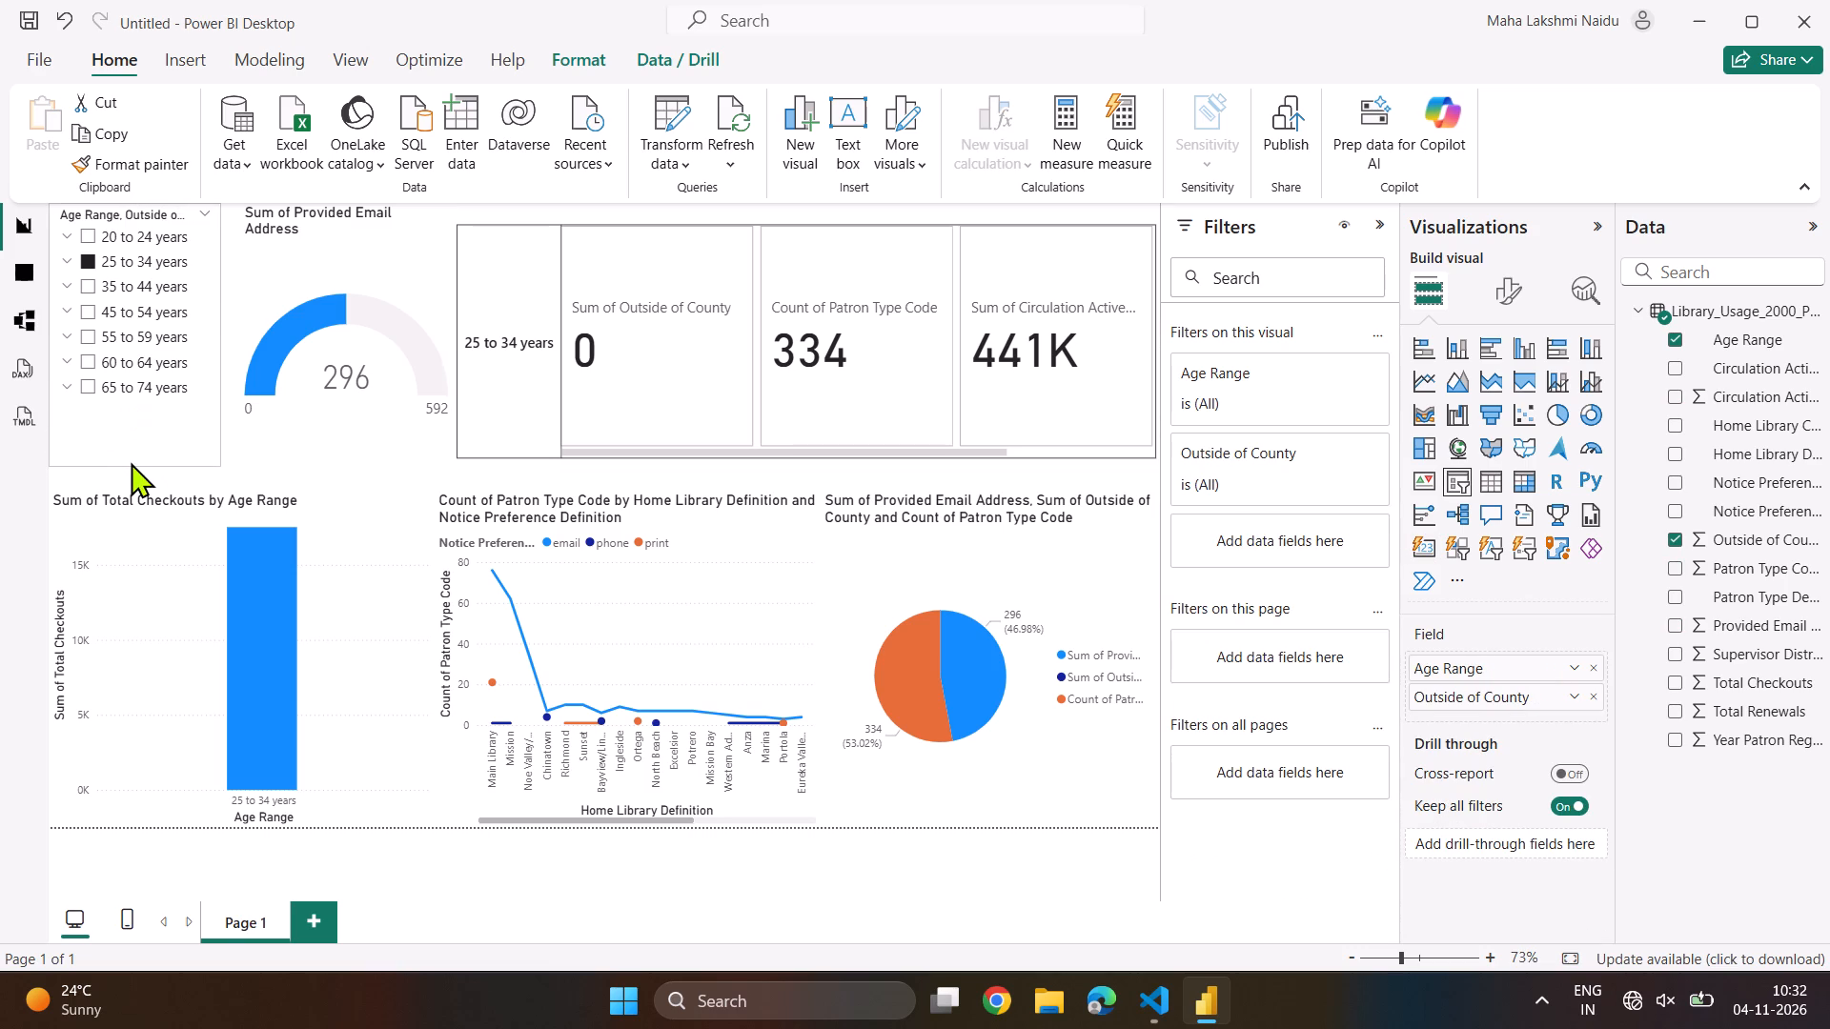
left_click_drag(131, 462, 142, 477)
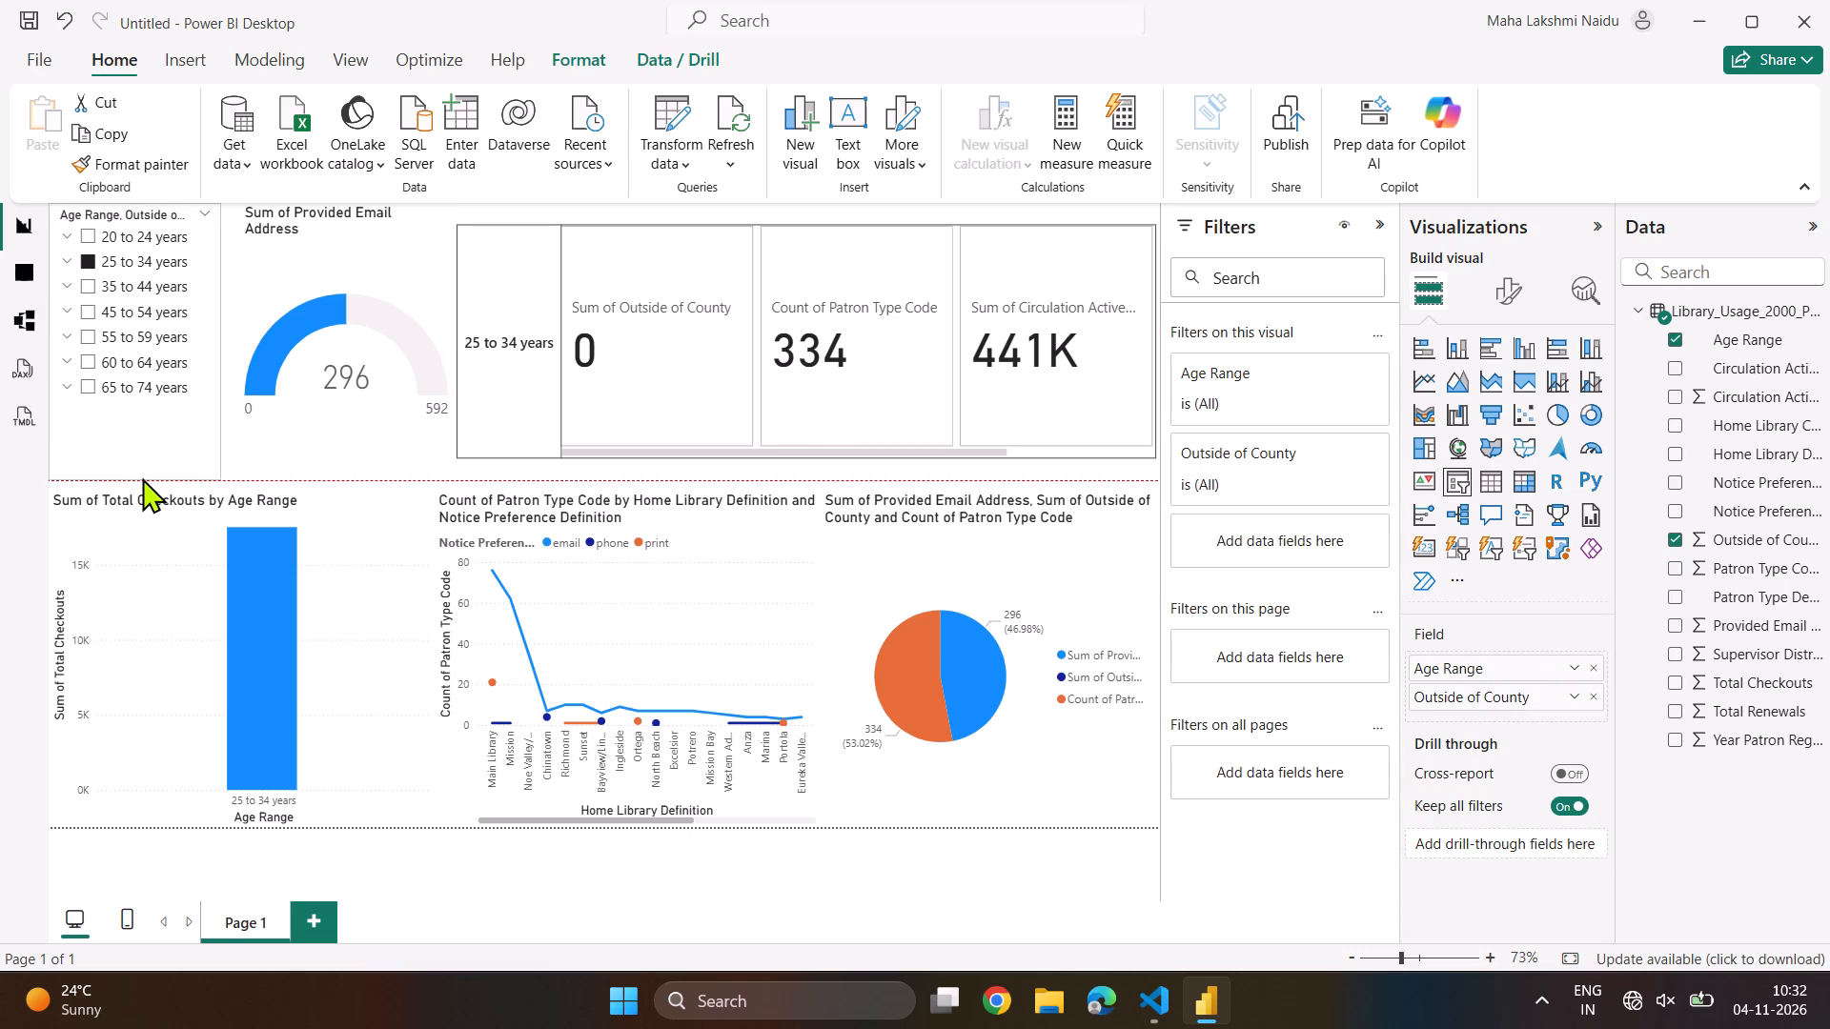
left_click_drag(142, 477, 138, 470)
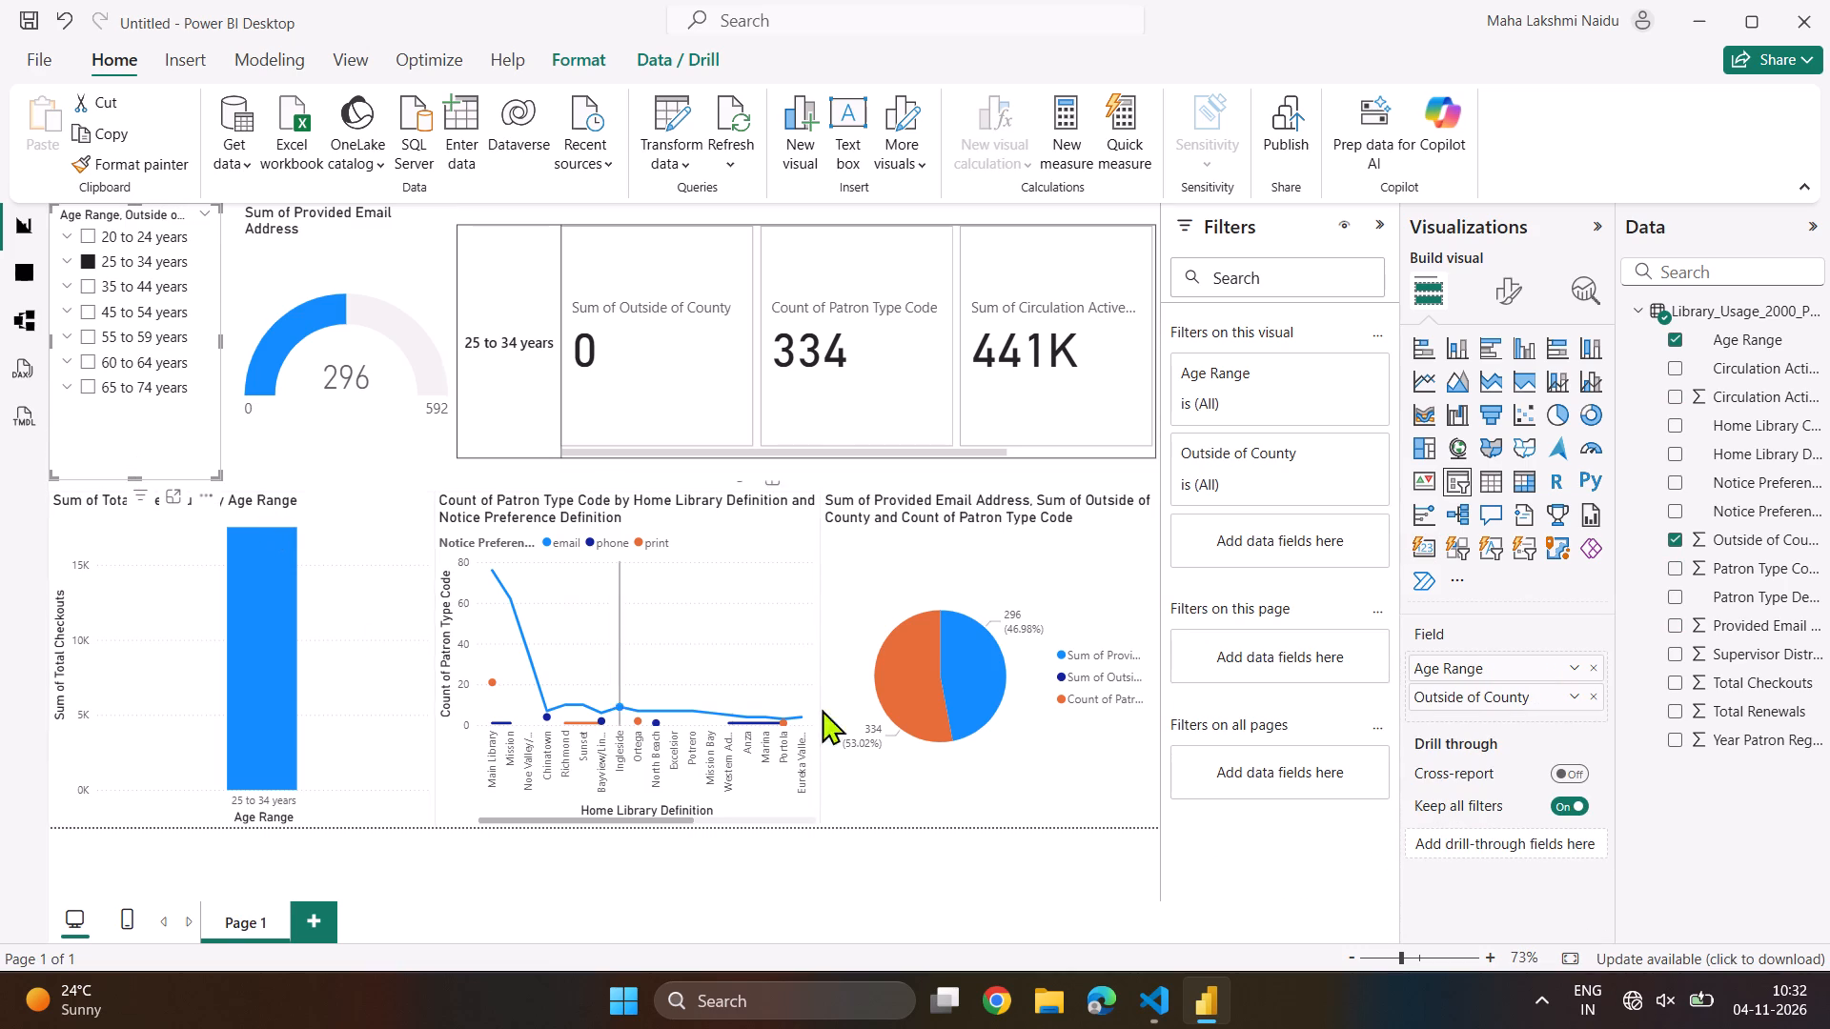
left_click(989, 914)
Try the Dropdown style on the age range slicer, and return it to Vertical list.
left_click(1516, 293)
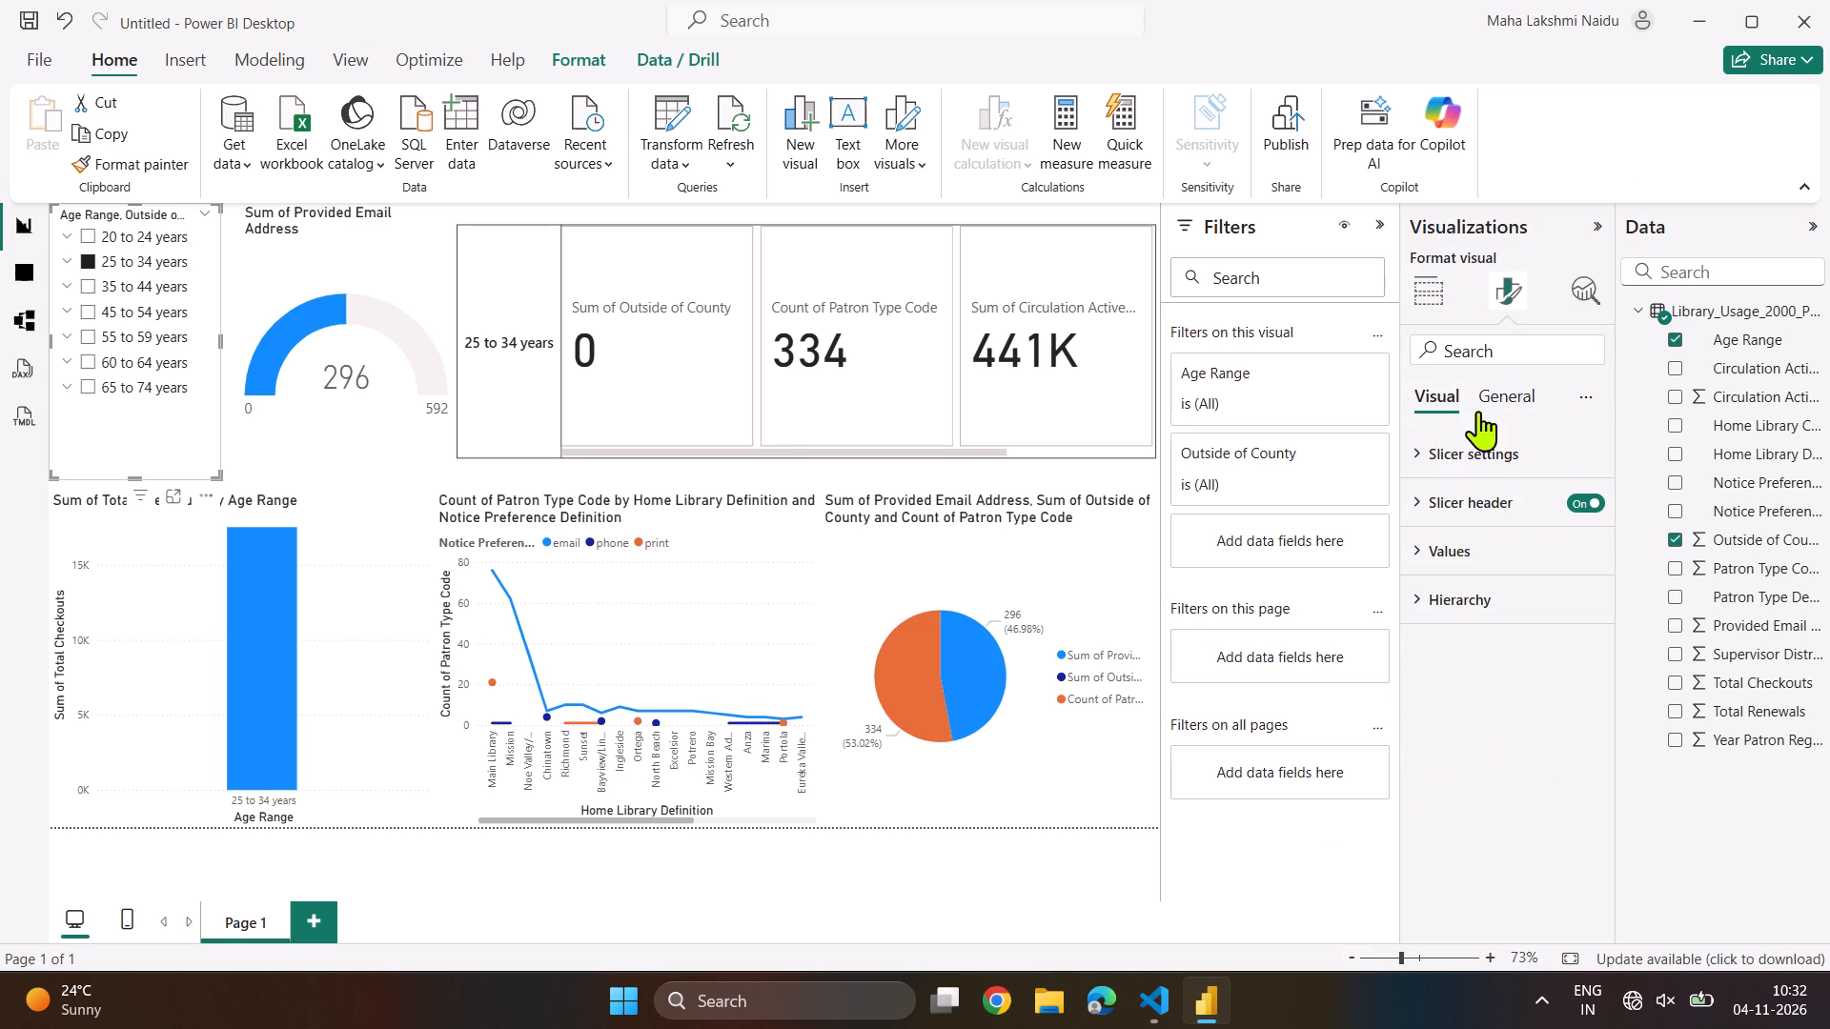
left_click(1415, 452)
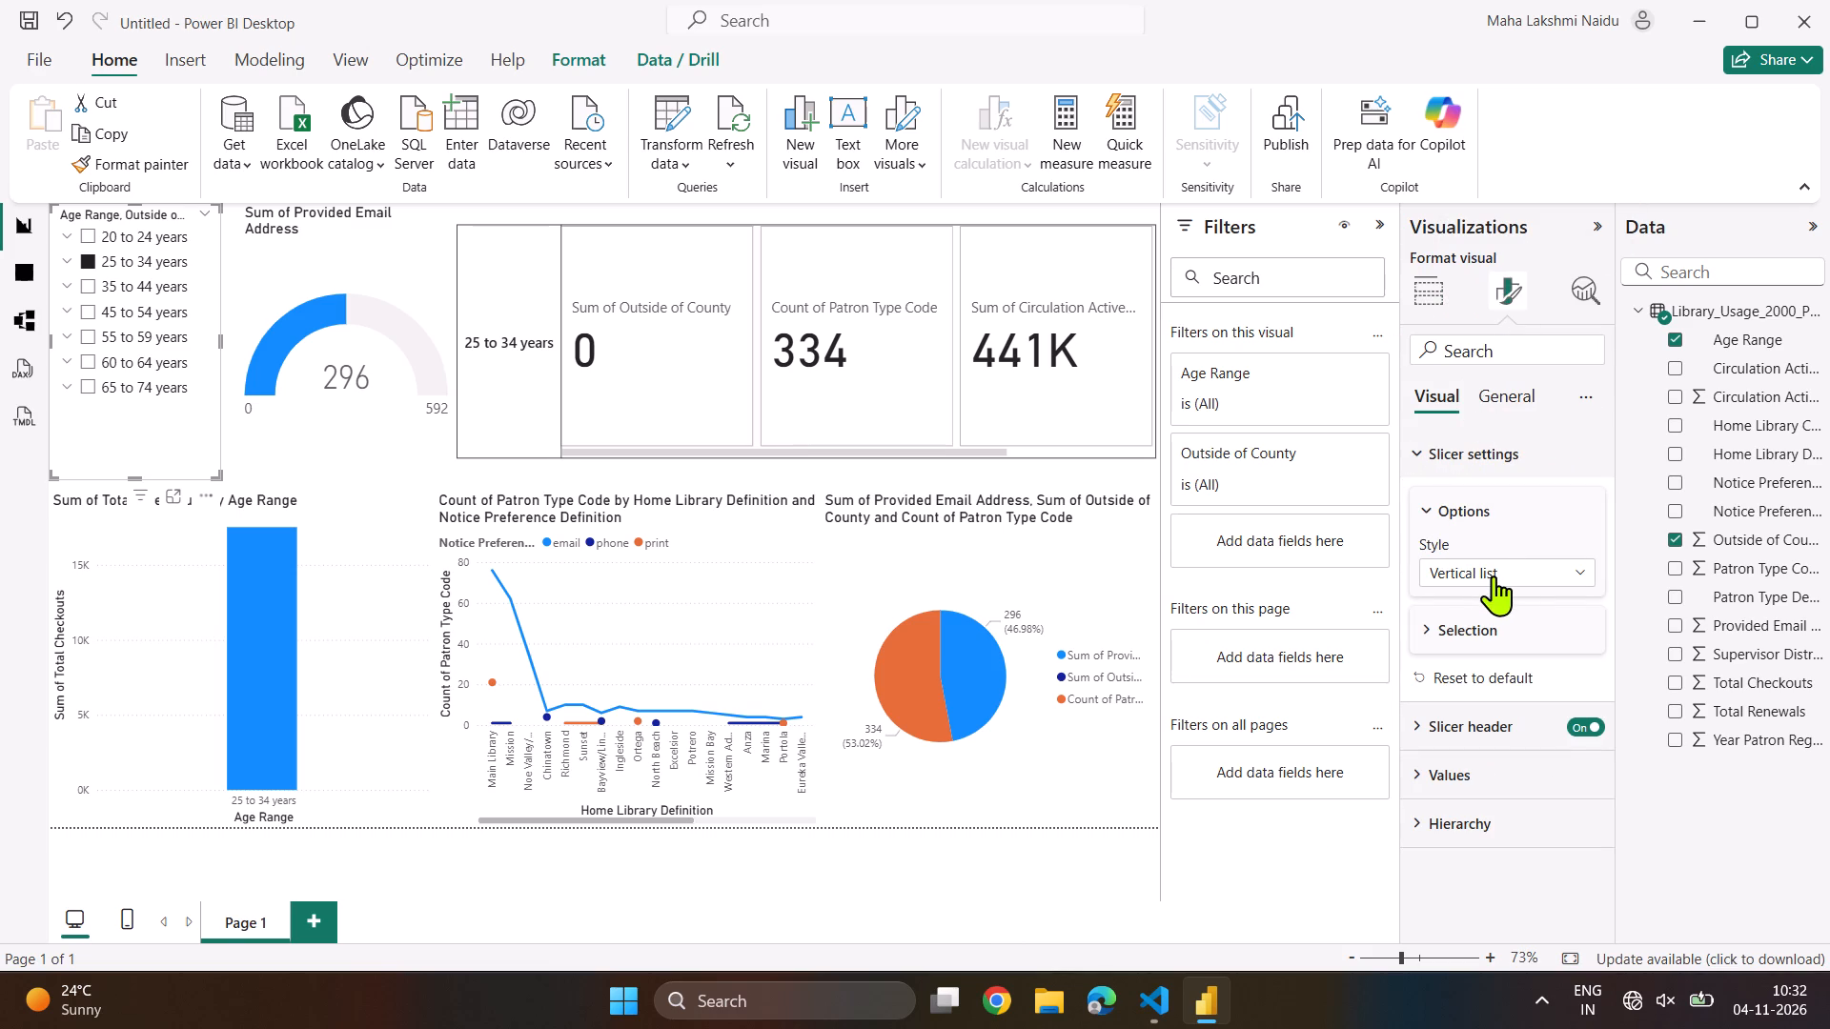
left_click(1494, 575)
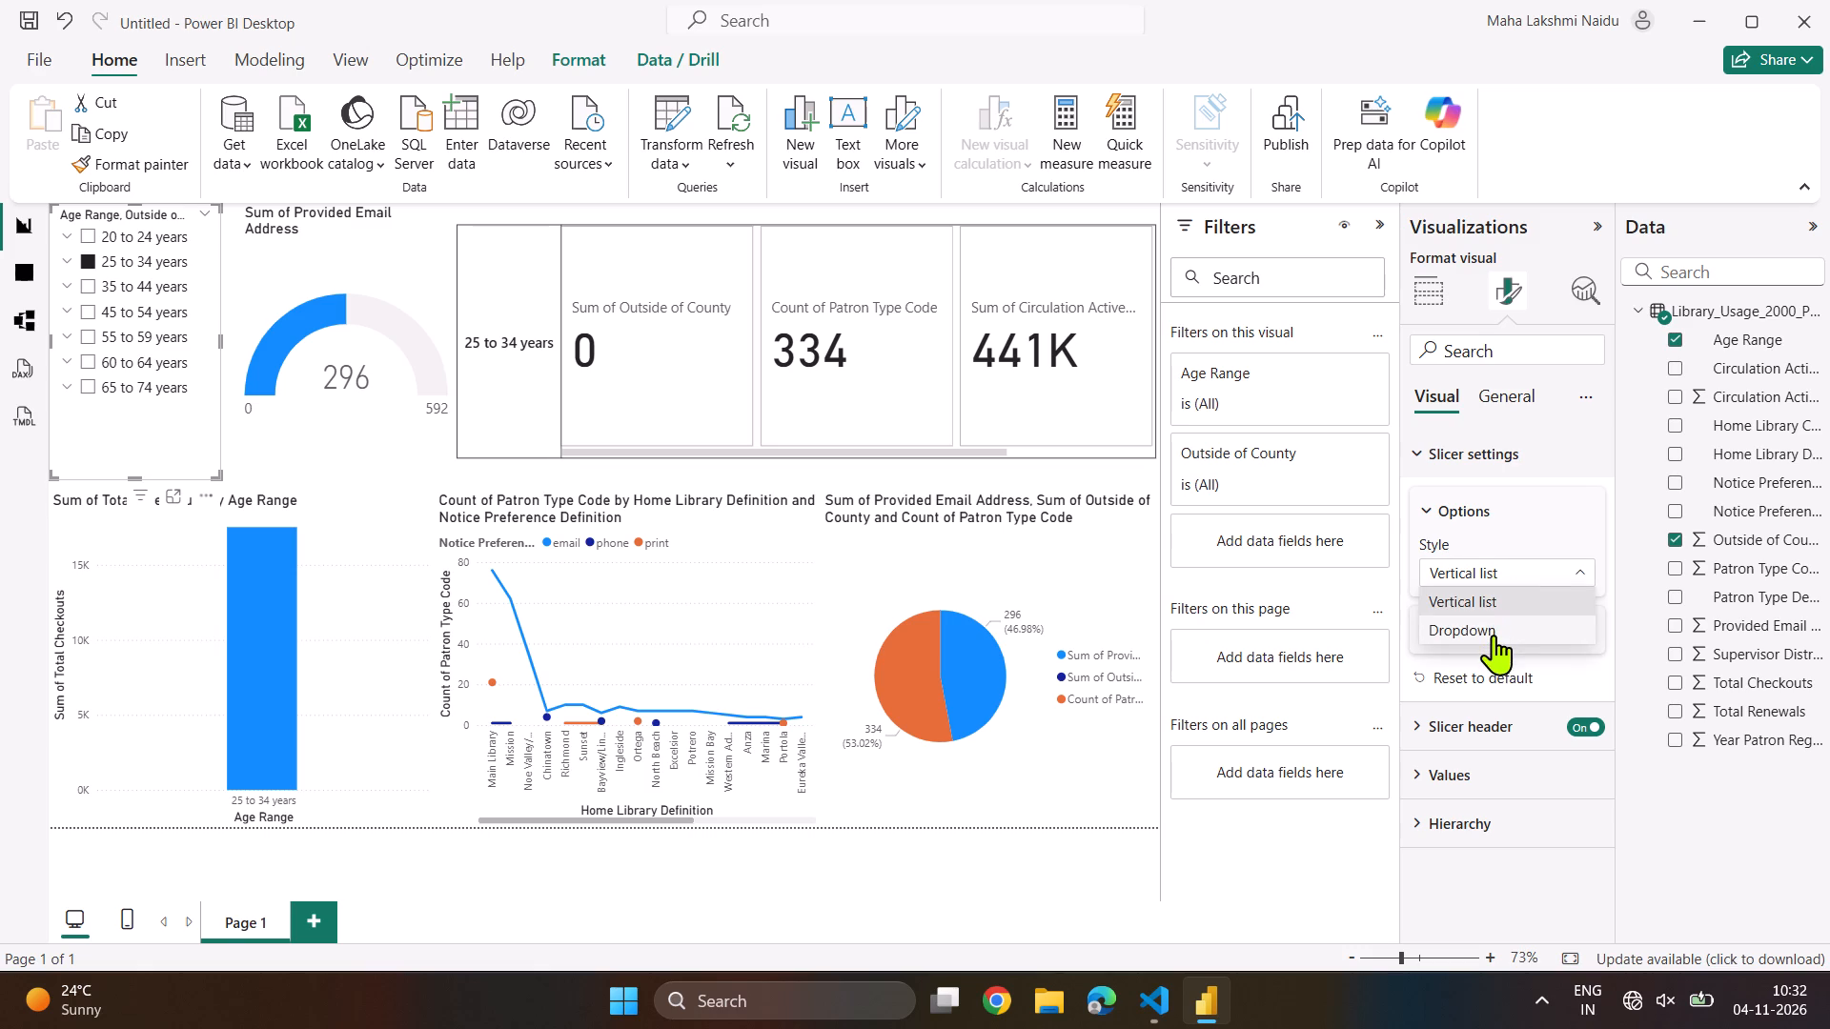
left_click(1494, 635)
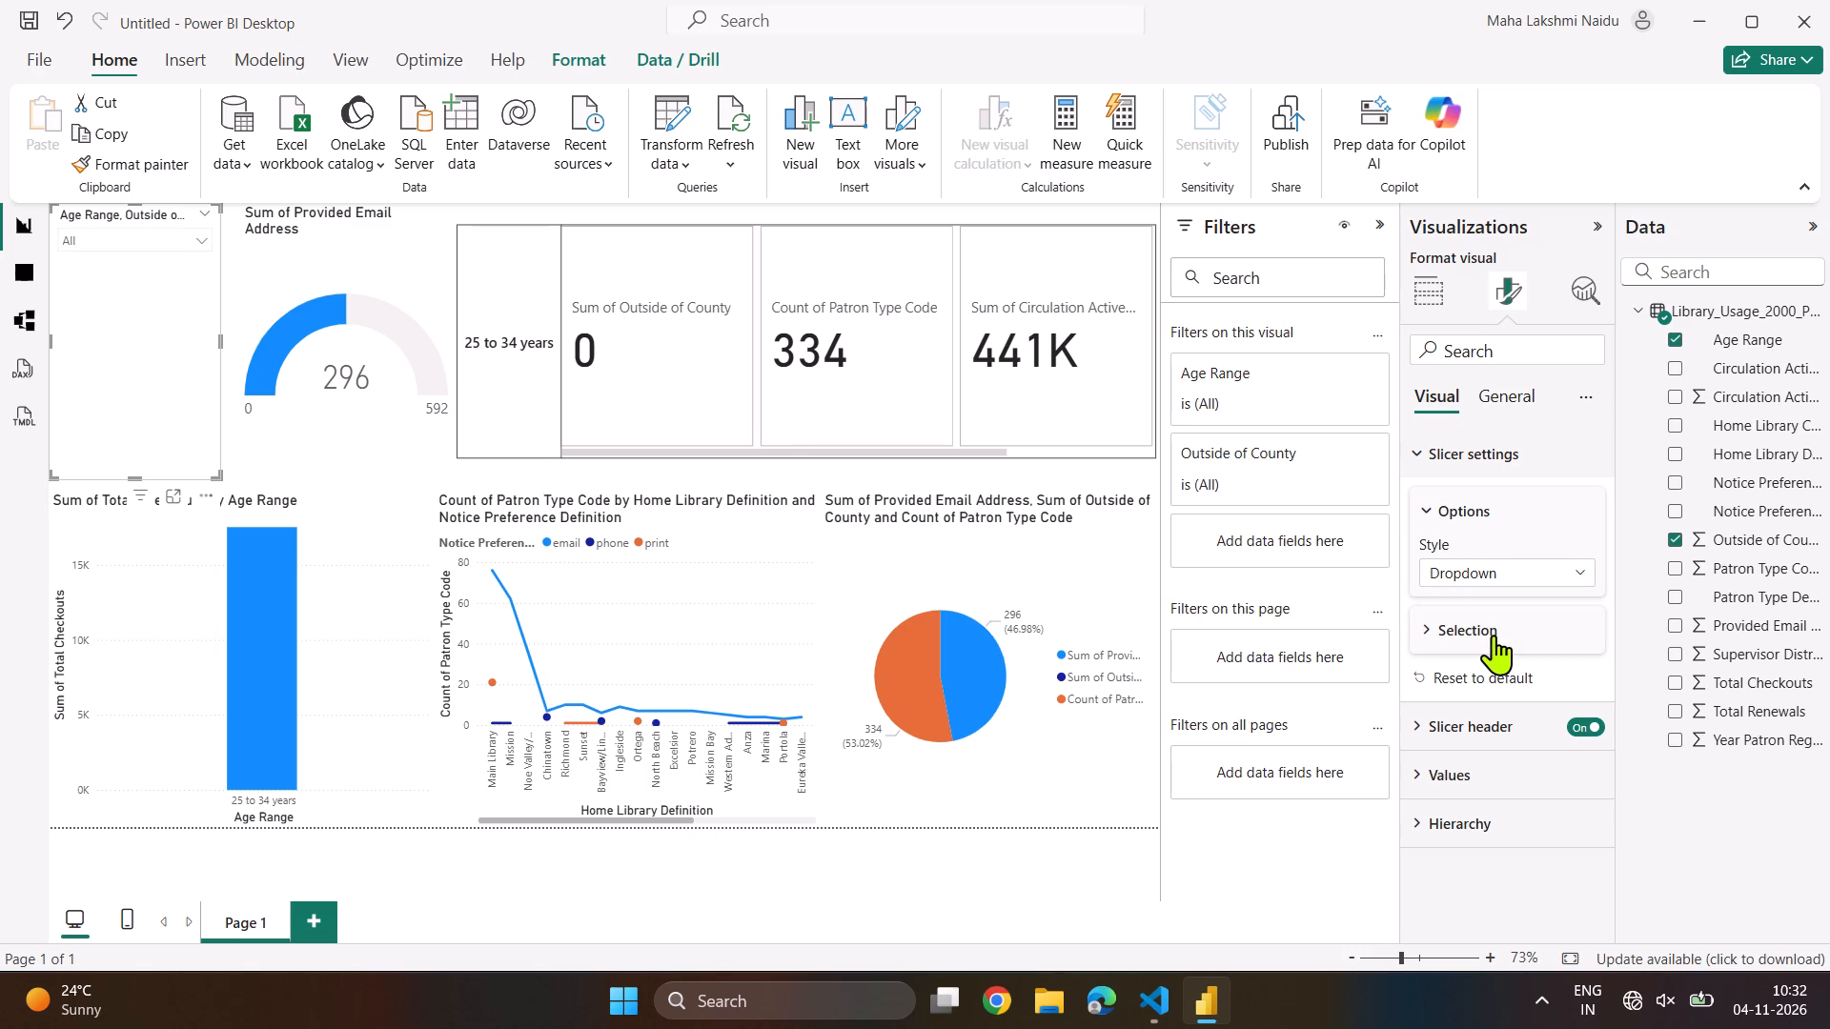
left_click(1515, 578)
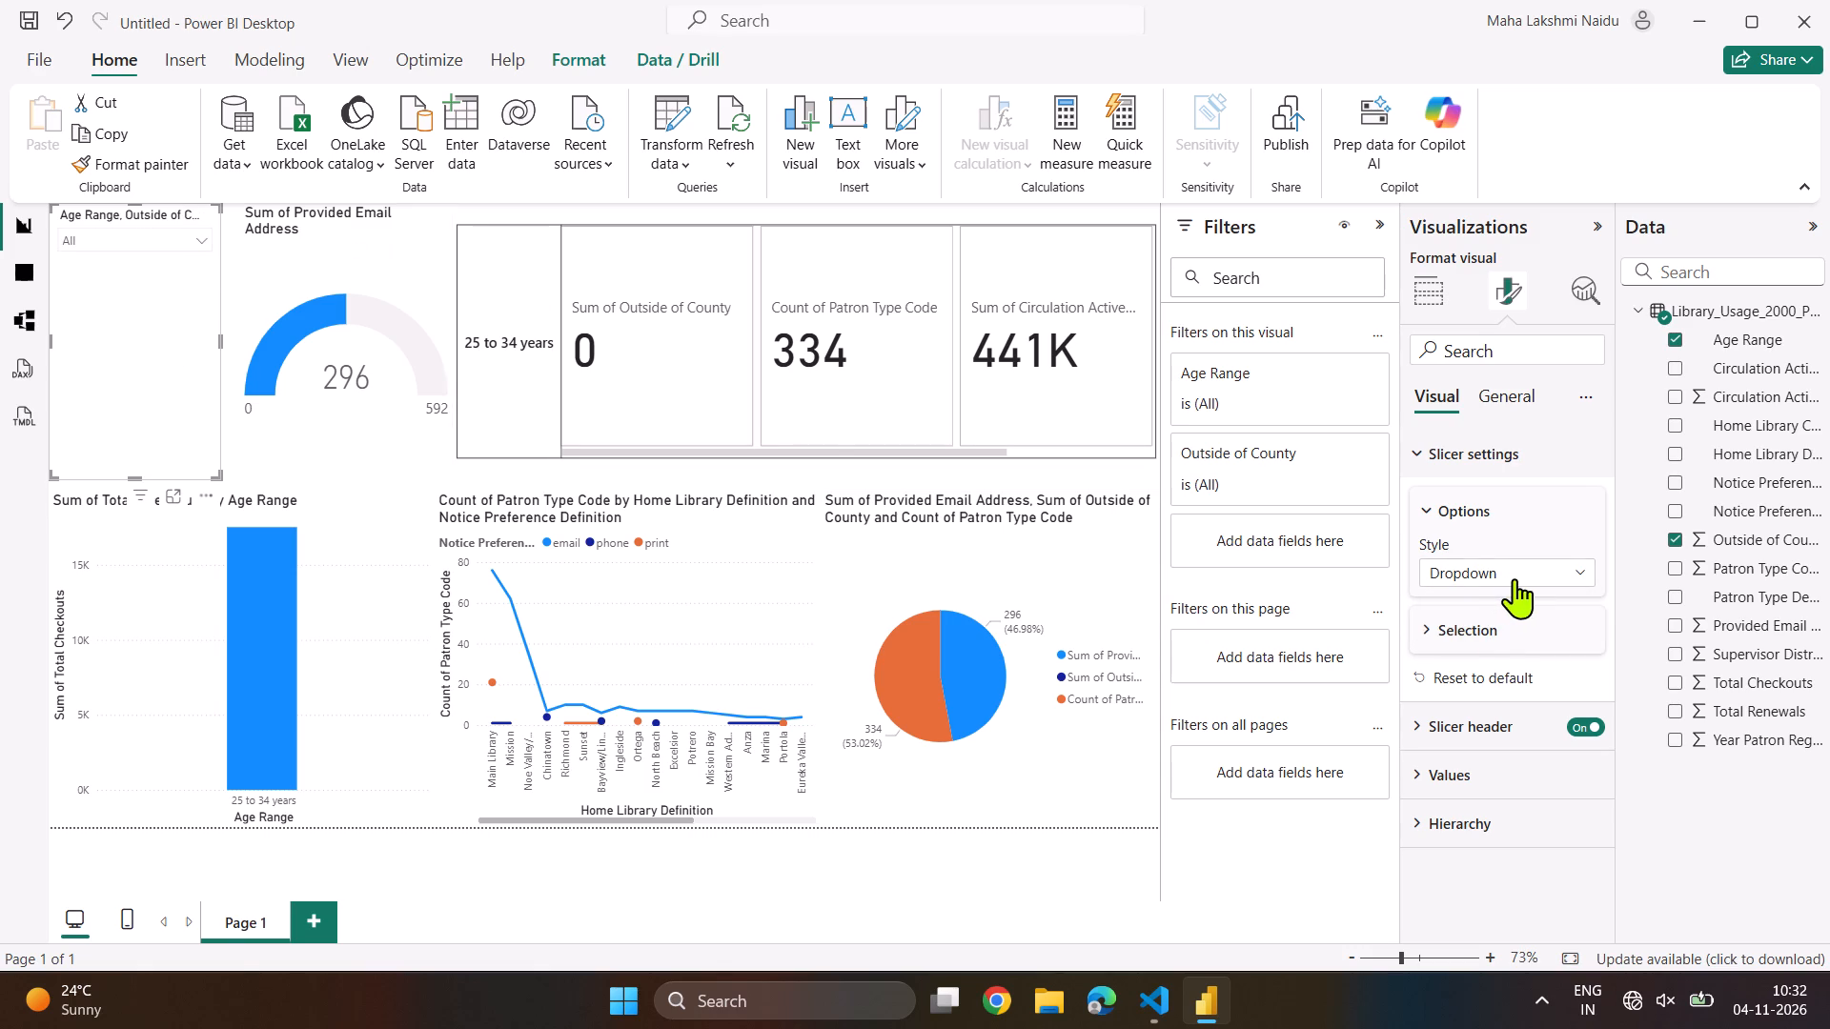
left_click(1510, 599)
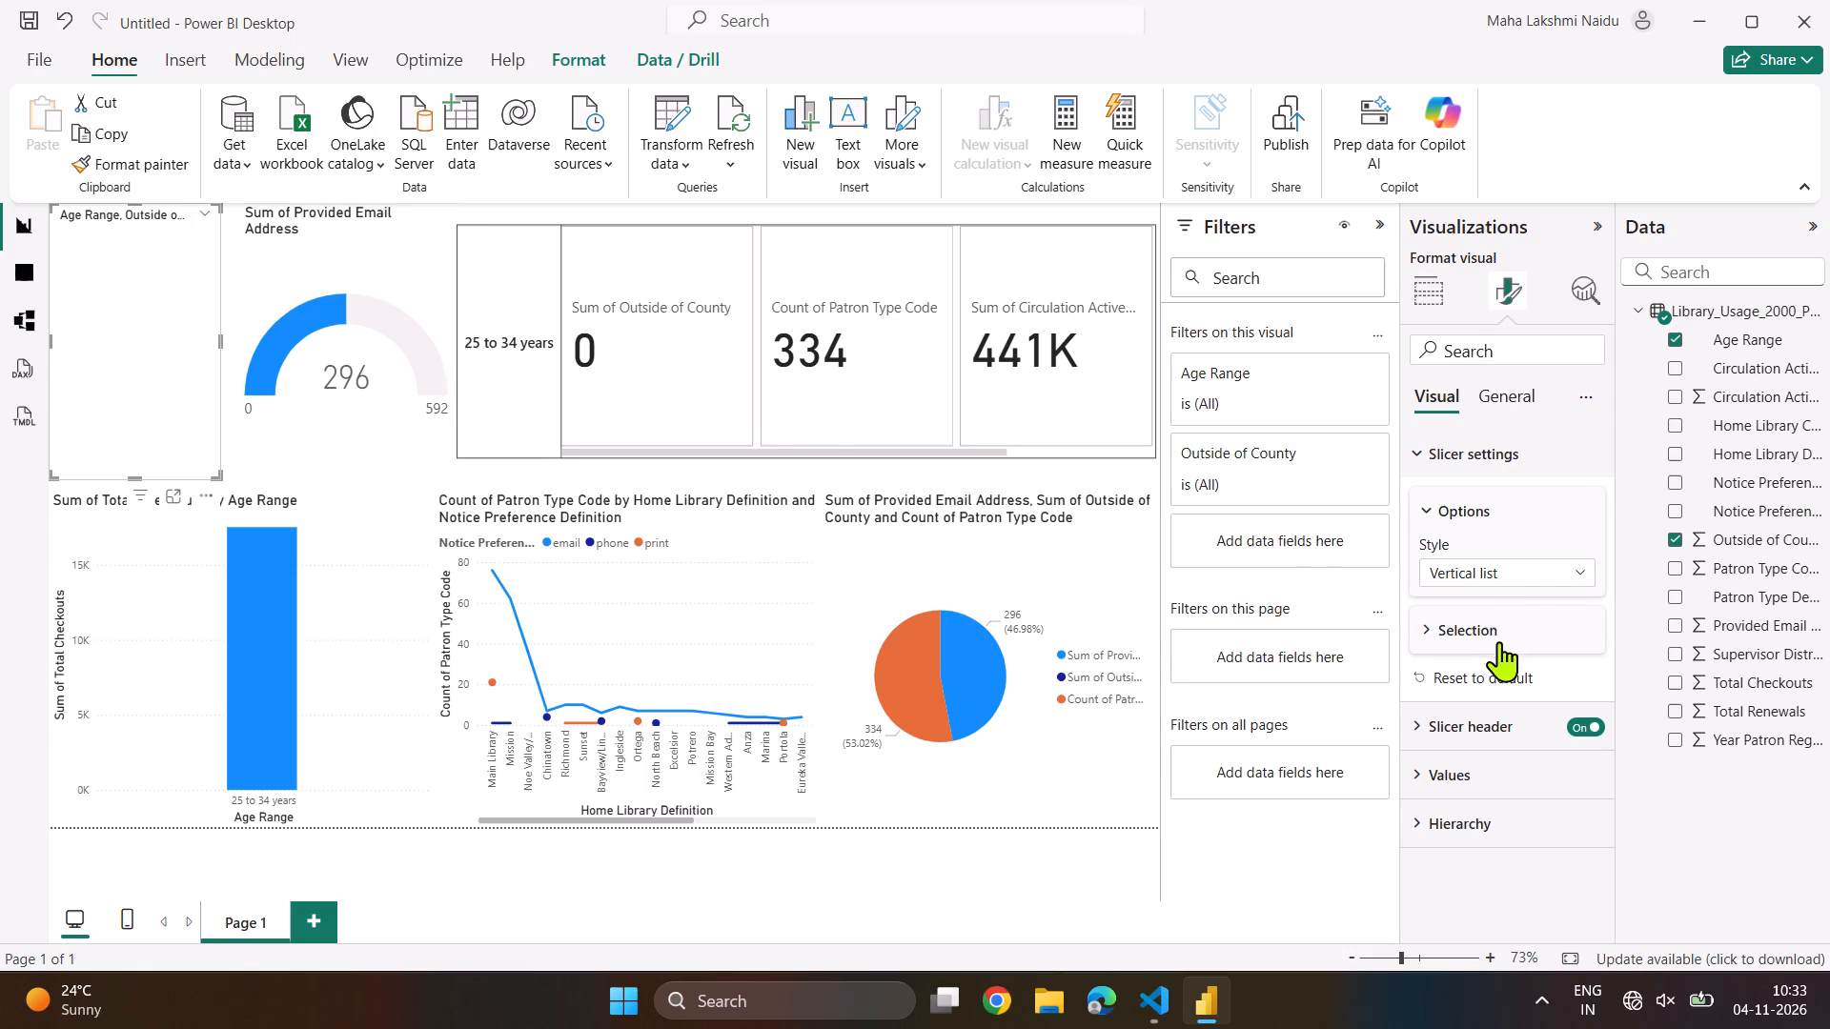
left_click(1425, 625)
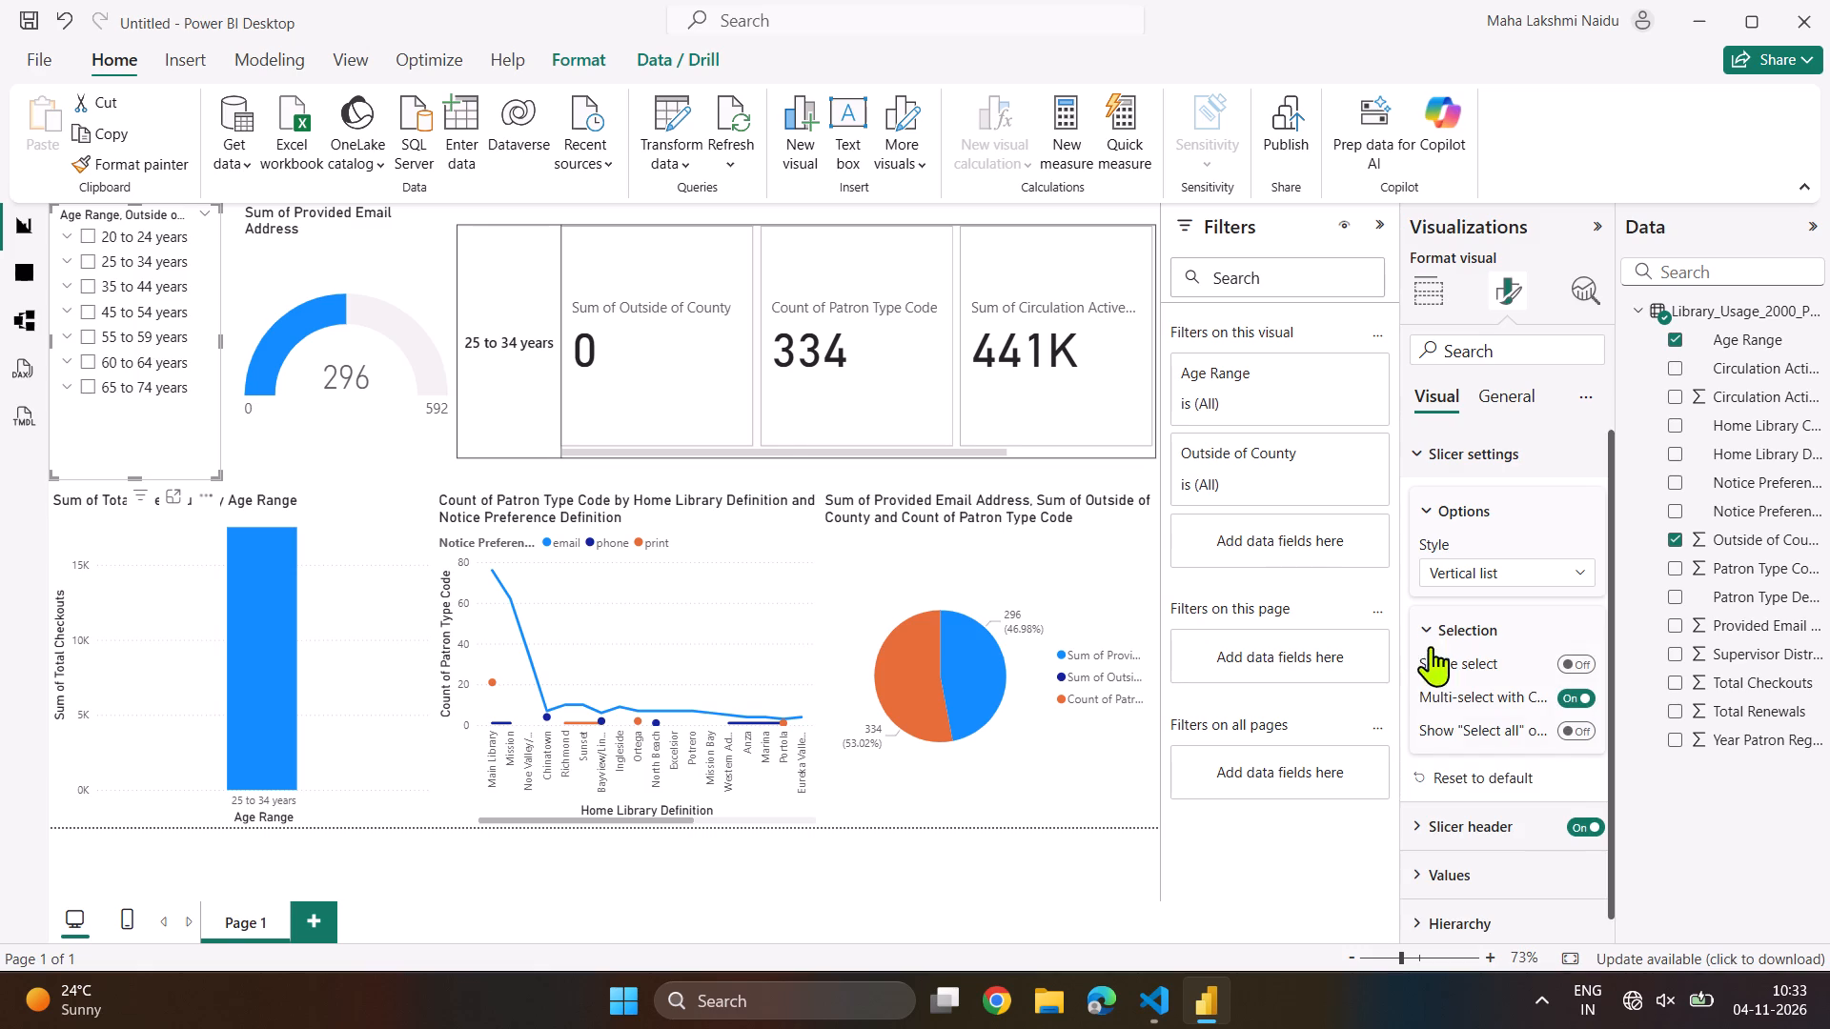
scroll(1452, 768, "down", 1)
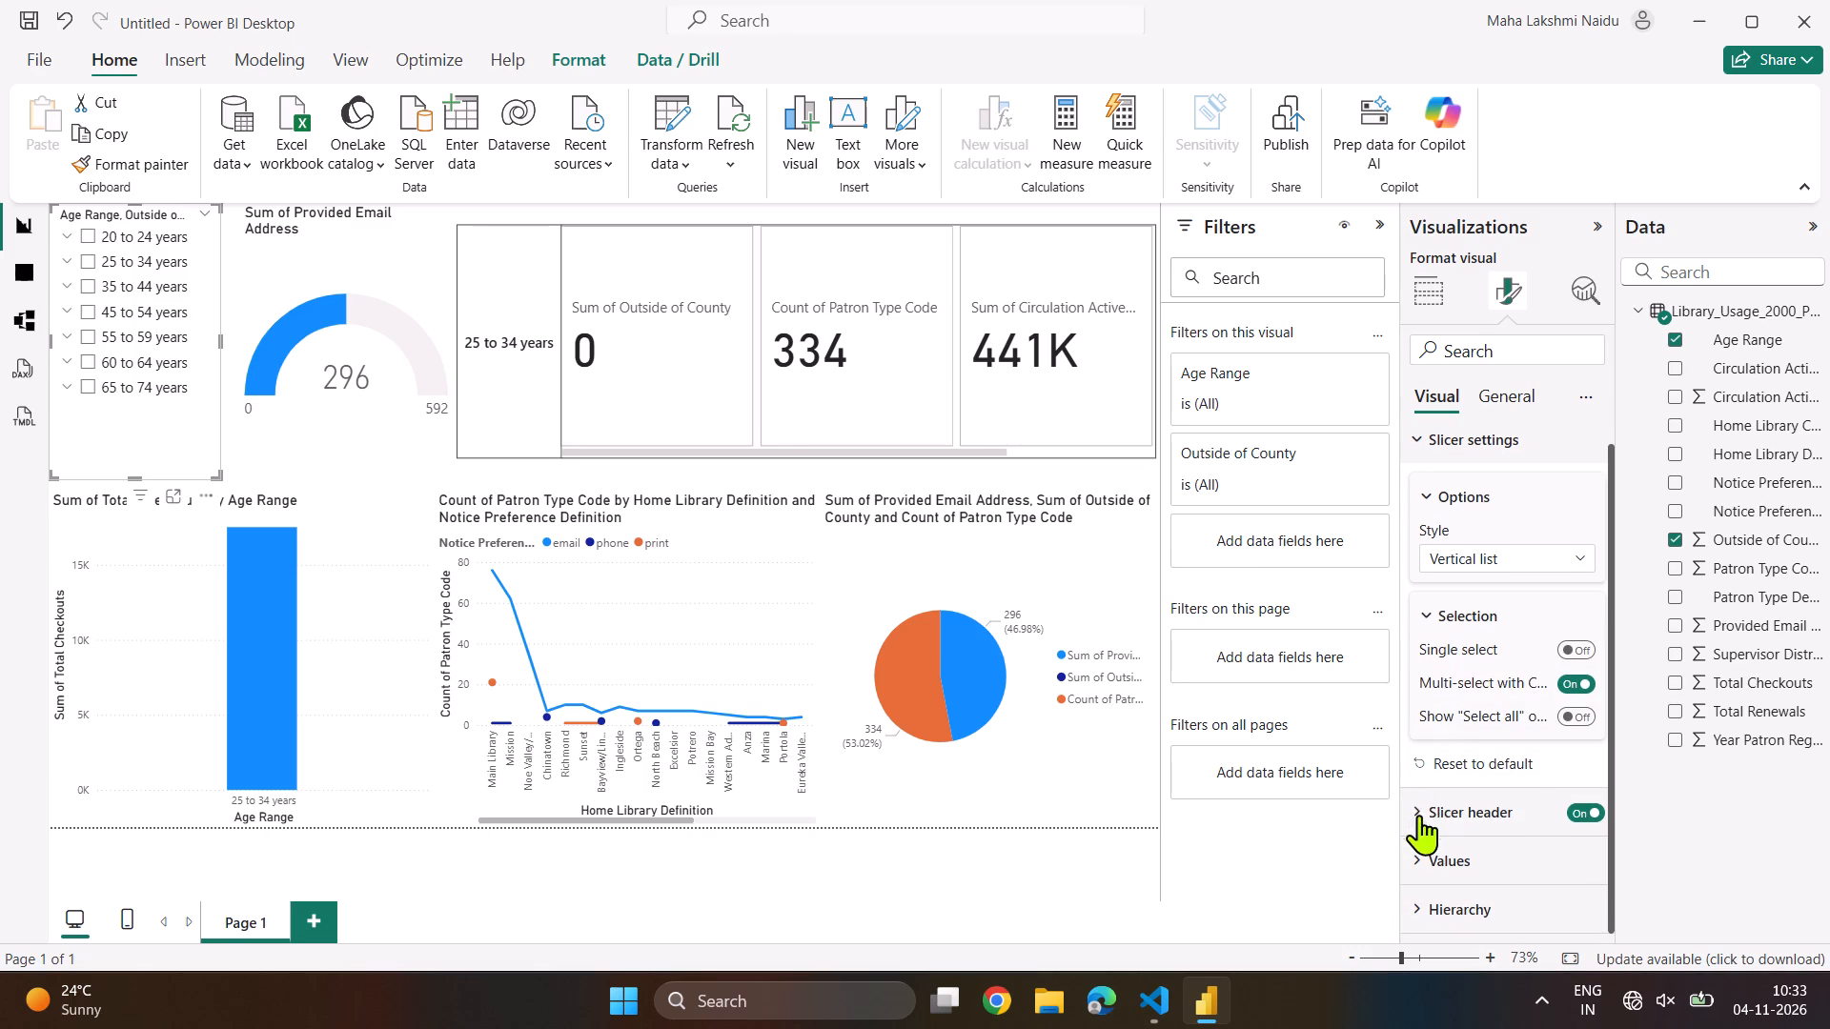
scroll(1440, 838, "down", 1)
Set the background colour of the age range slicer to light blue.
left_click(1511, 393)
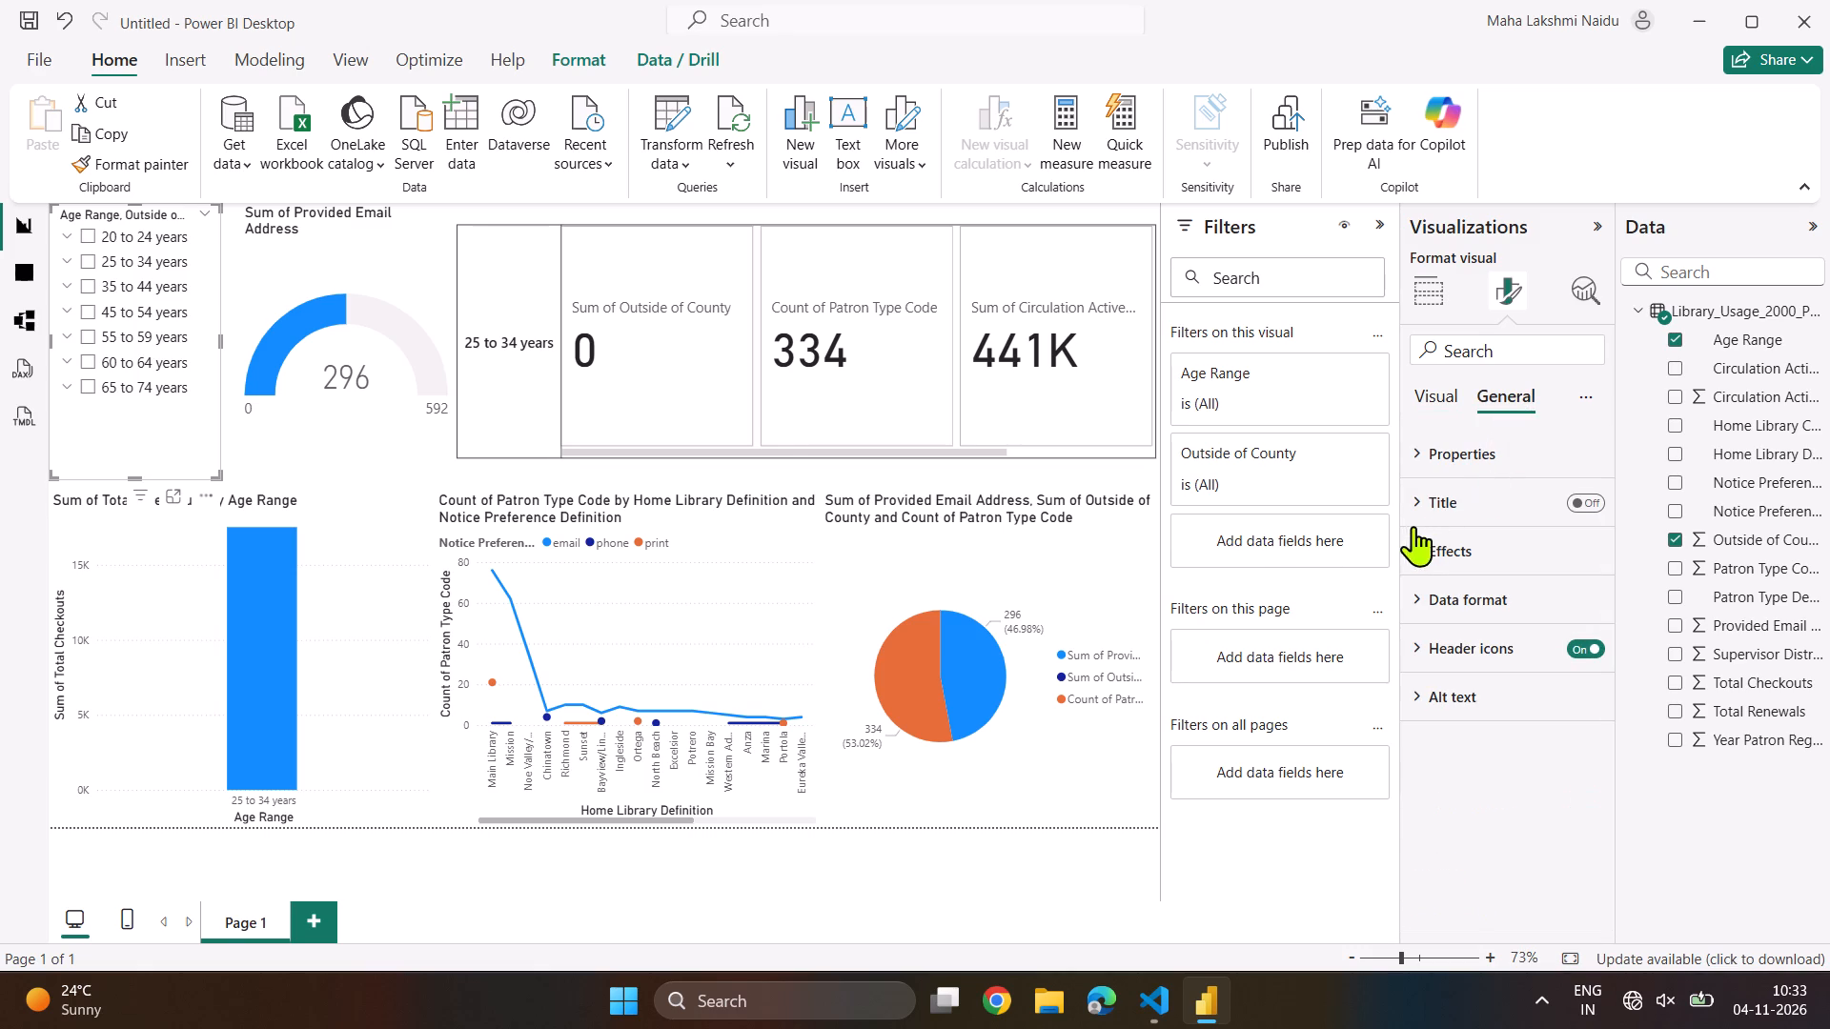
left_click(1418, 549)
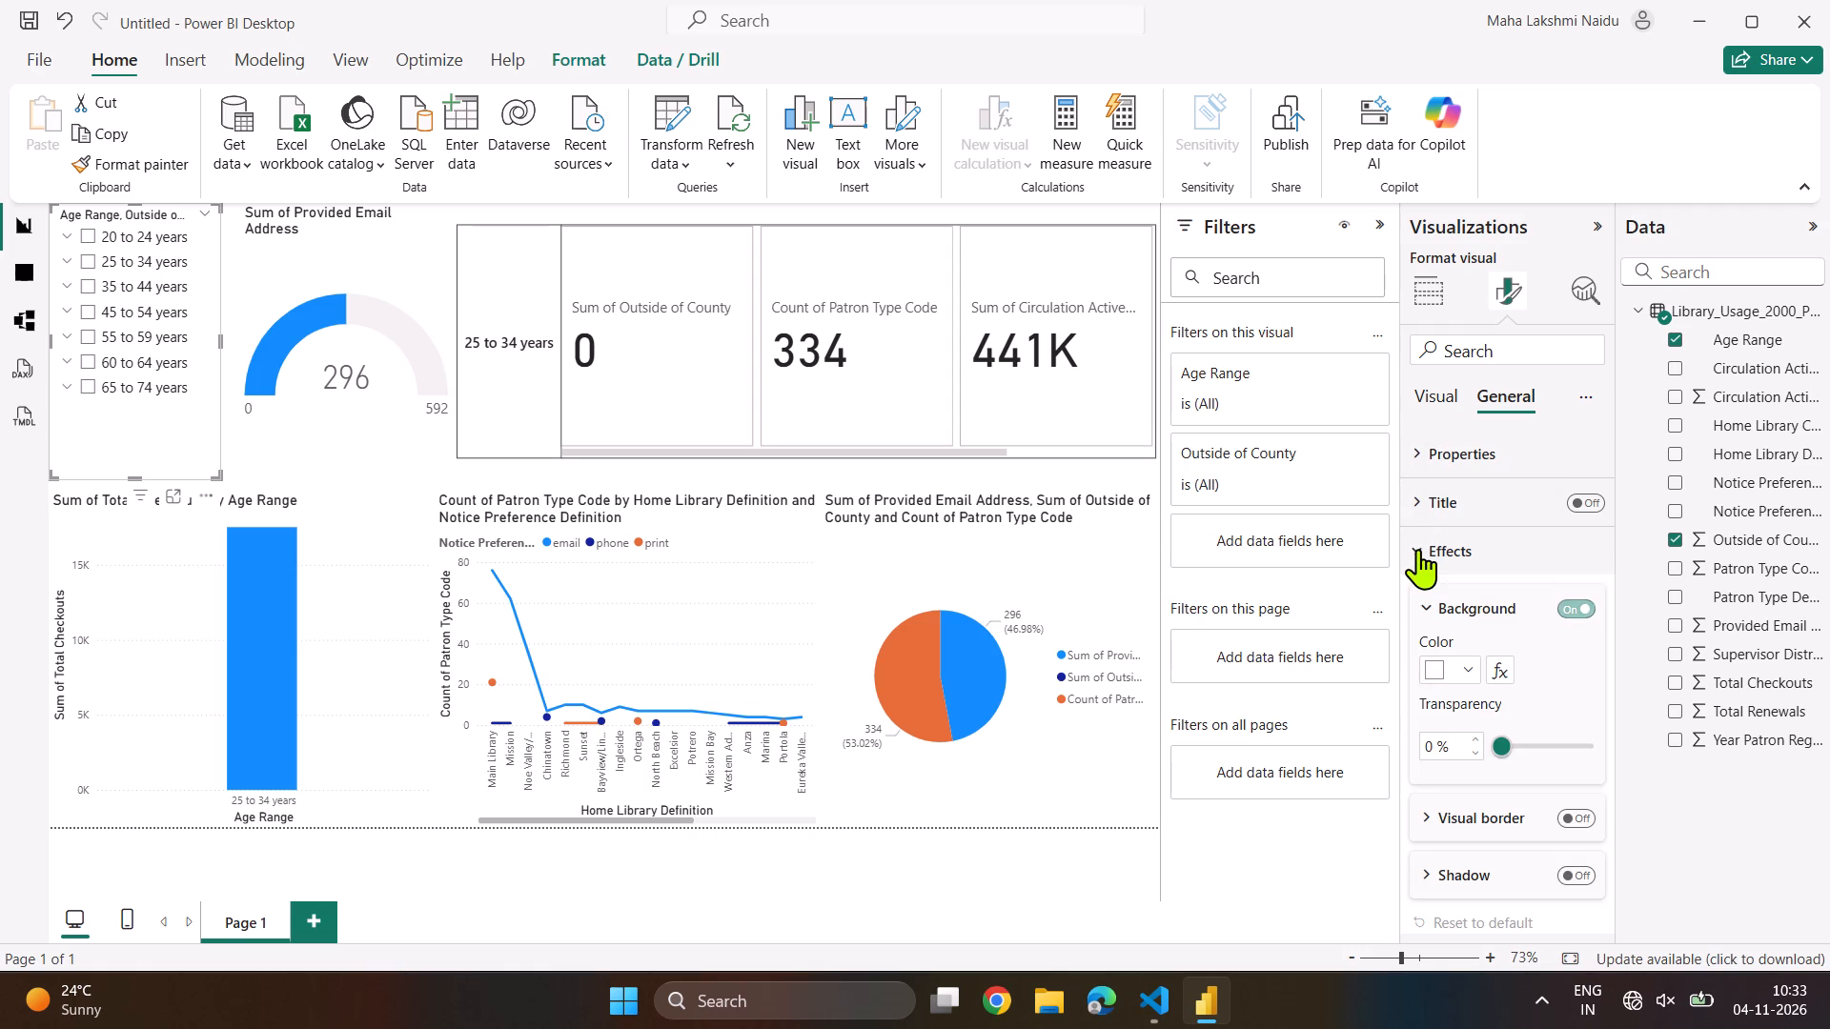
scroll(1431, 590, "down", 2)
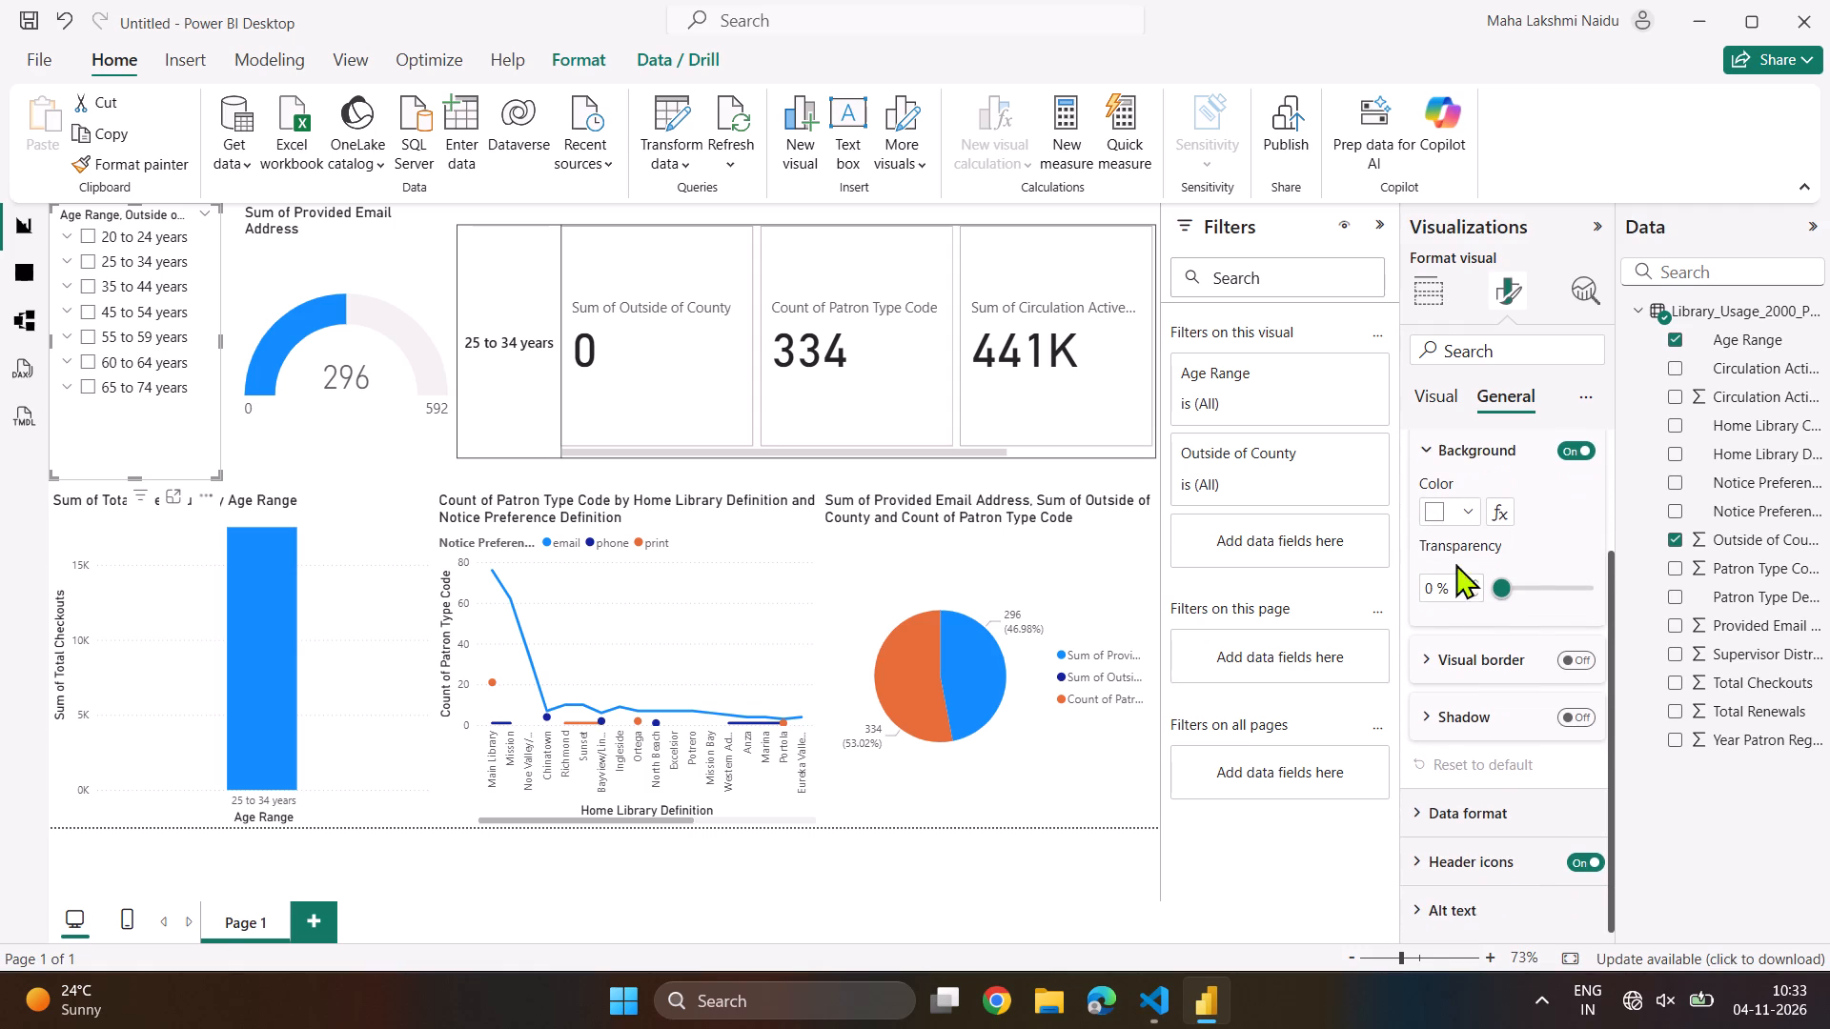
left_click(1468, 516)
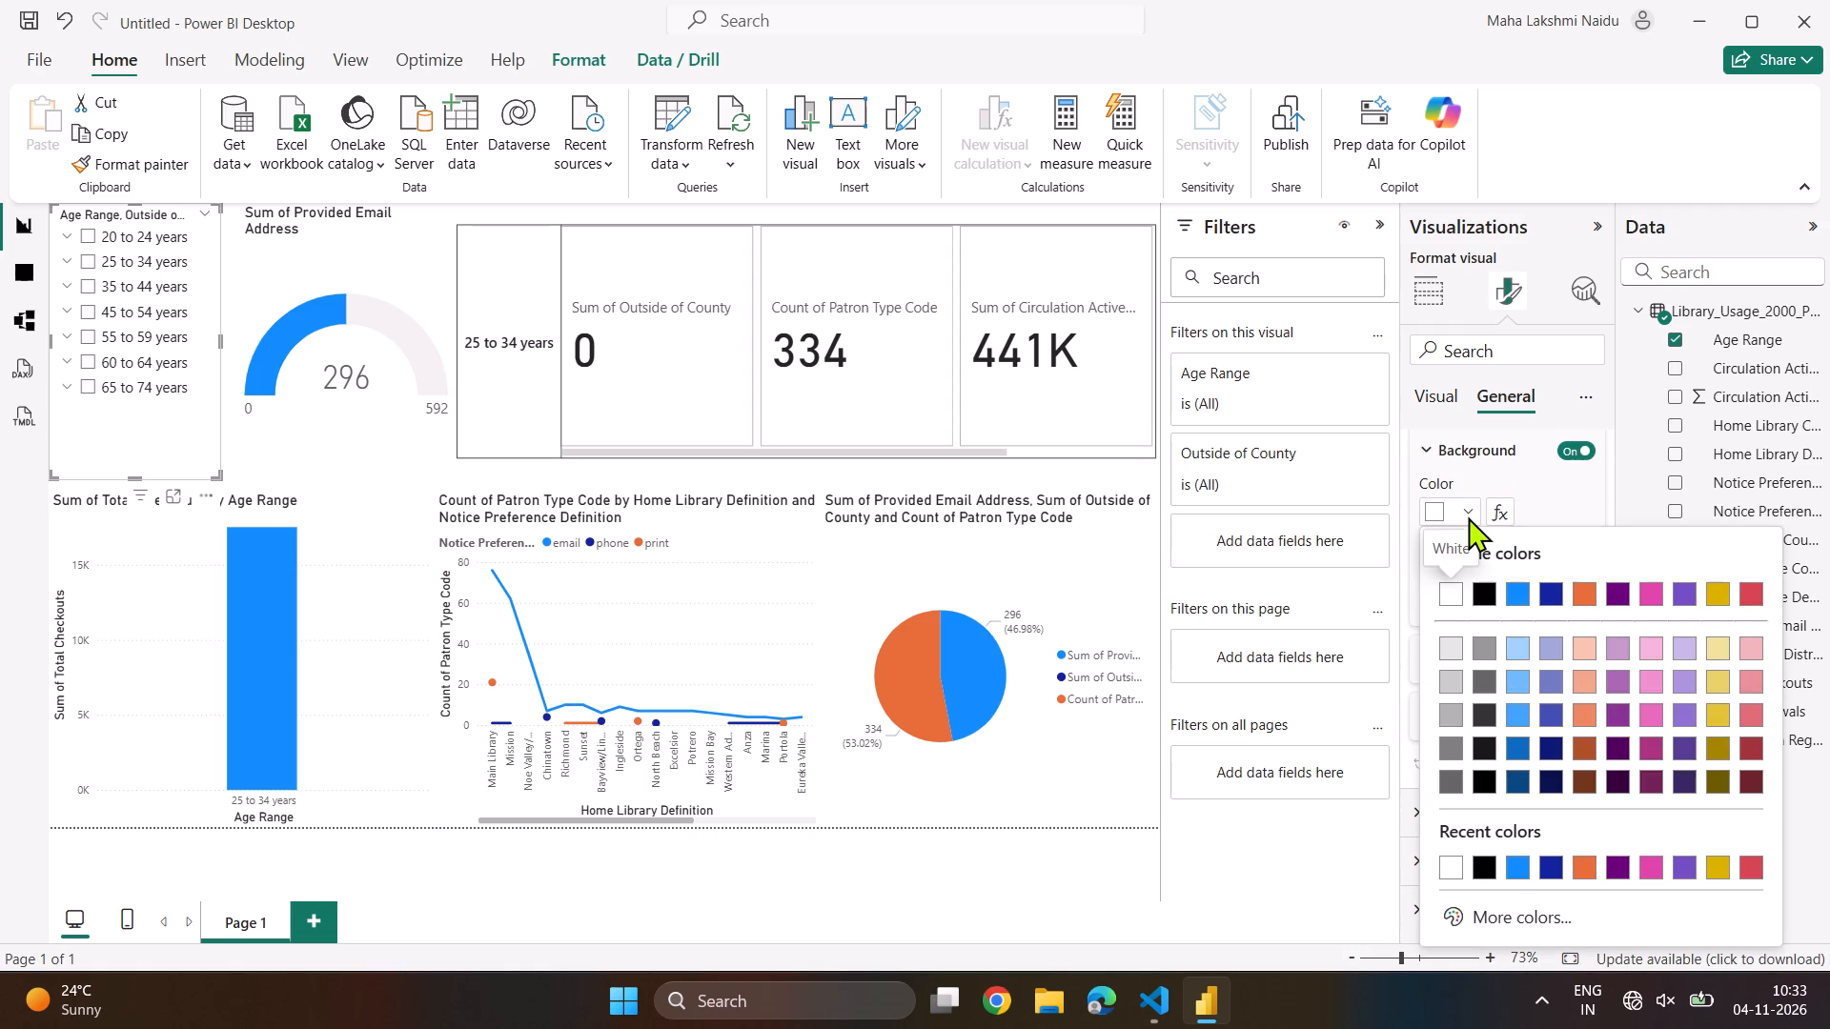
left_click(1517, 649)
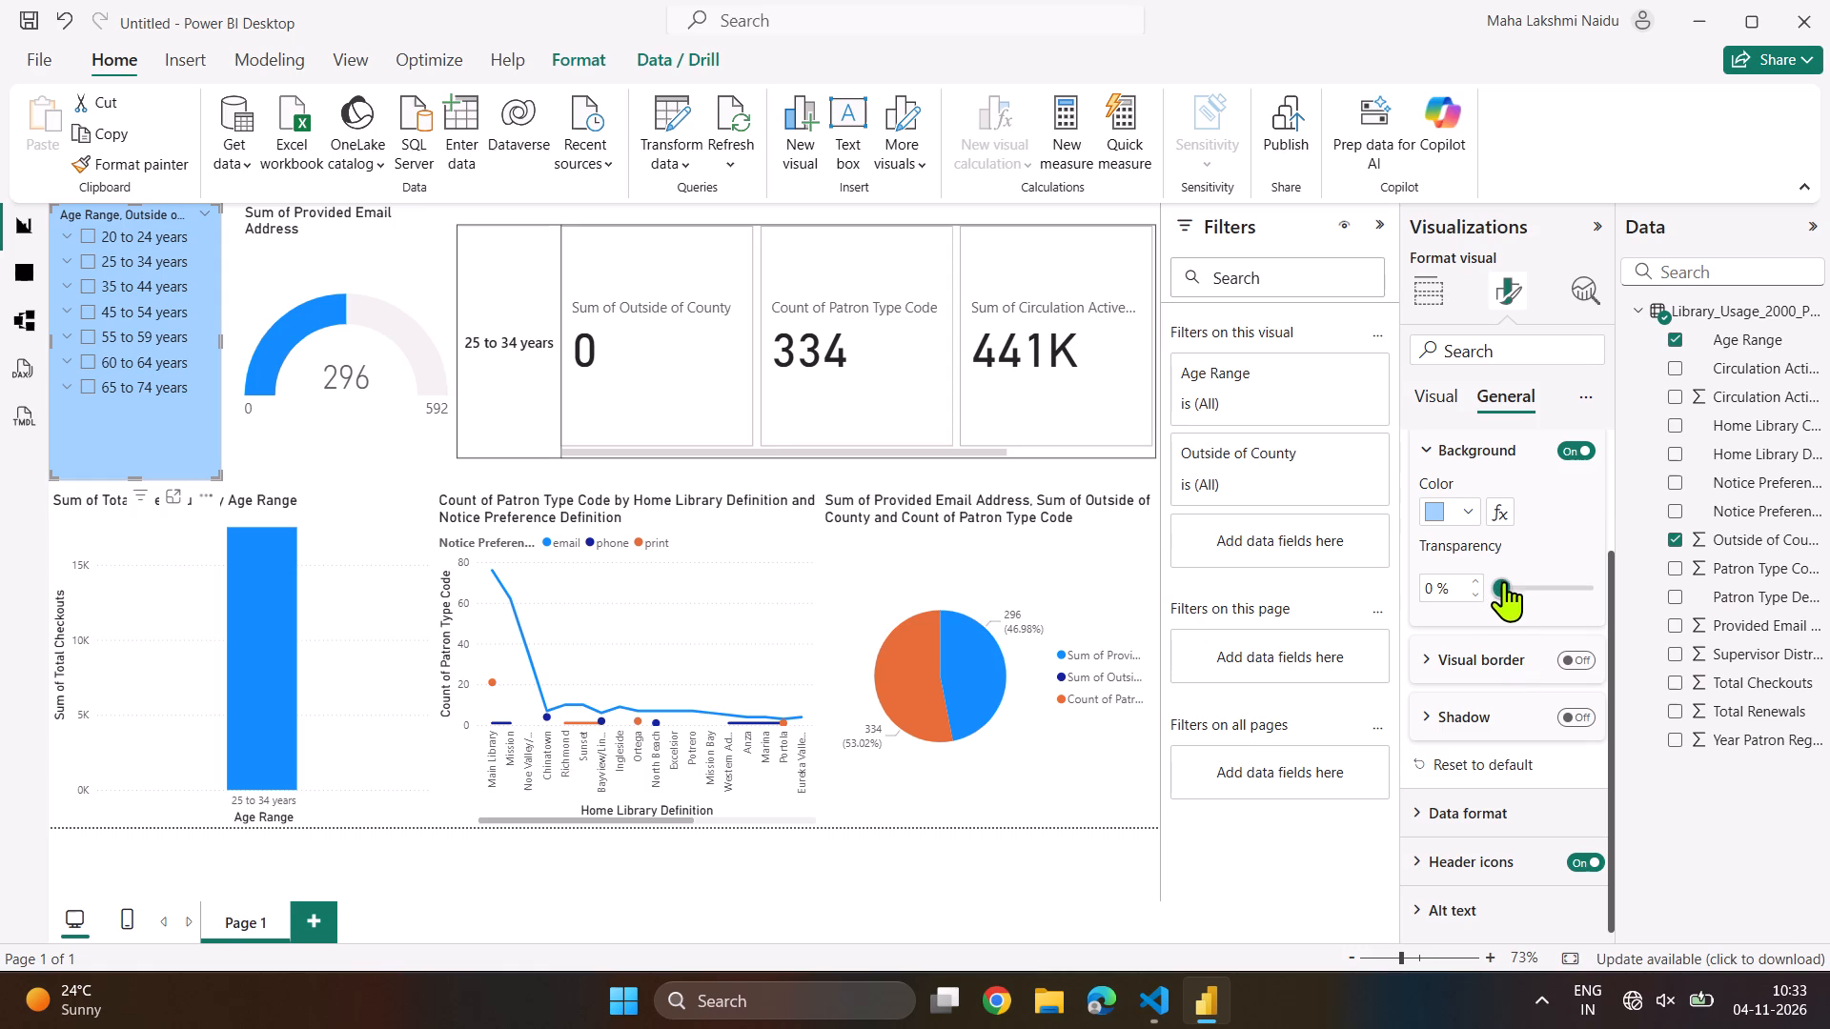
Set the transparency of the age range slicer's background to 56 %.
left_click_drag(1504, 588, 1526, 588)
left_click_drag(1526, 588, 1578, 593)
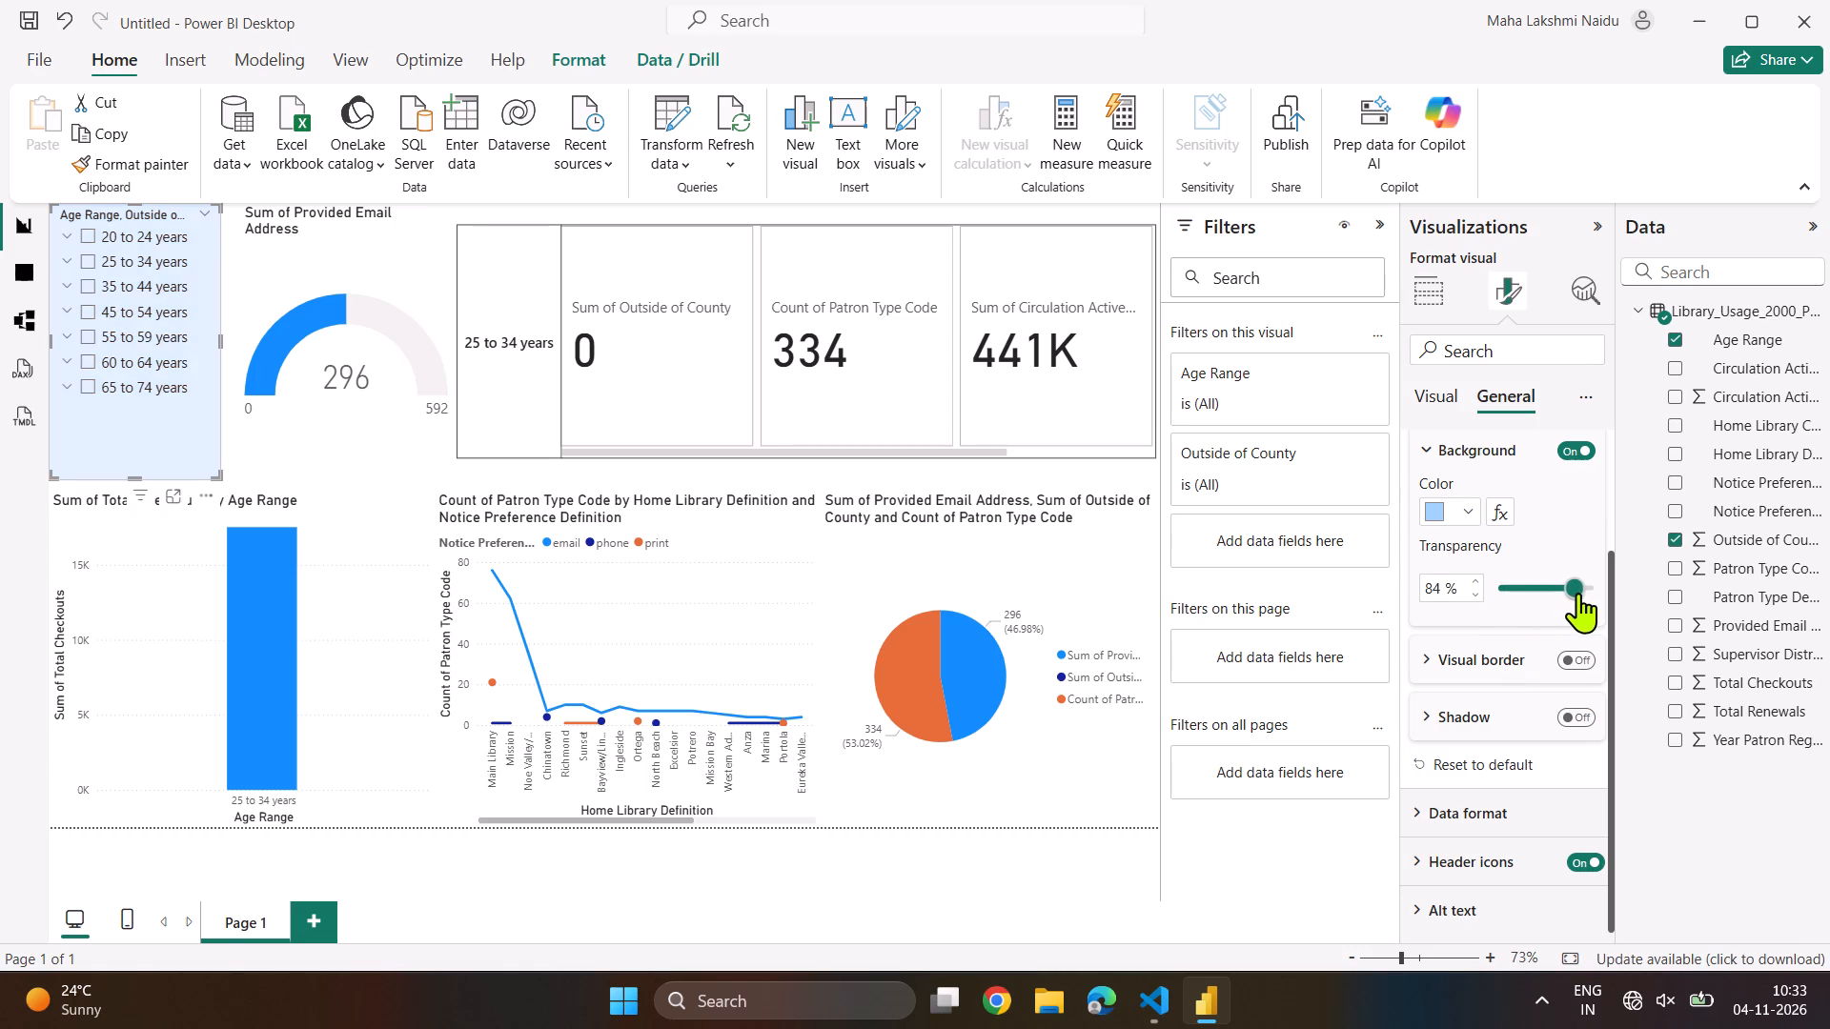
left_click_drag(1578, 593, 1561, 595)
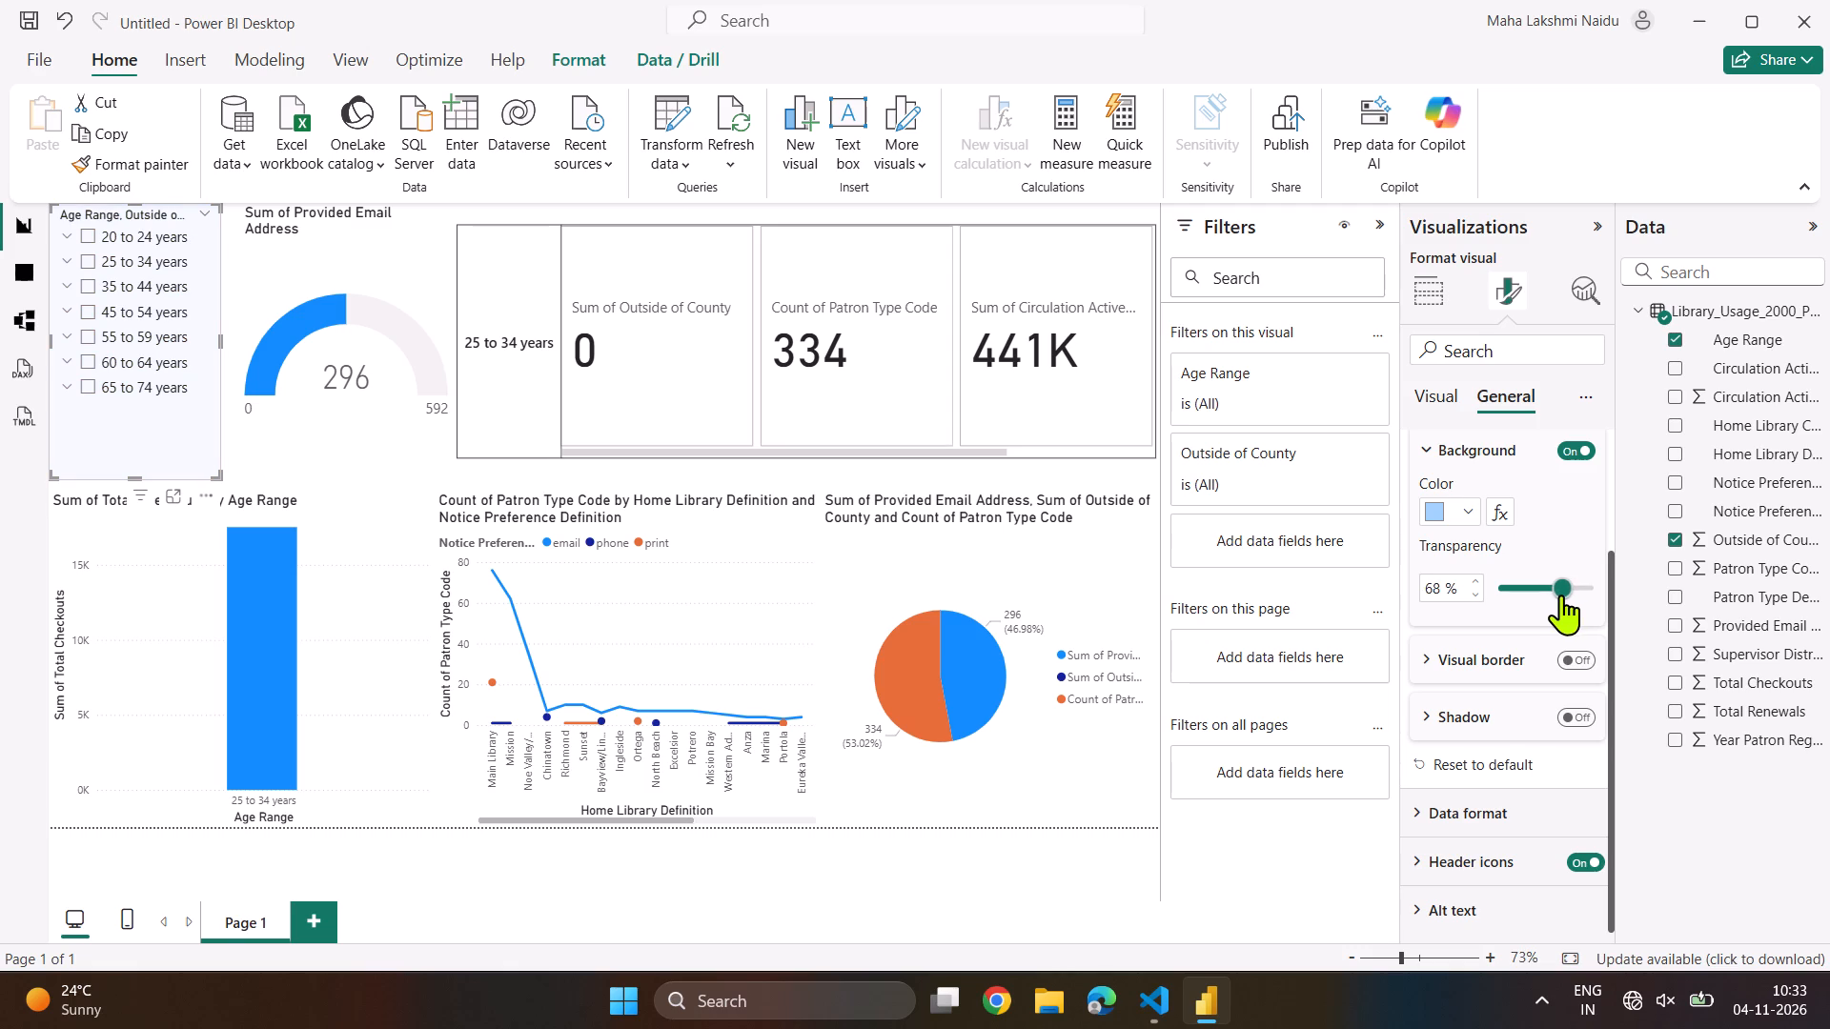
left_click_drag(1561, 595, 1549, 598)
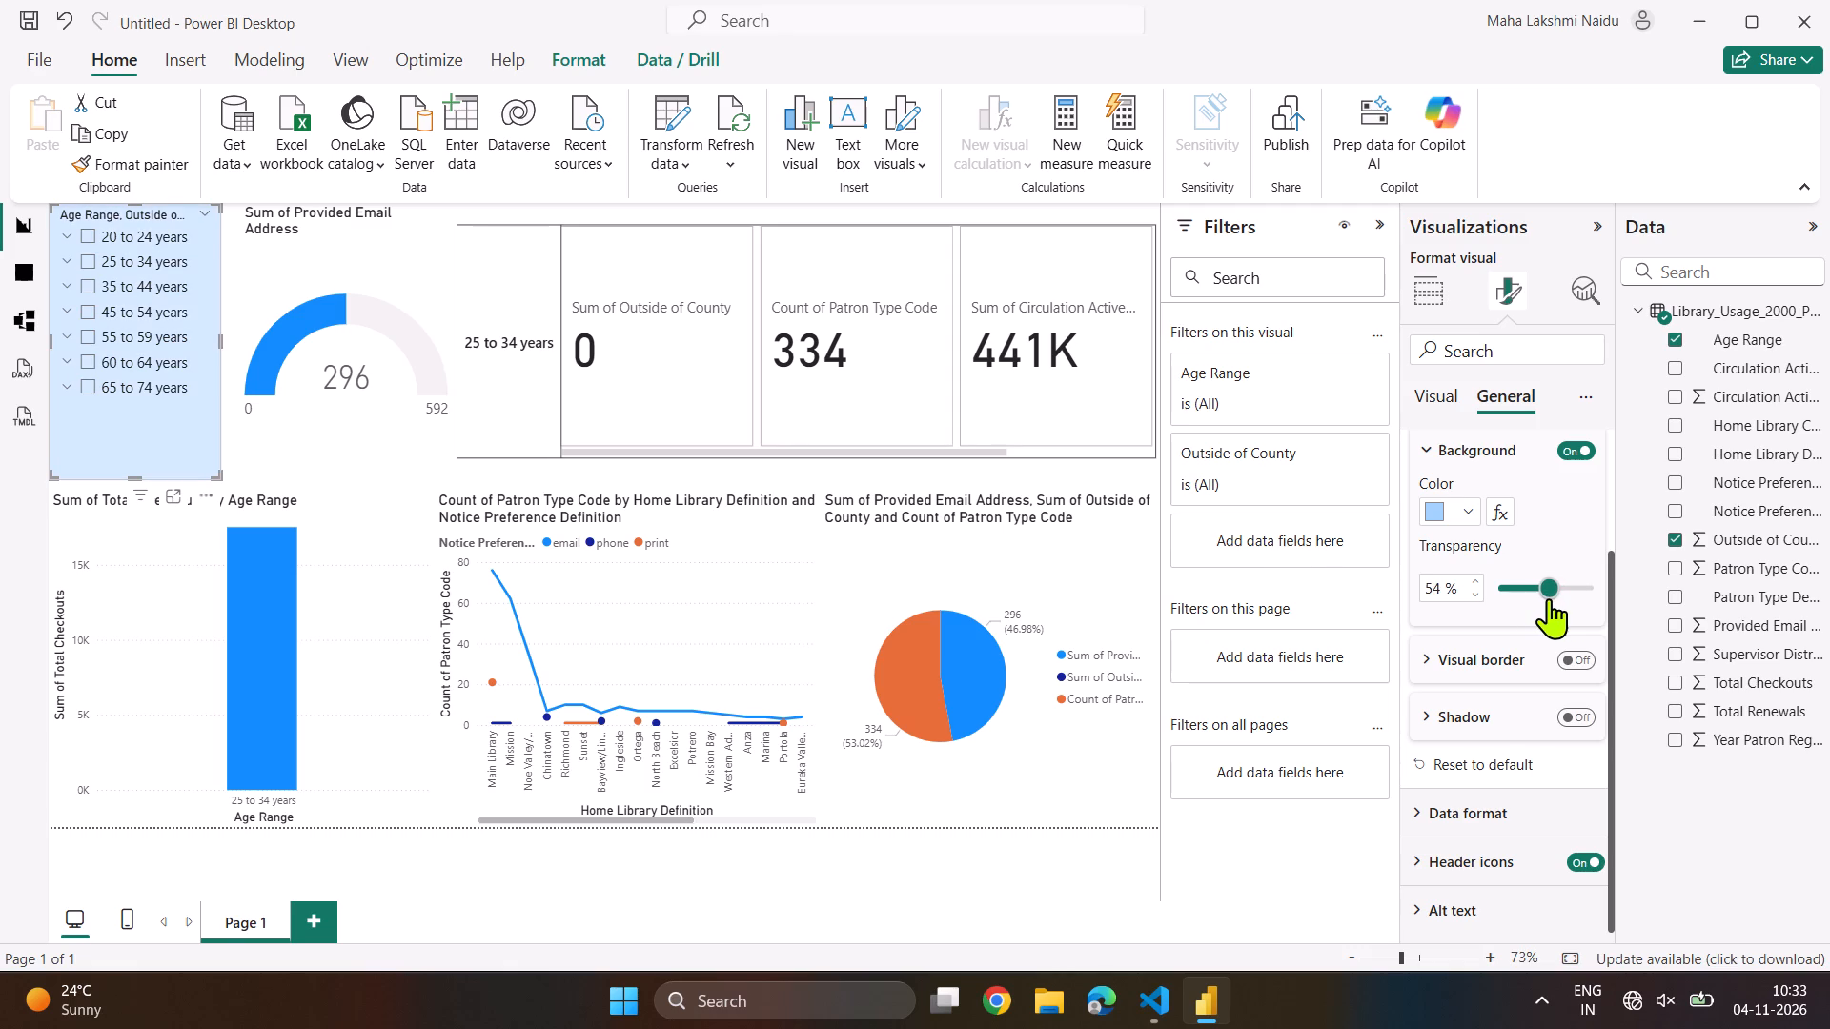
left_click_drag(1549, 598, 1551, 597)
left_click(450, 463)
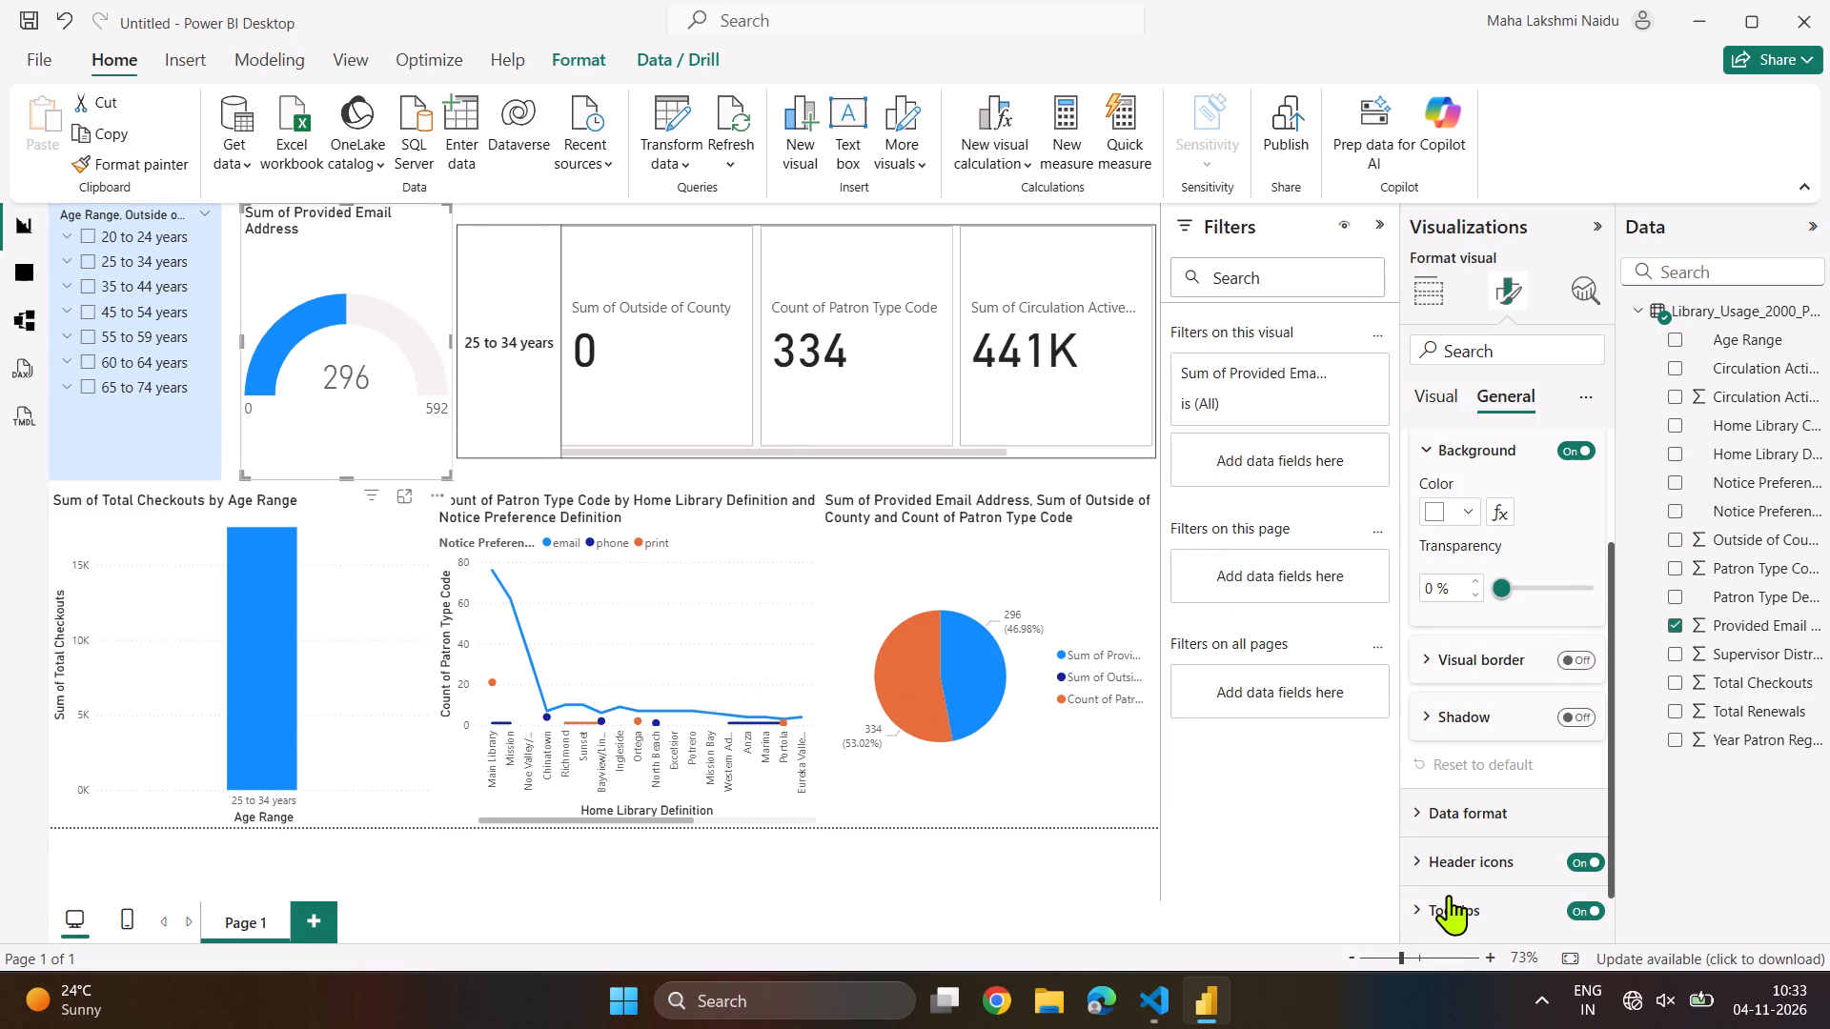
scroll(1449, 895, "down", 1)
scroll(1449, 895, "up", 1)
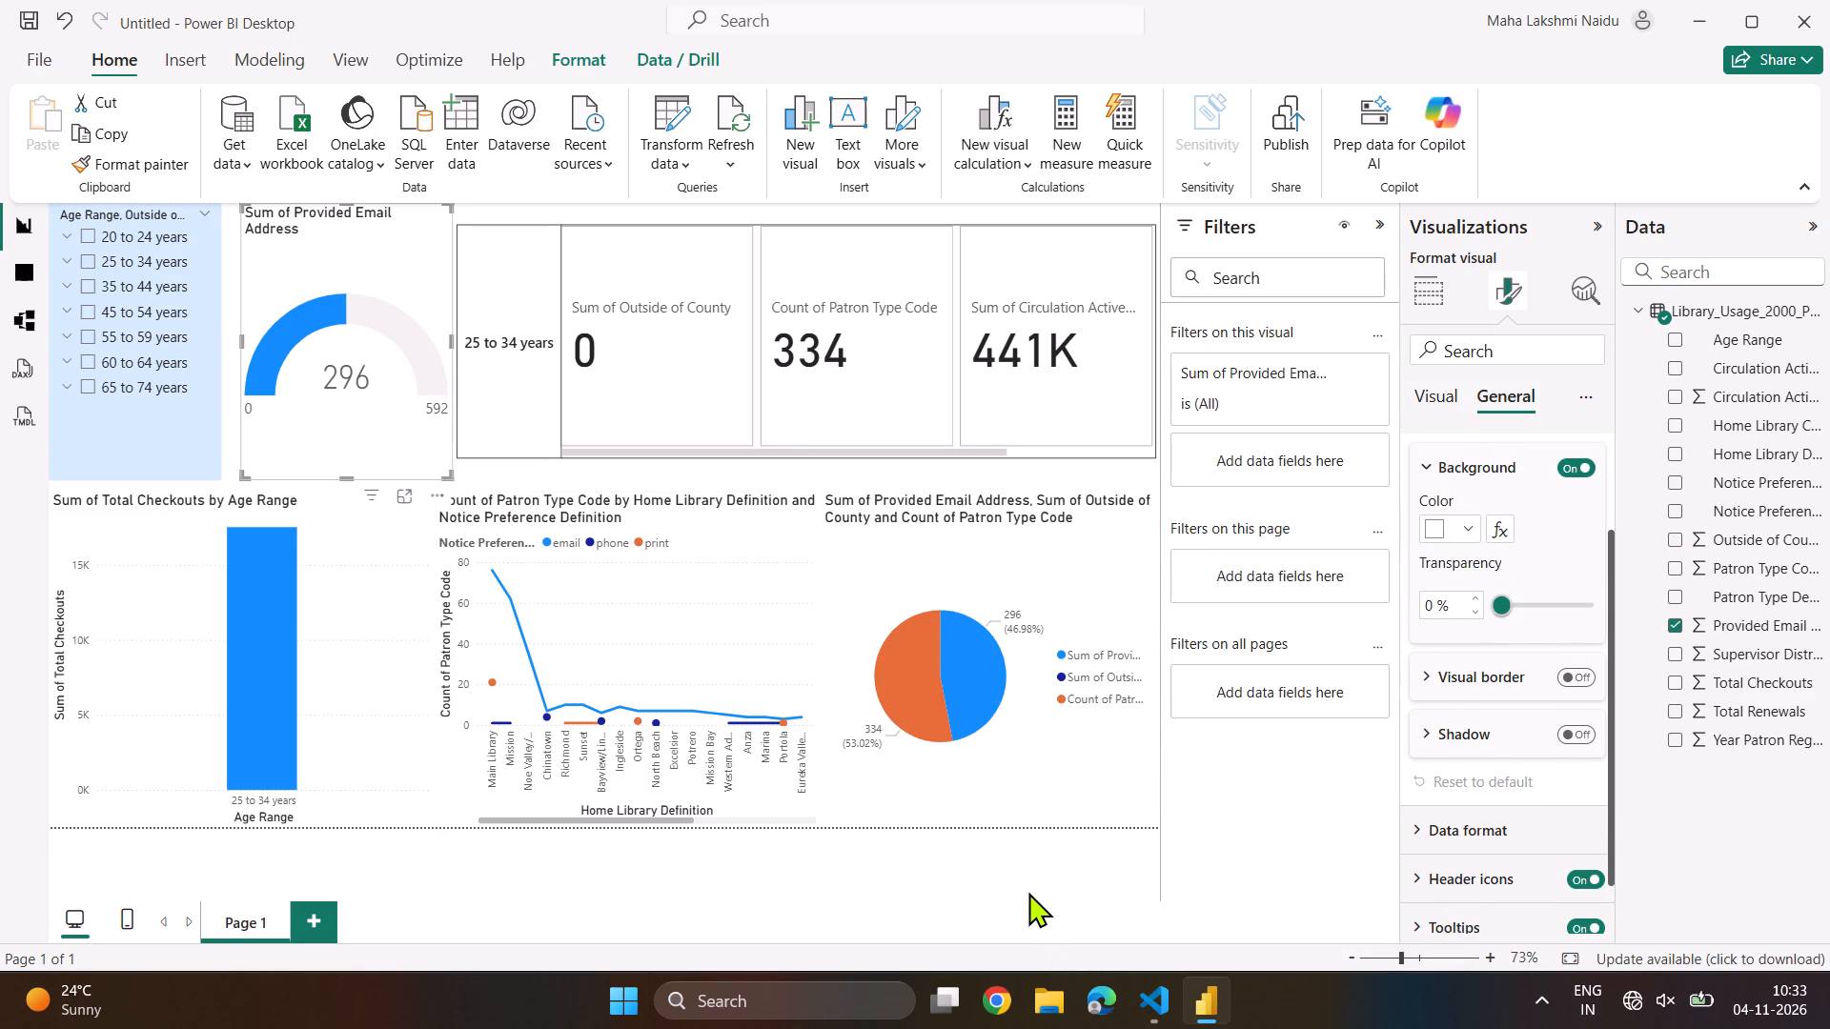
Deselect all visuals and open the canvas background settings of the report page.
left_click(1028, 892)
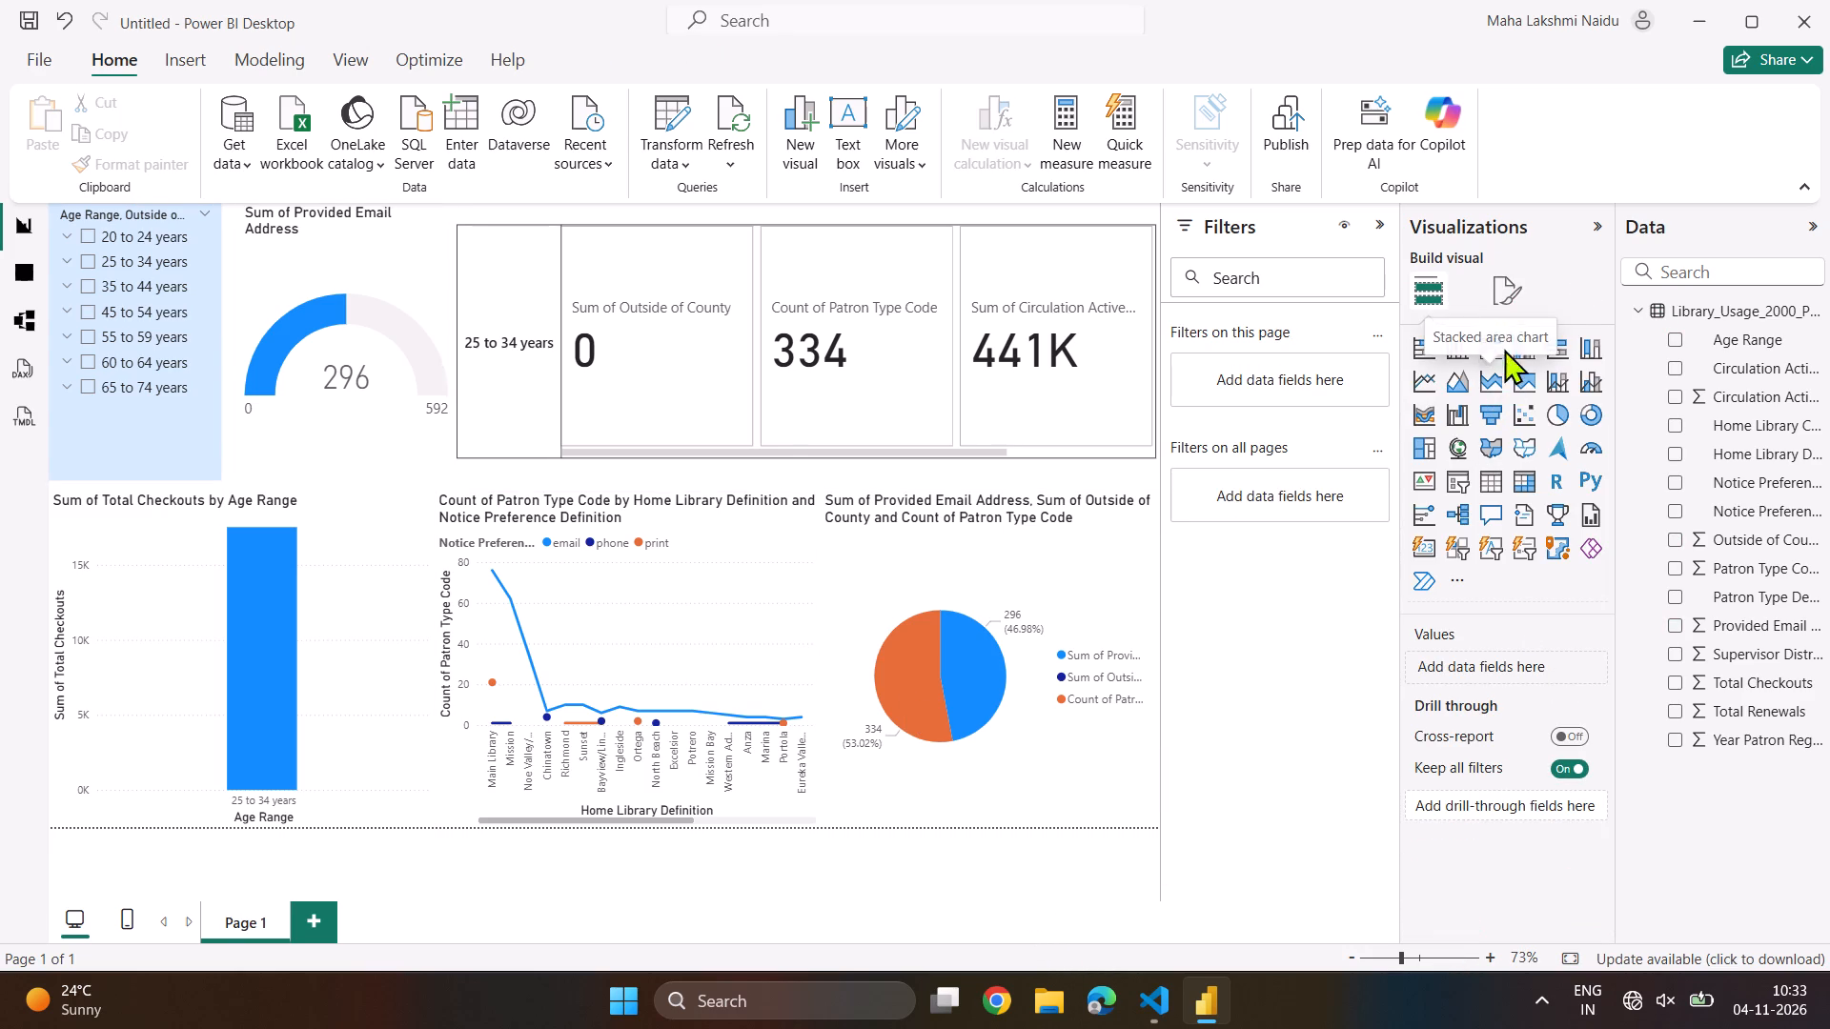
left_click(1506, 303)
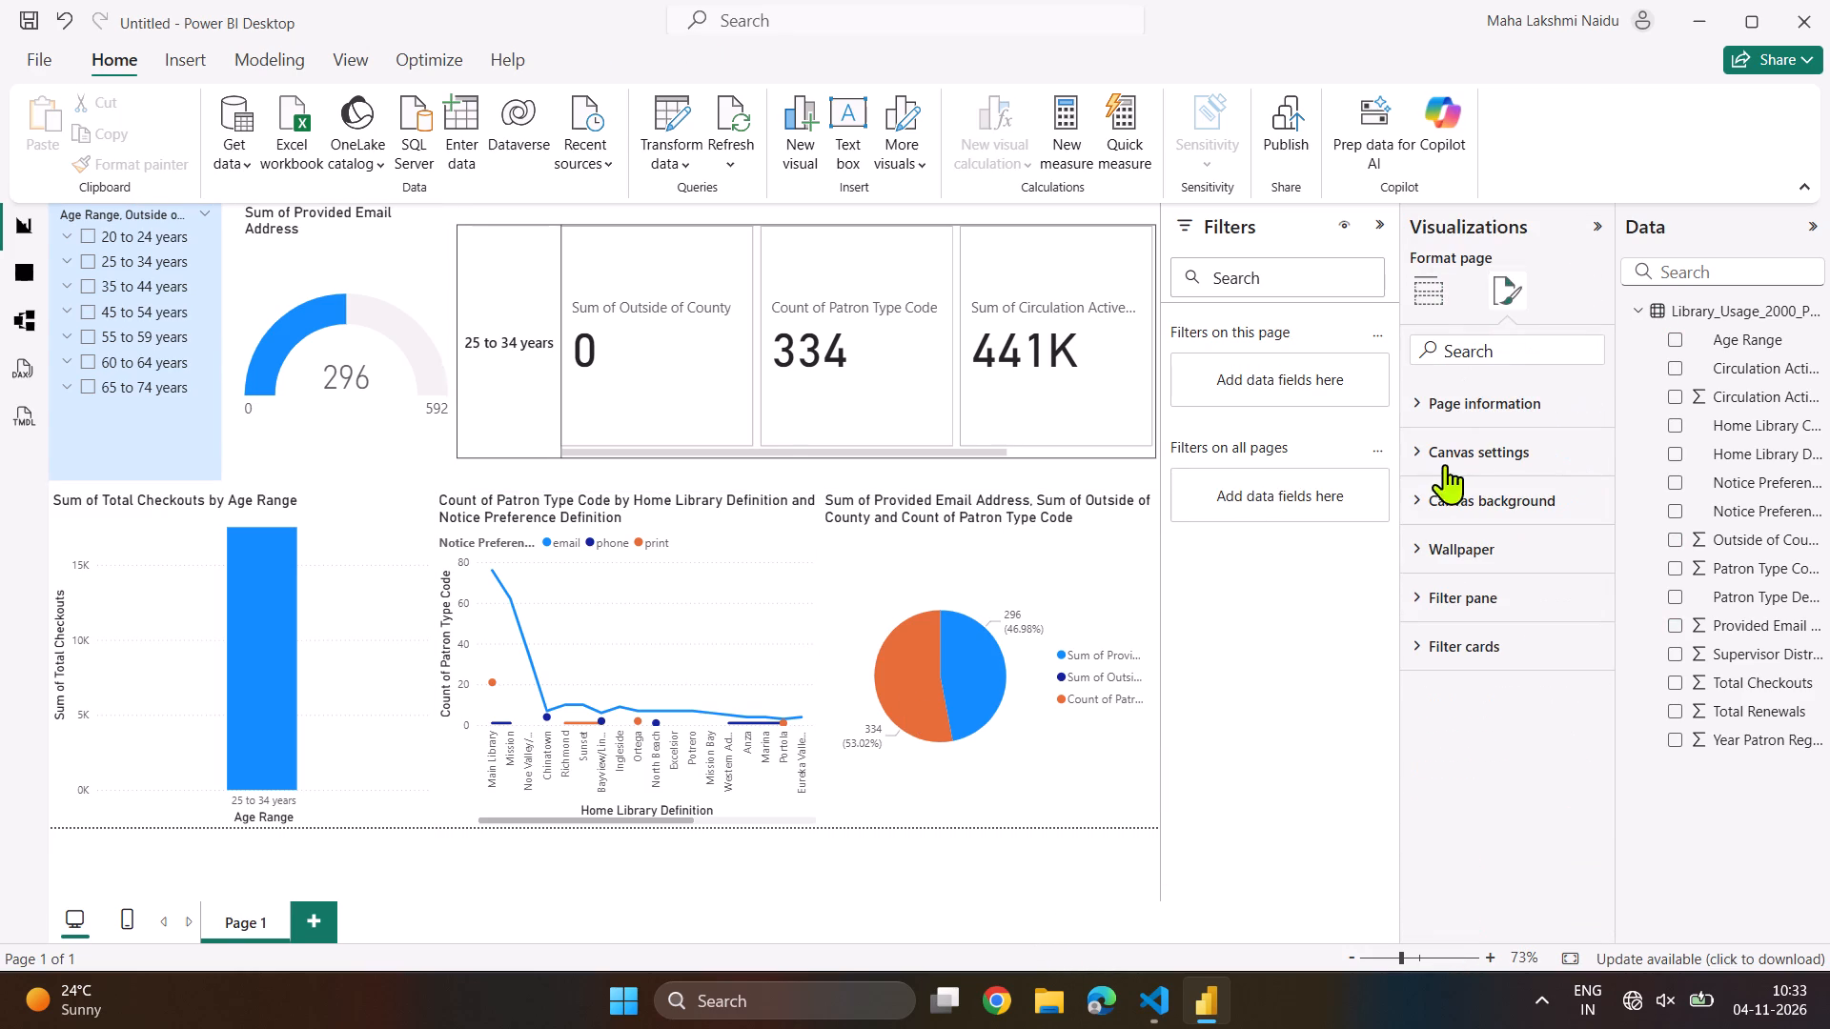
left_click(1418, 505)
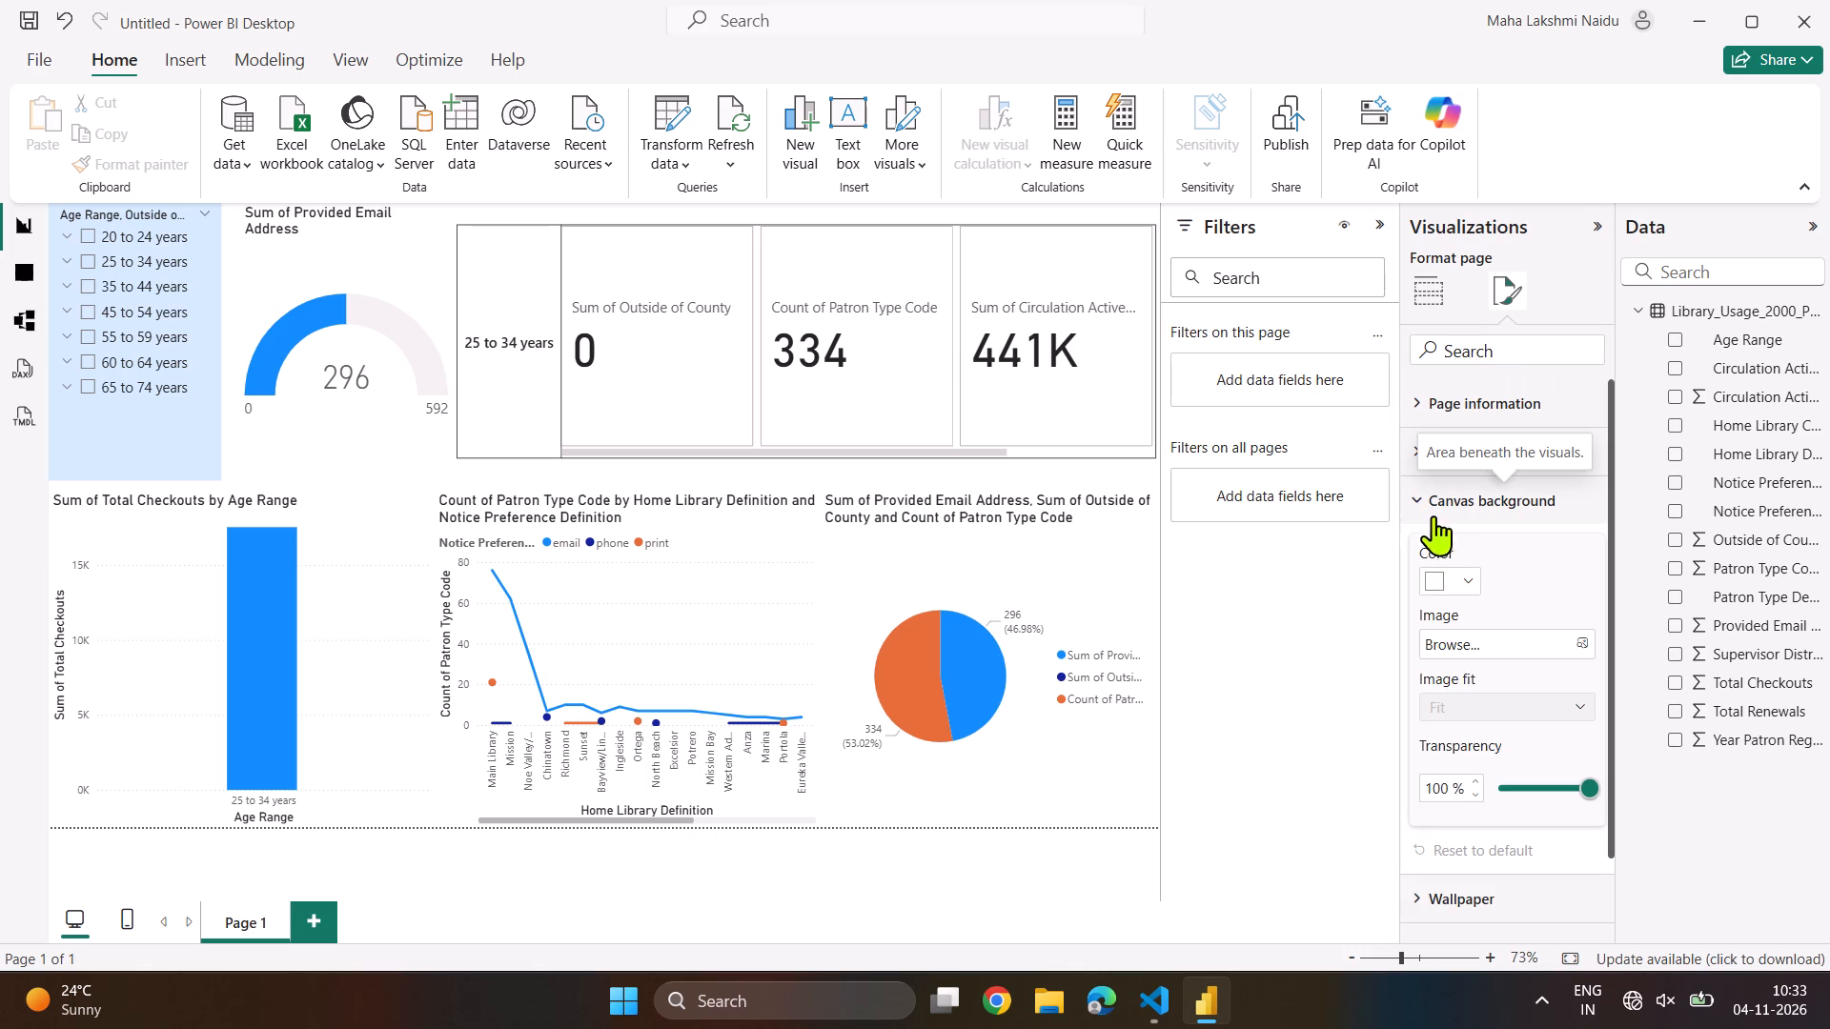
scroll(1510, 597, "down", 1)
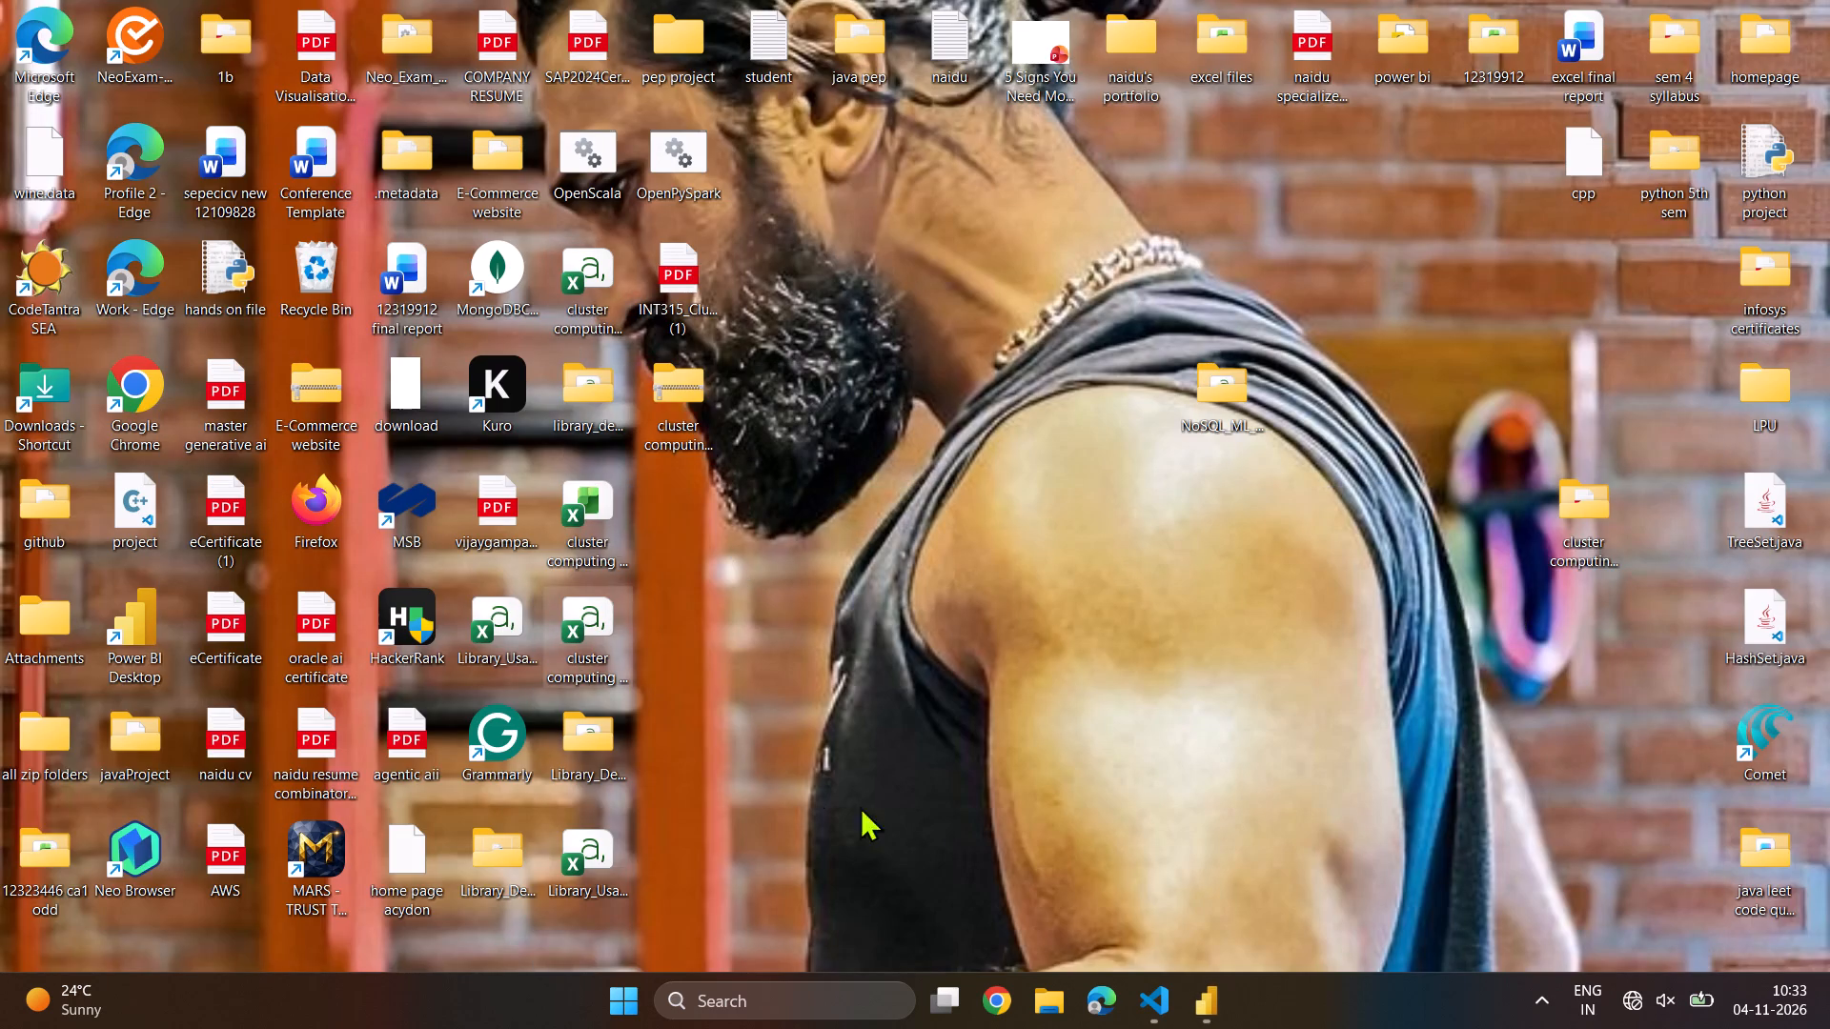
Switch to Chrome with the Work profile and search the web for library images for a Power BI dashboard.
double_click(992, 995)
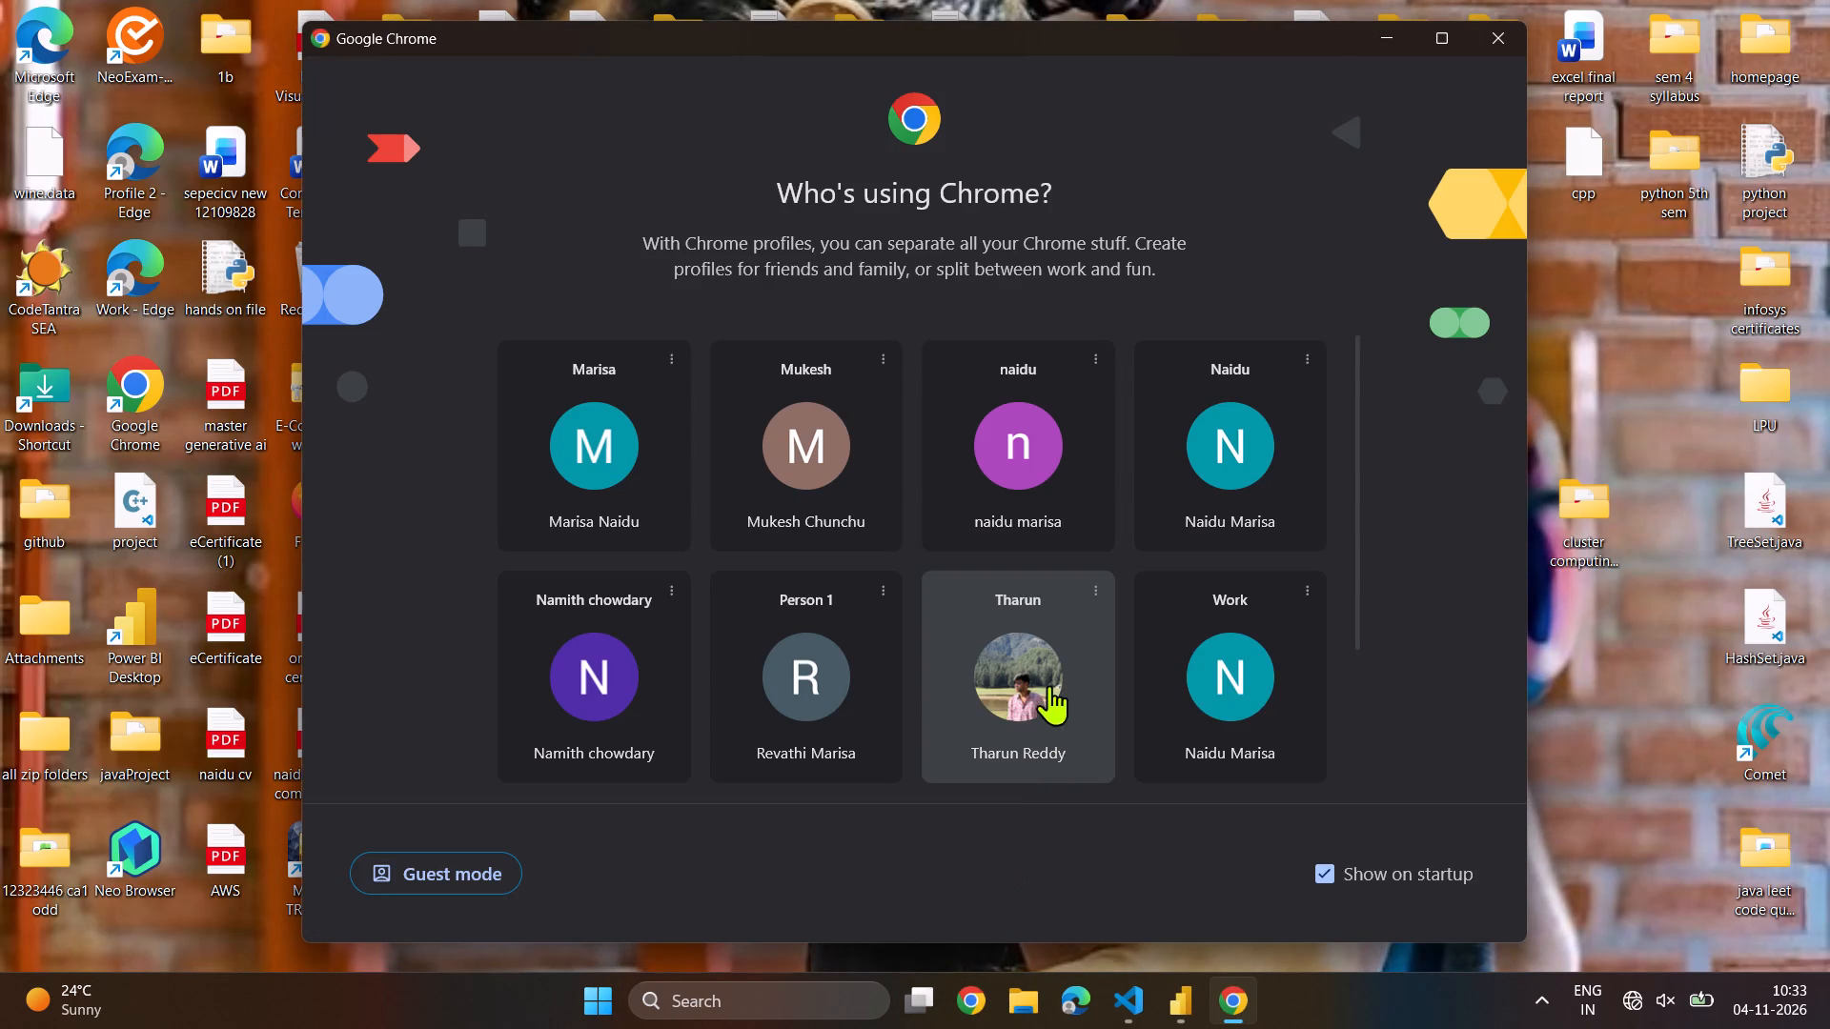
left_click(1187, 708)
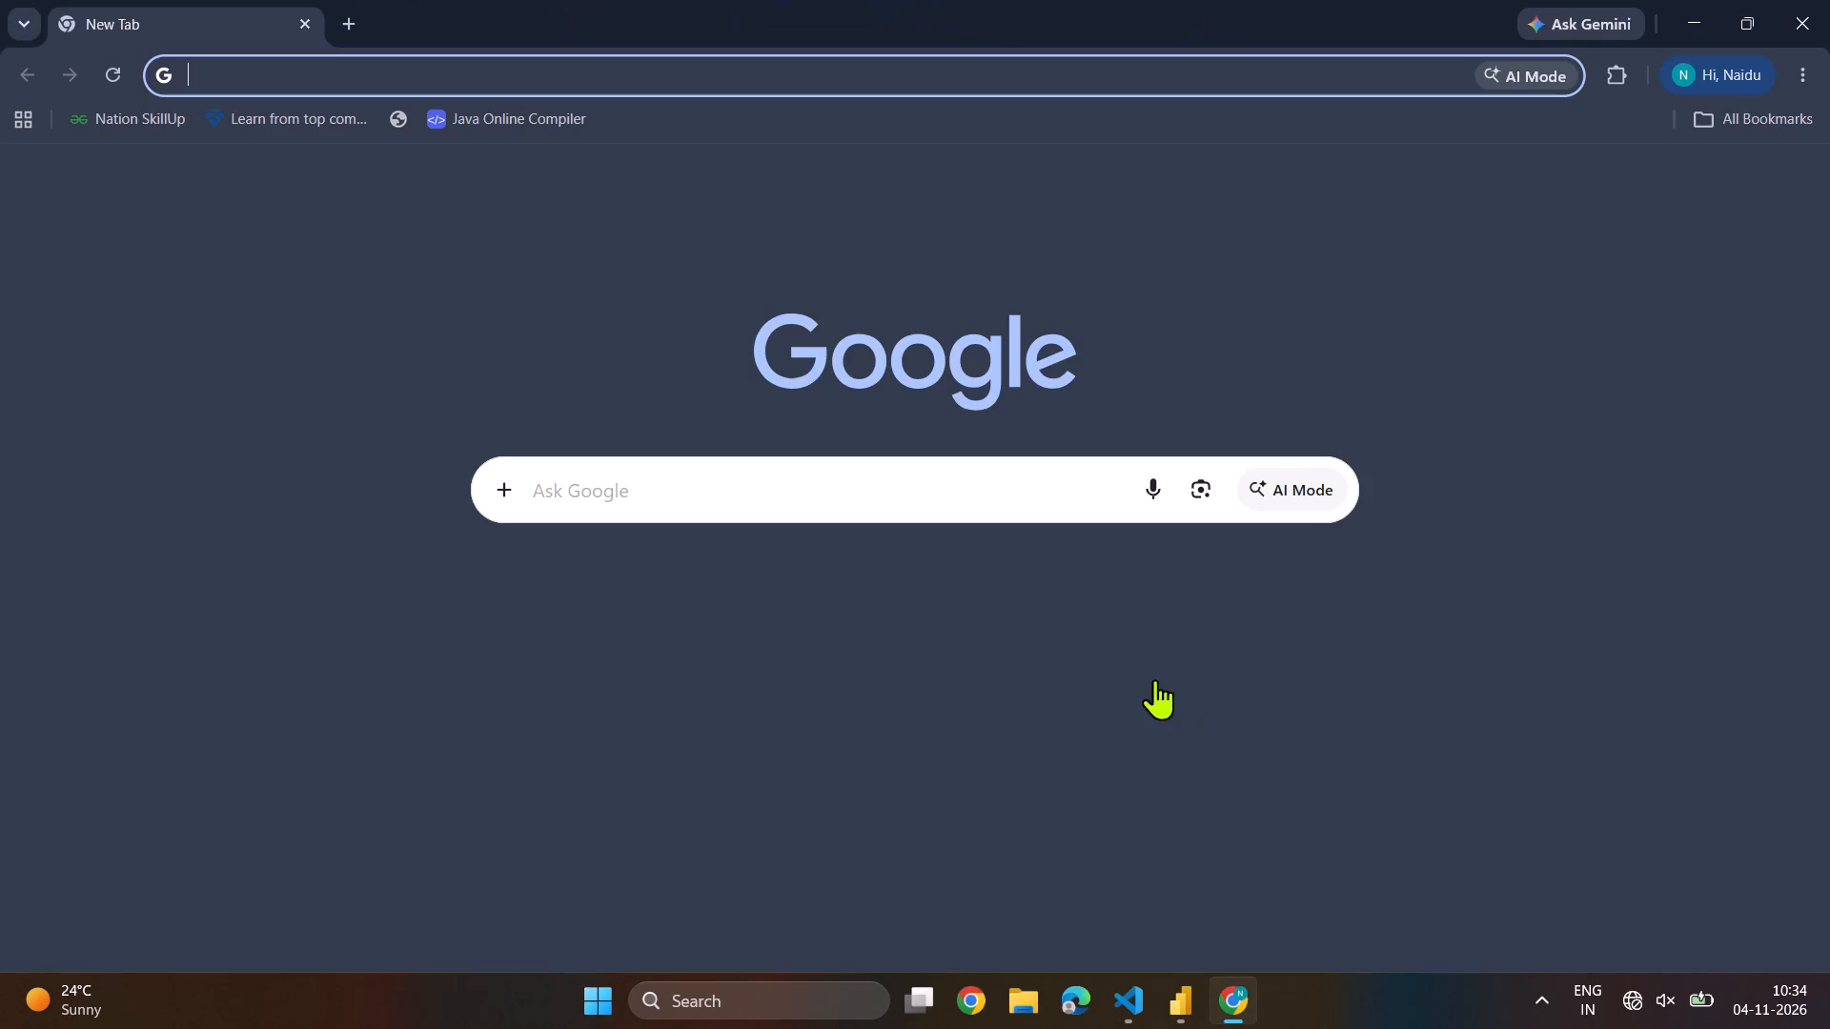
left_click(406, 83)
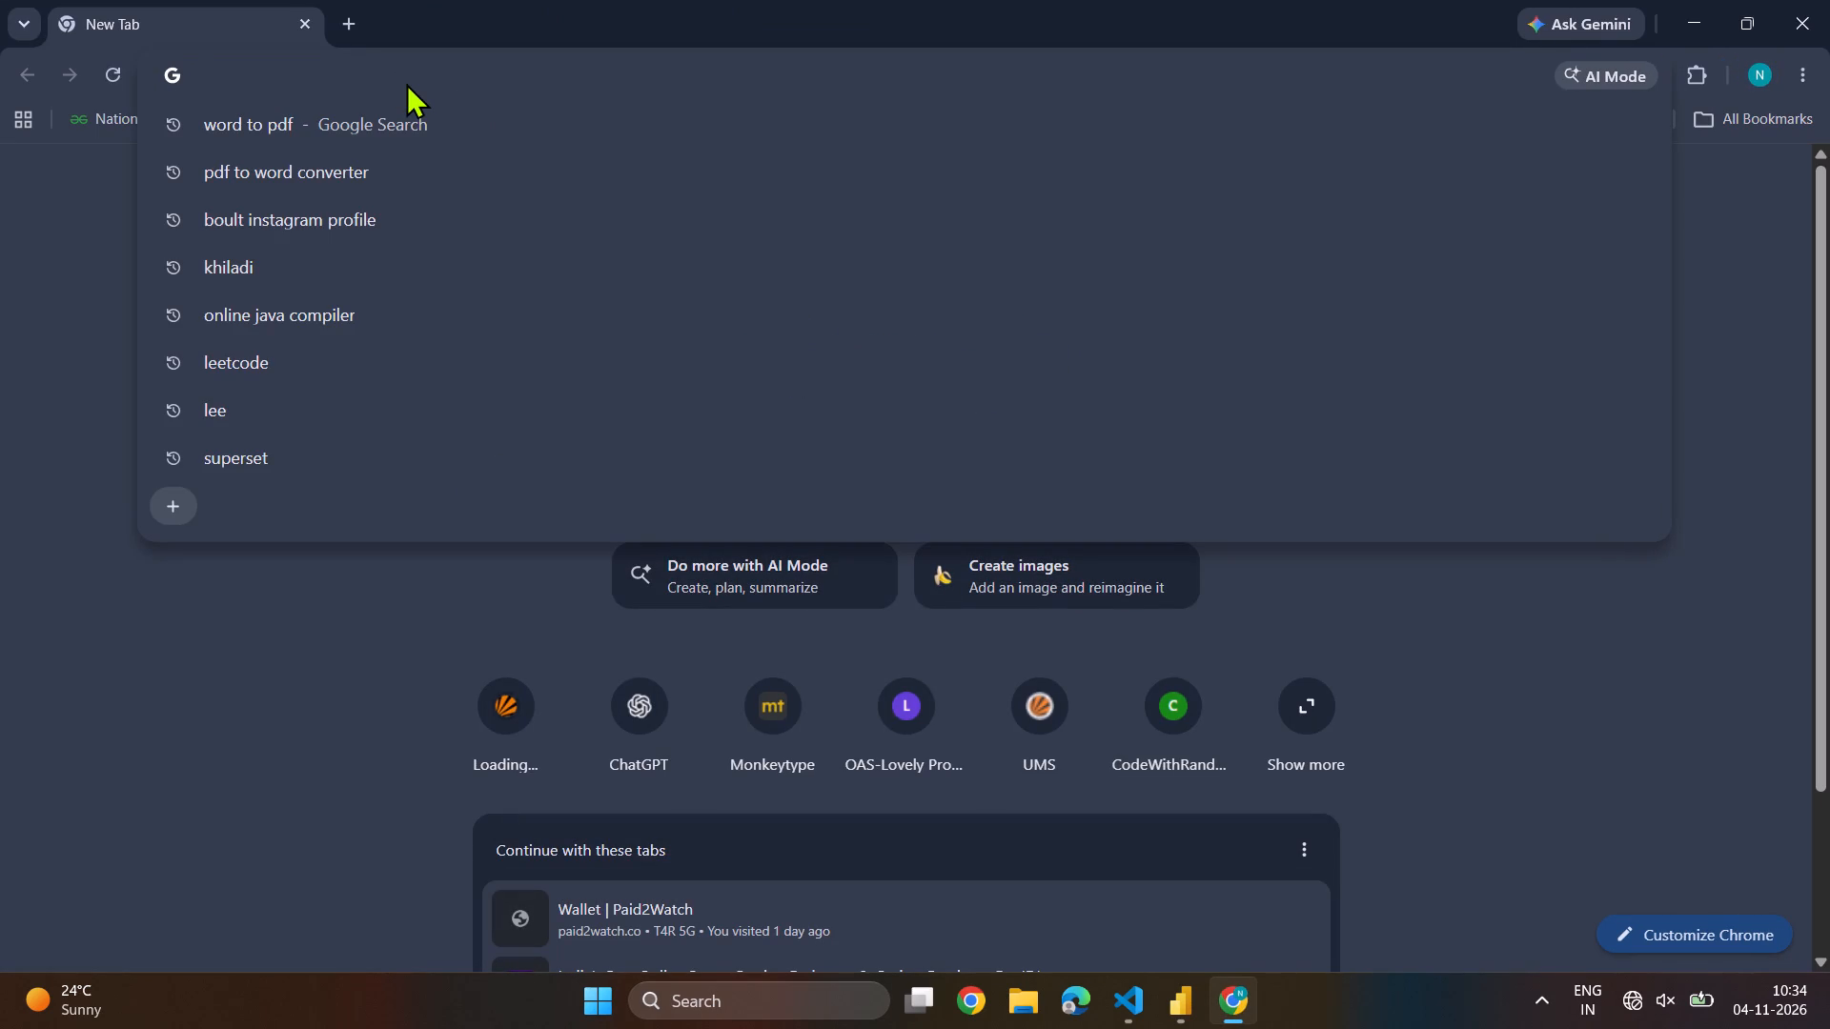
type("library")
key("space")
type("imabges for powerbi")
key("space")
type("dashboard")
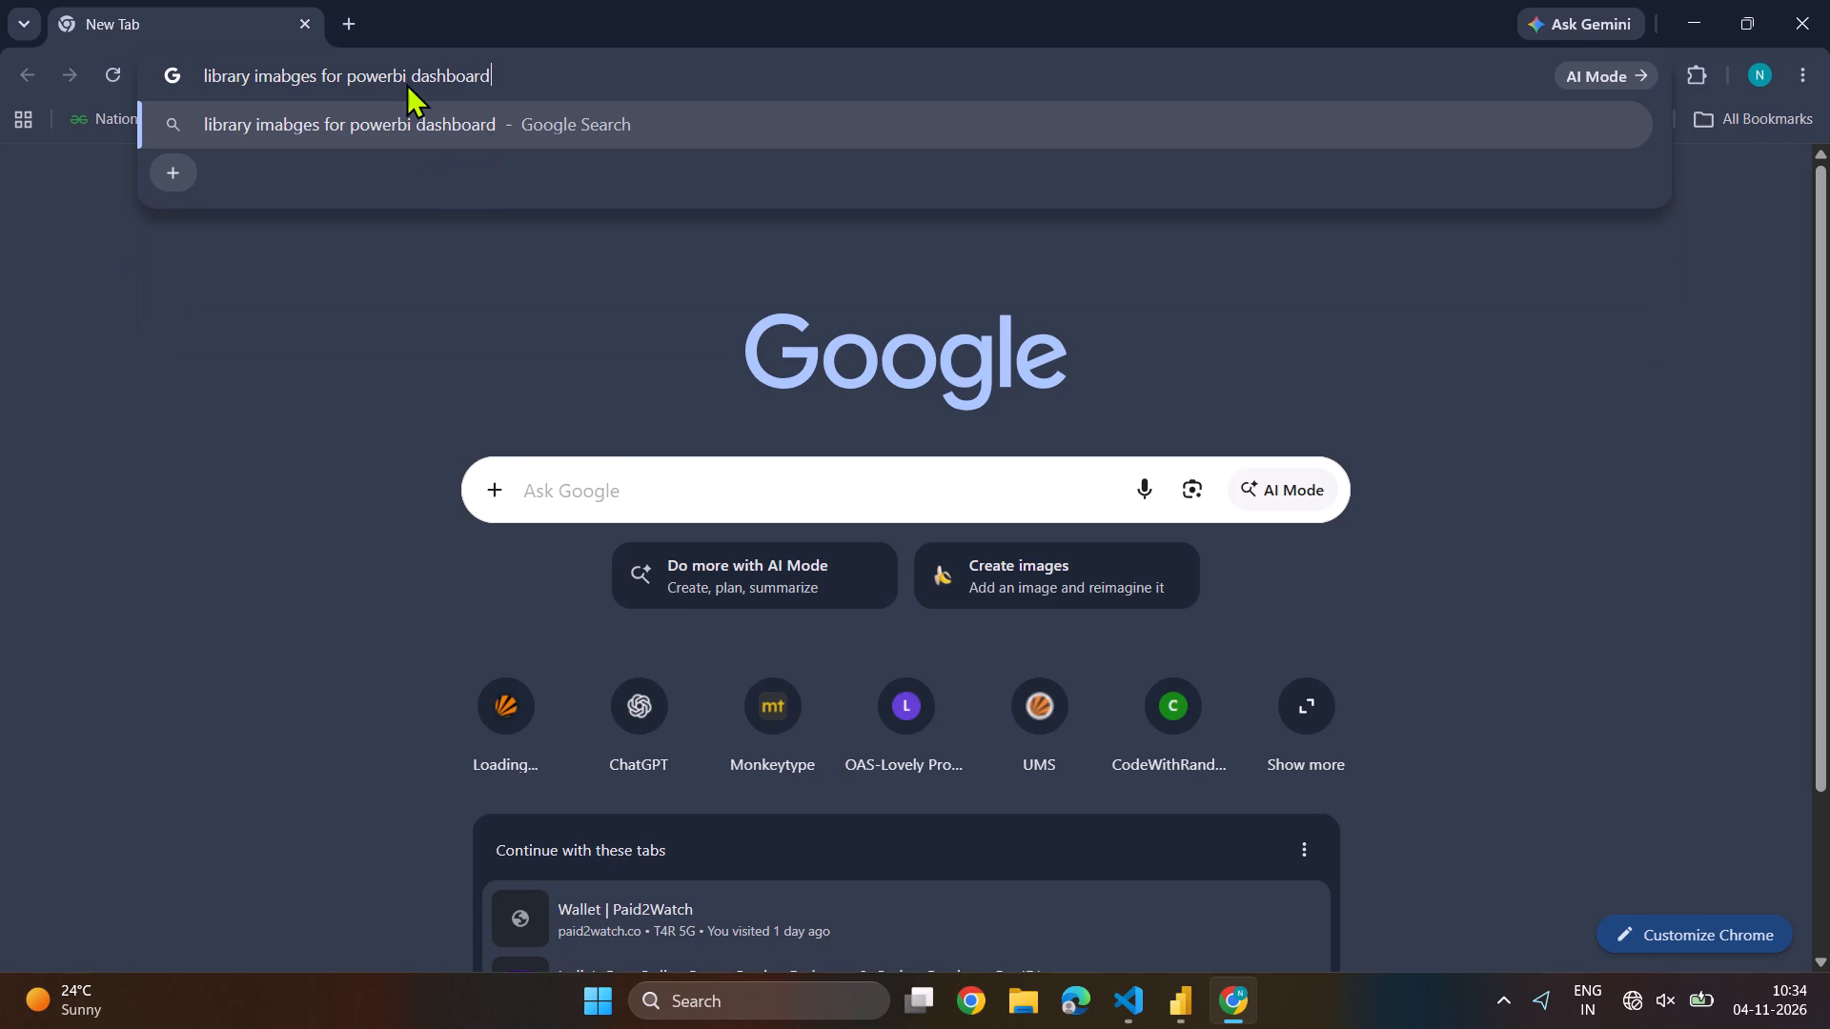
key("Return")
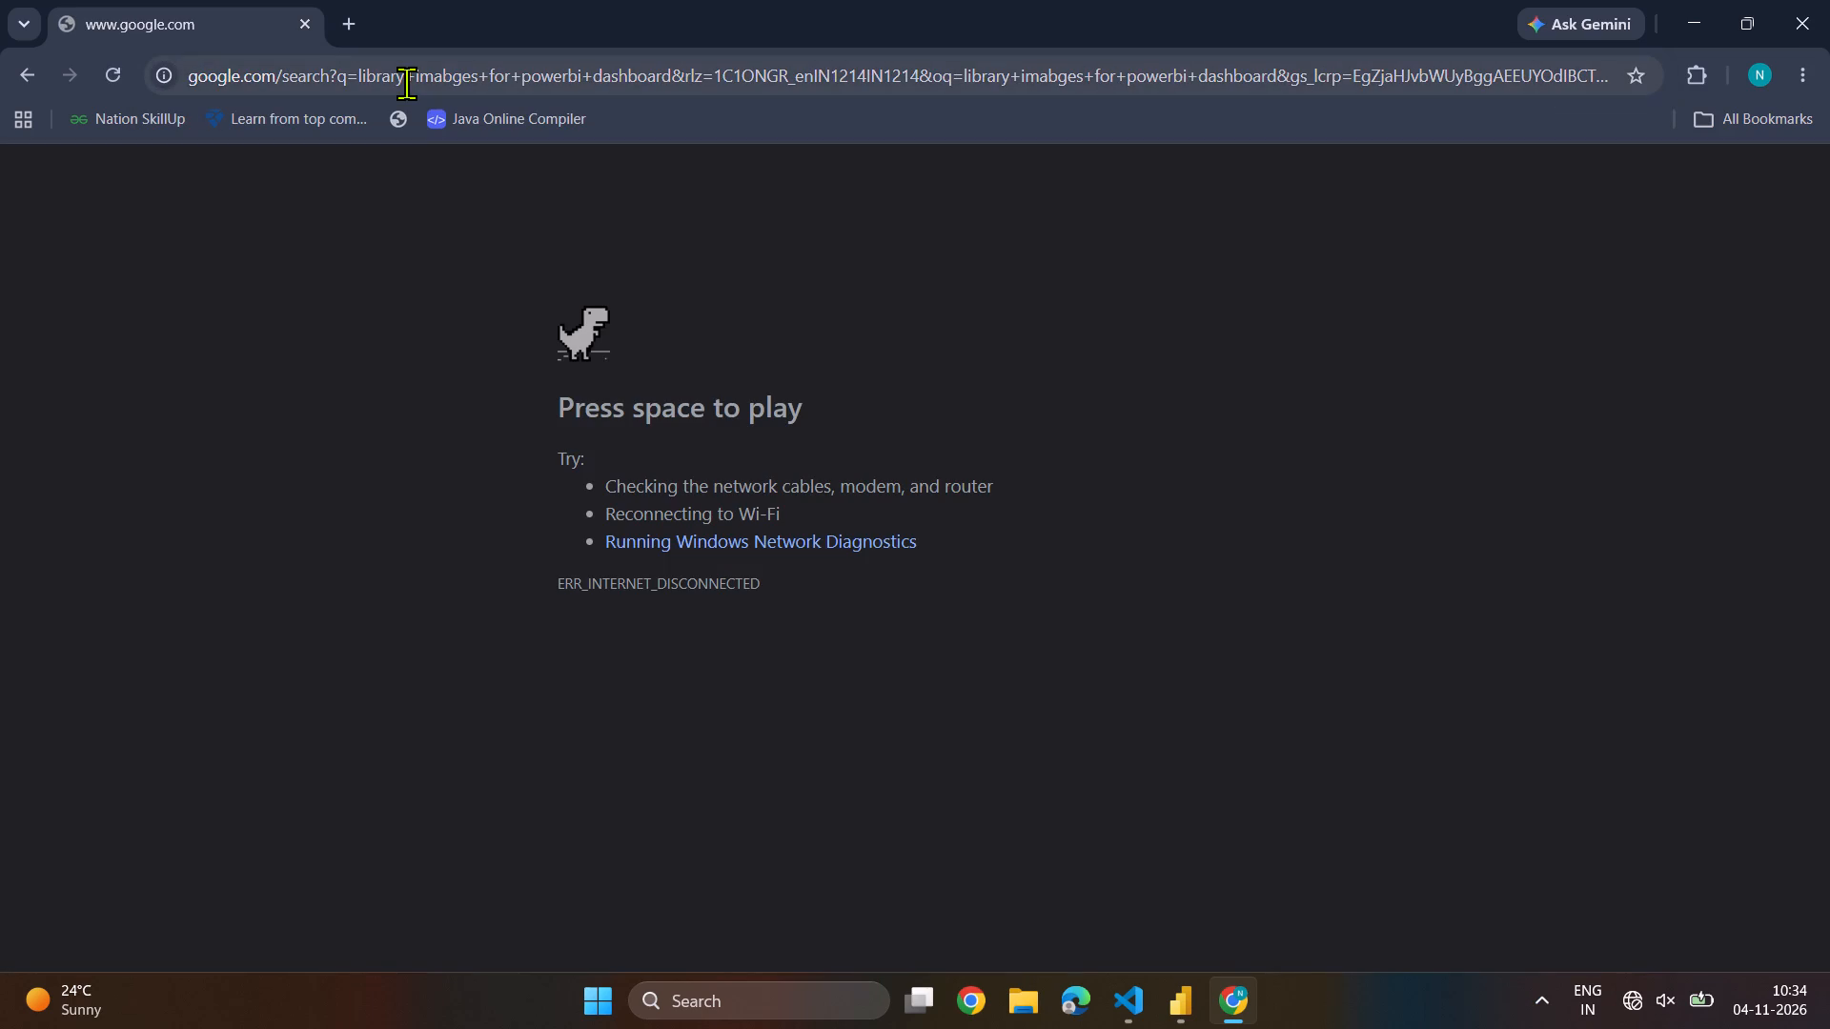
left_click(119, 94)
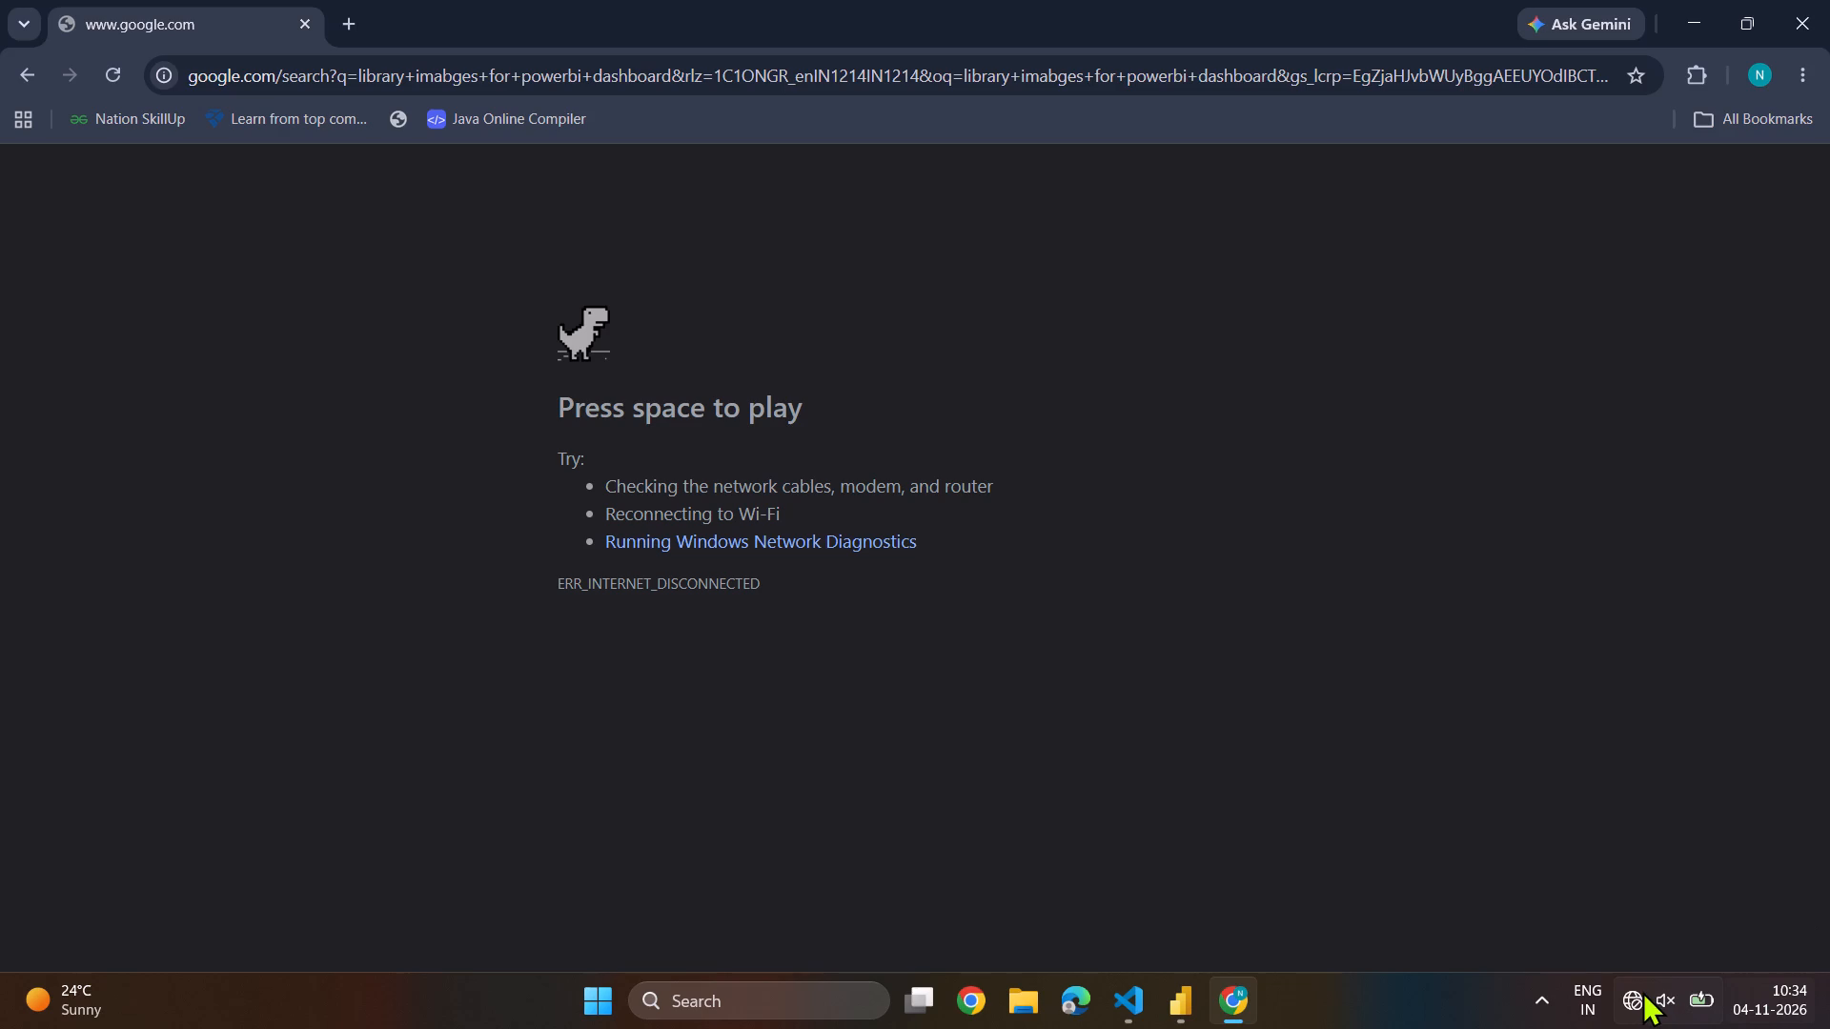
Check the system's quick settings for the network connection.
left_click(1642, 991)
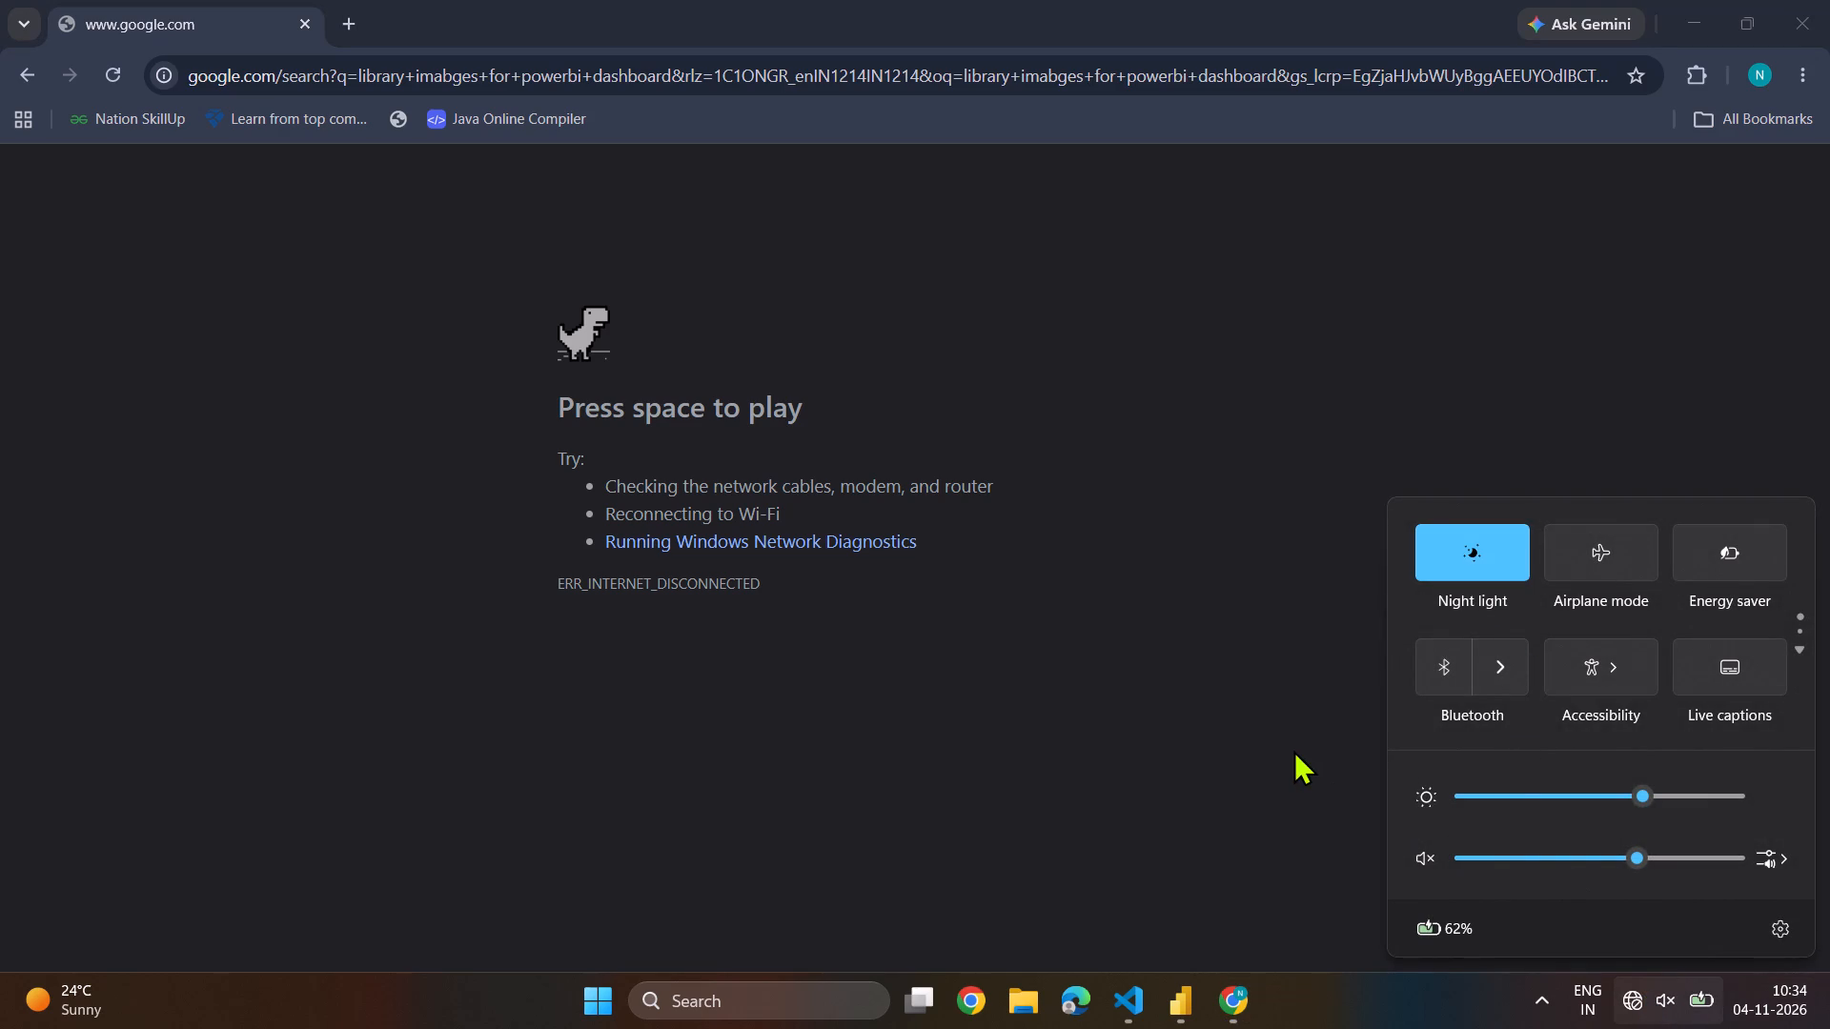
left_click(1627, 991)
left_click(1629, 992)
Look through the system's quick settings for a Wi-Fi control.
scroll(1485, 695, "up", 6)
scroll(1485, 695, "down", 3)
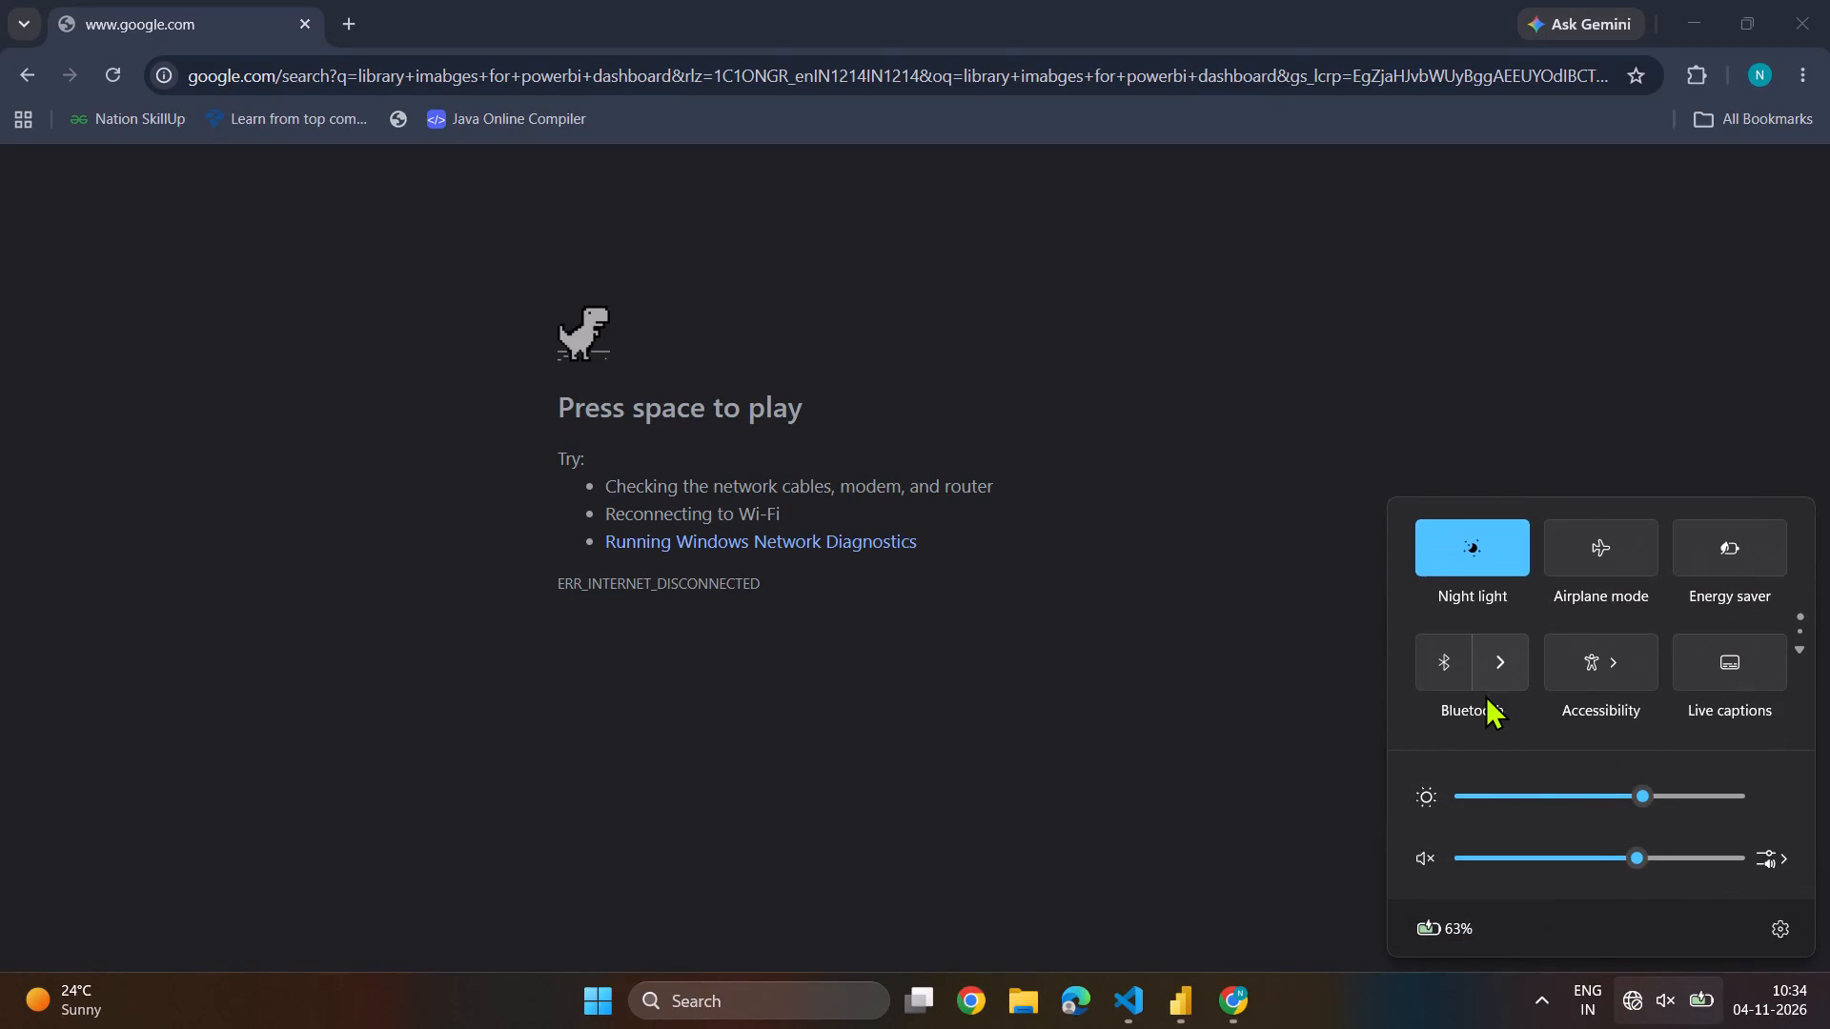
scroll(1485, 695, "down", 1)
scroll(1485, 695, "up", 7)
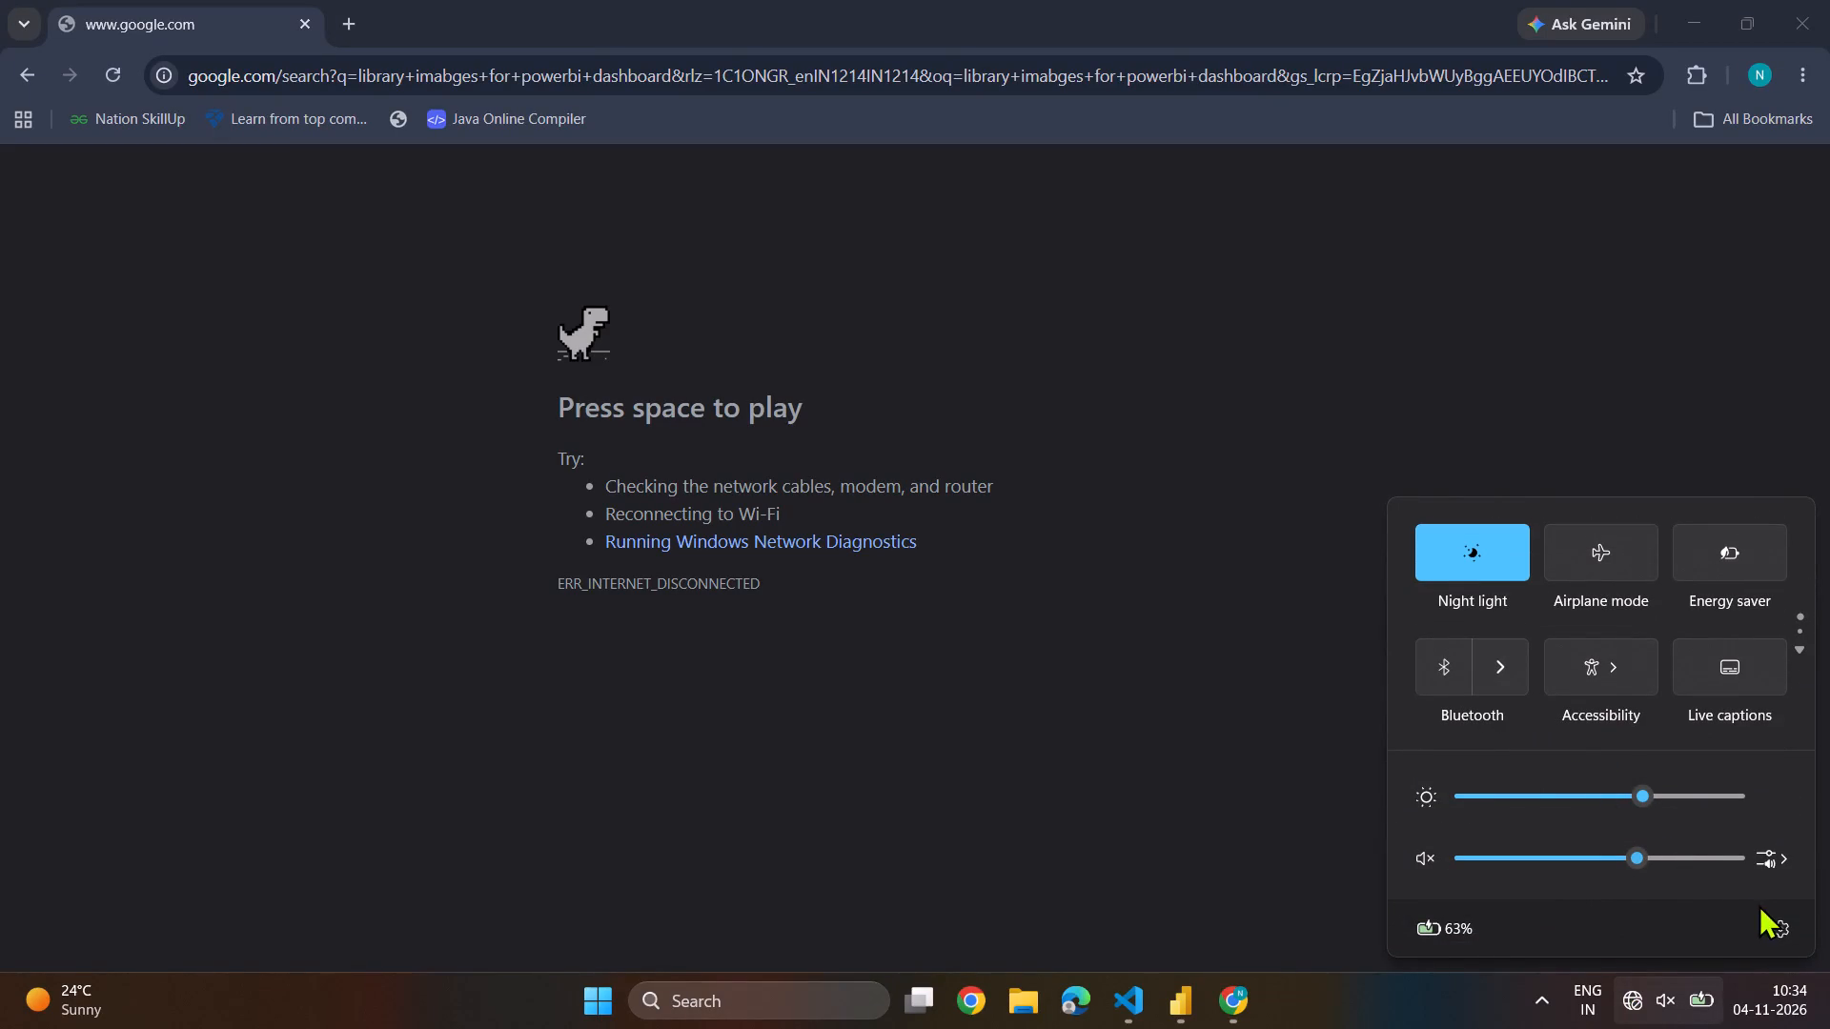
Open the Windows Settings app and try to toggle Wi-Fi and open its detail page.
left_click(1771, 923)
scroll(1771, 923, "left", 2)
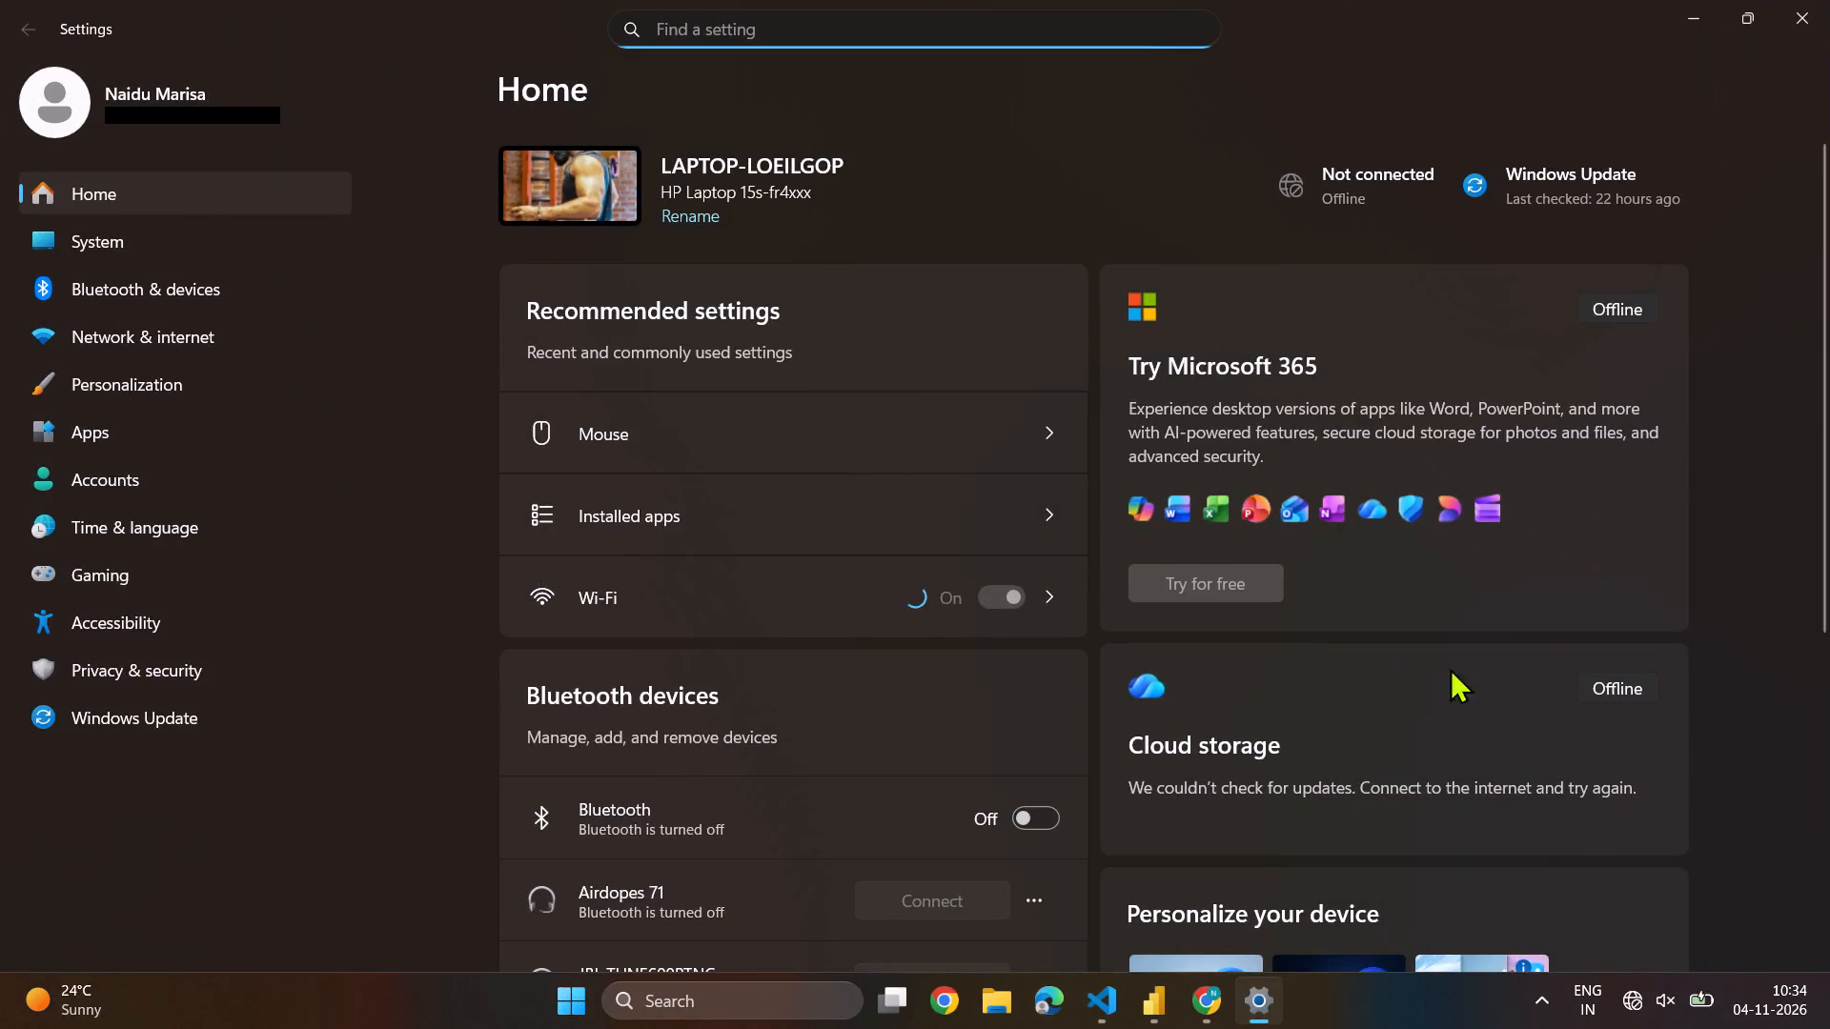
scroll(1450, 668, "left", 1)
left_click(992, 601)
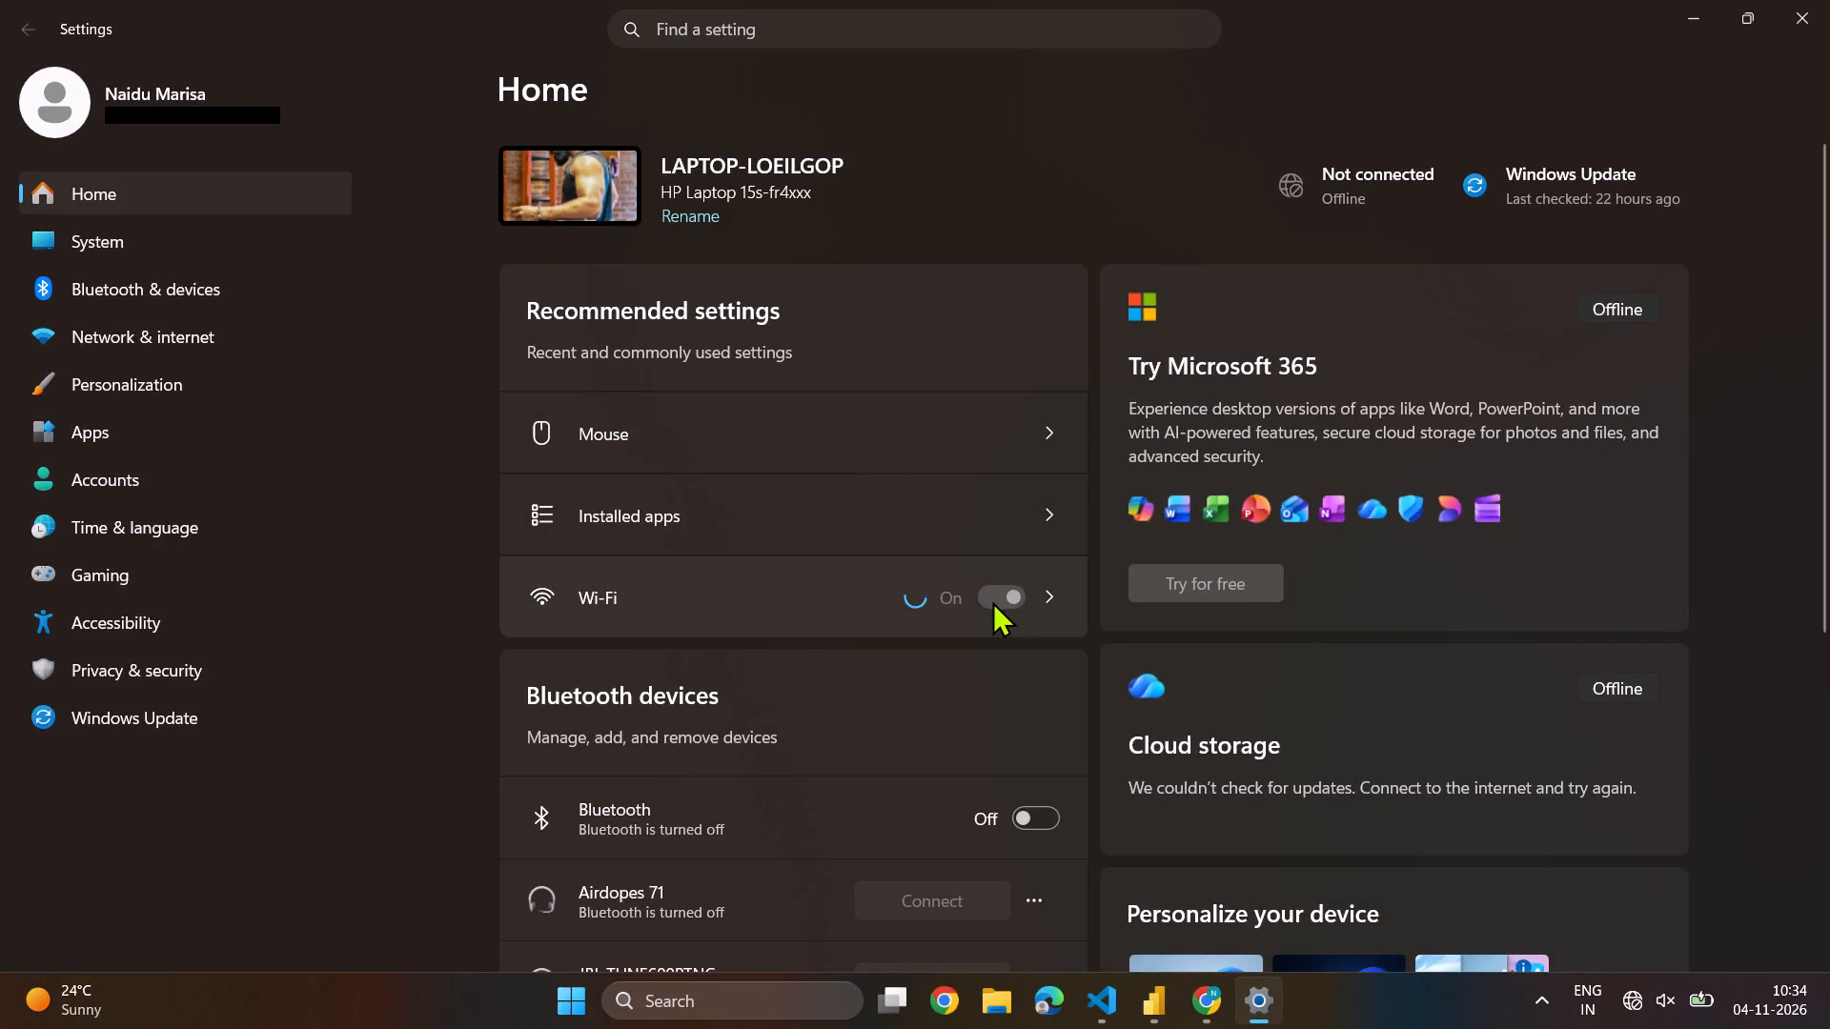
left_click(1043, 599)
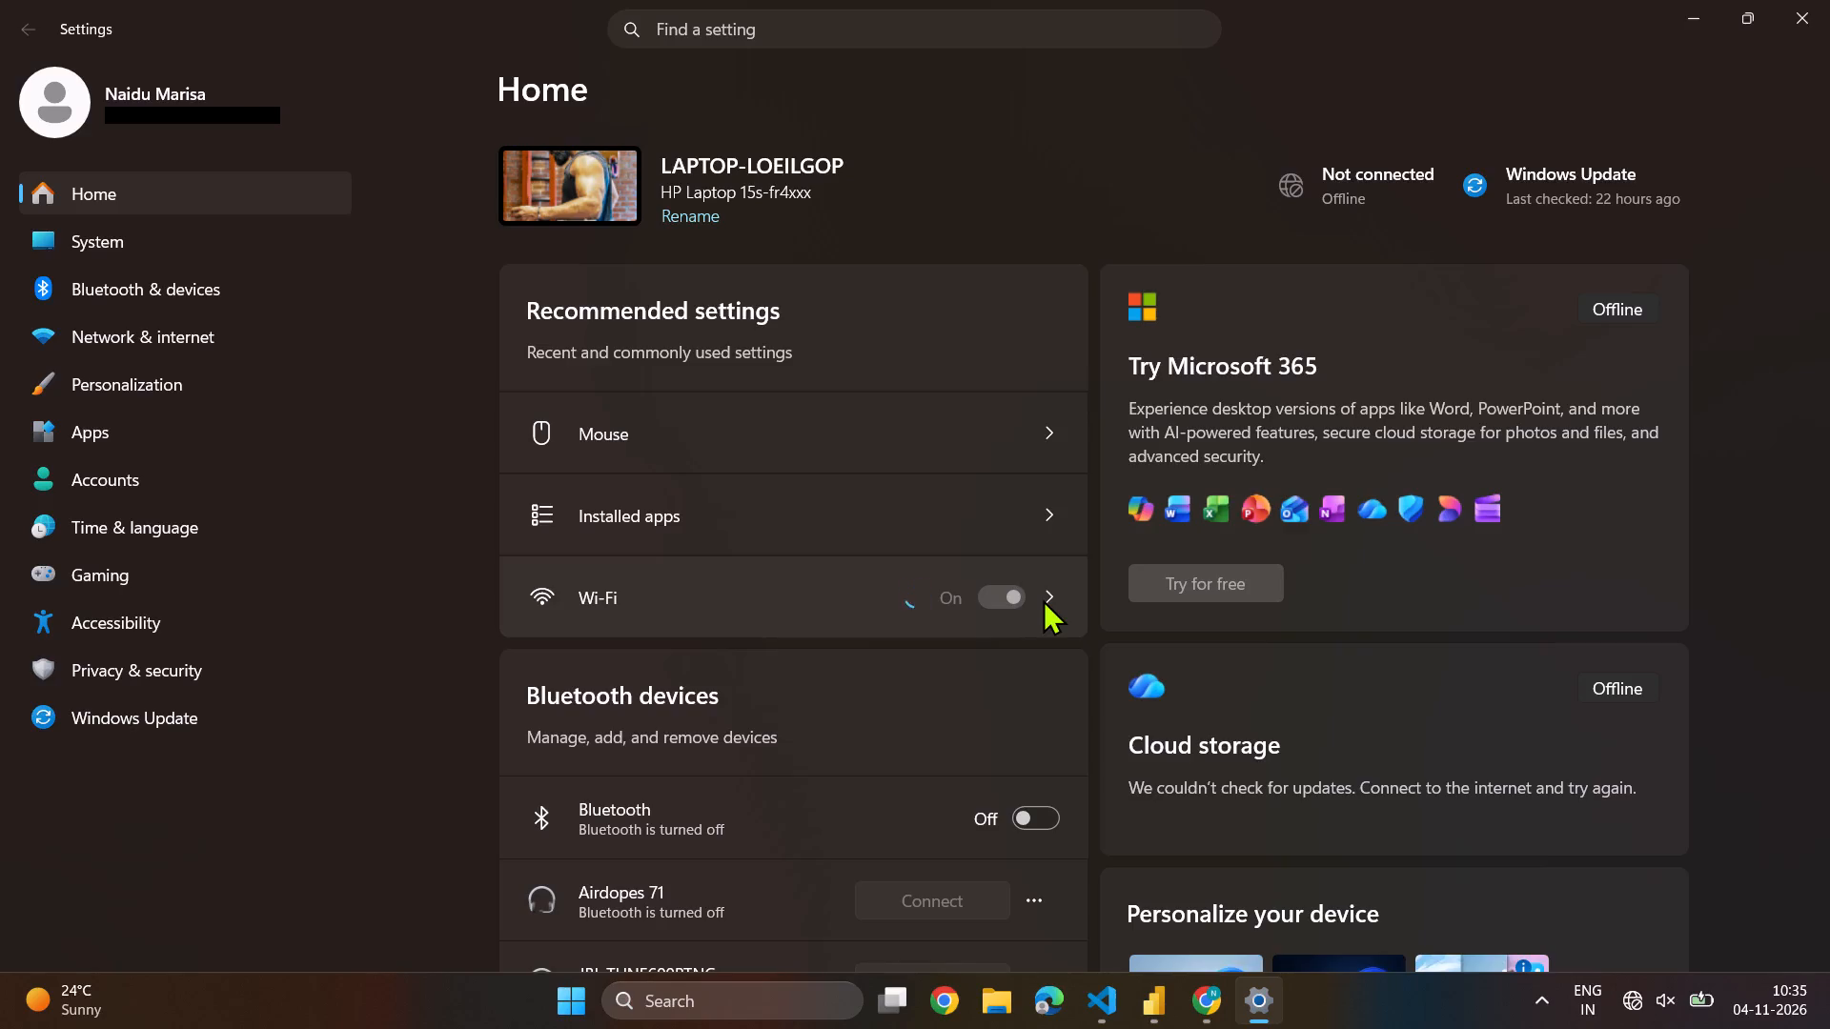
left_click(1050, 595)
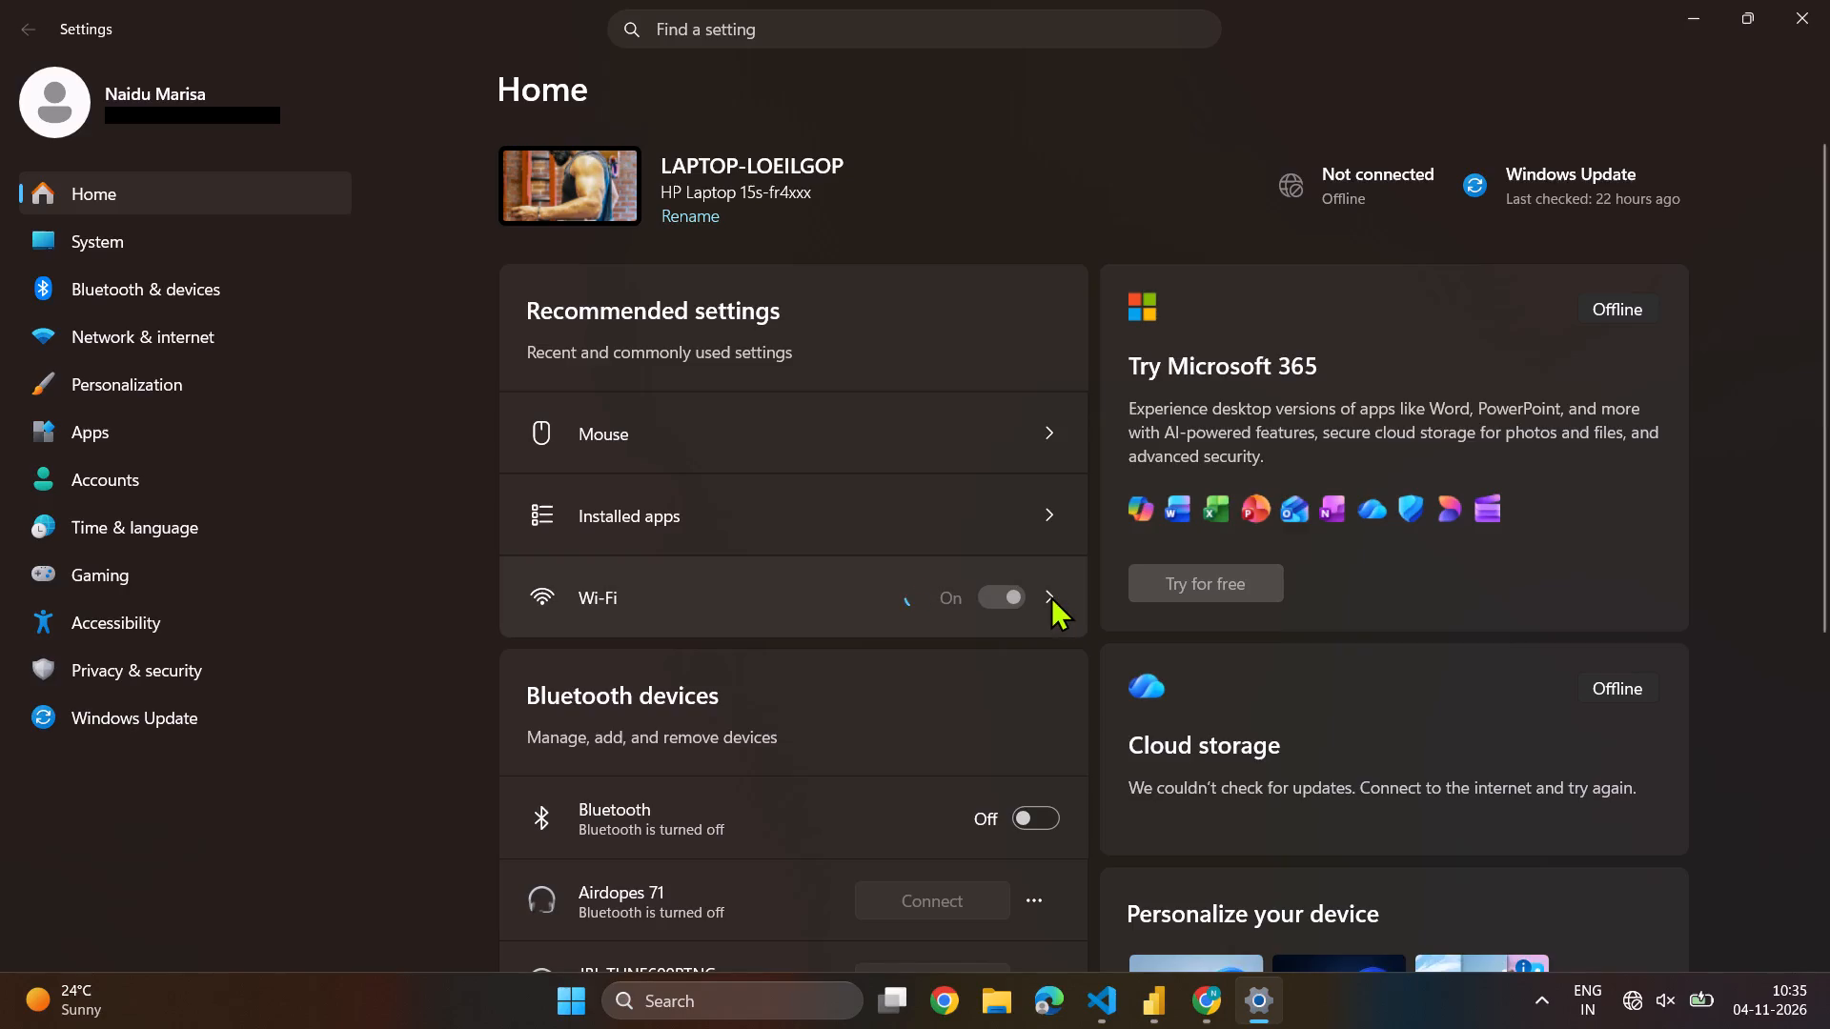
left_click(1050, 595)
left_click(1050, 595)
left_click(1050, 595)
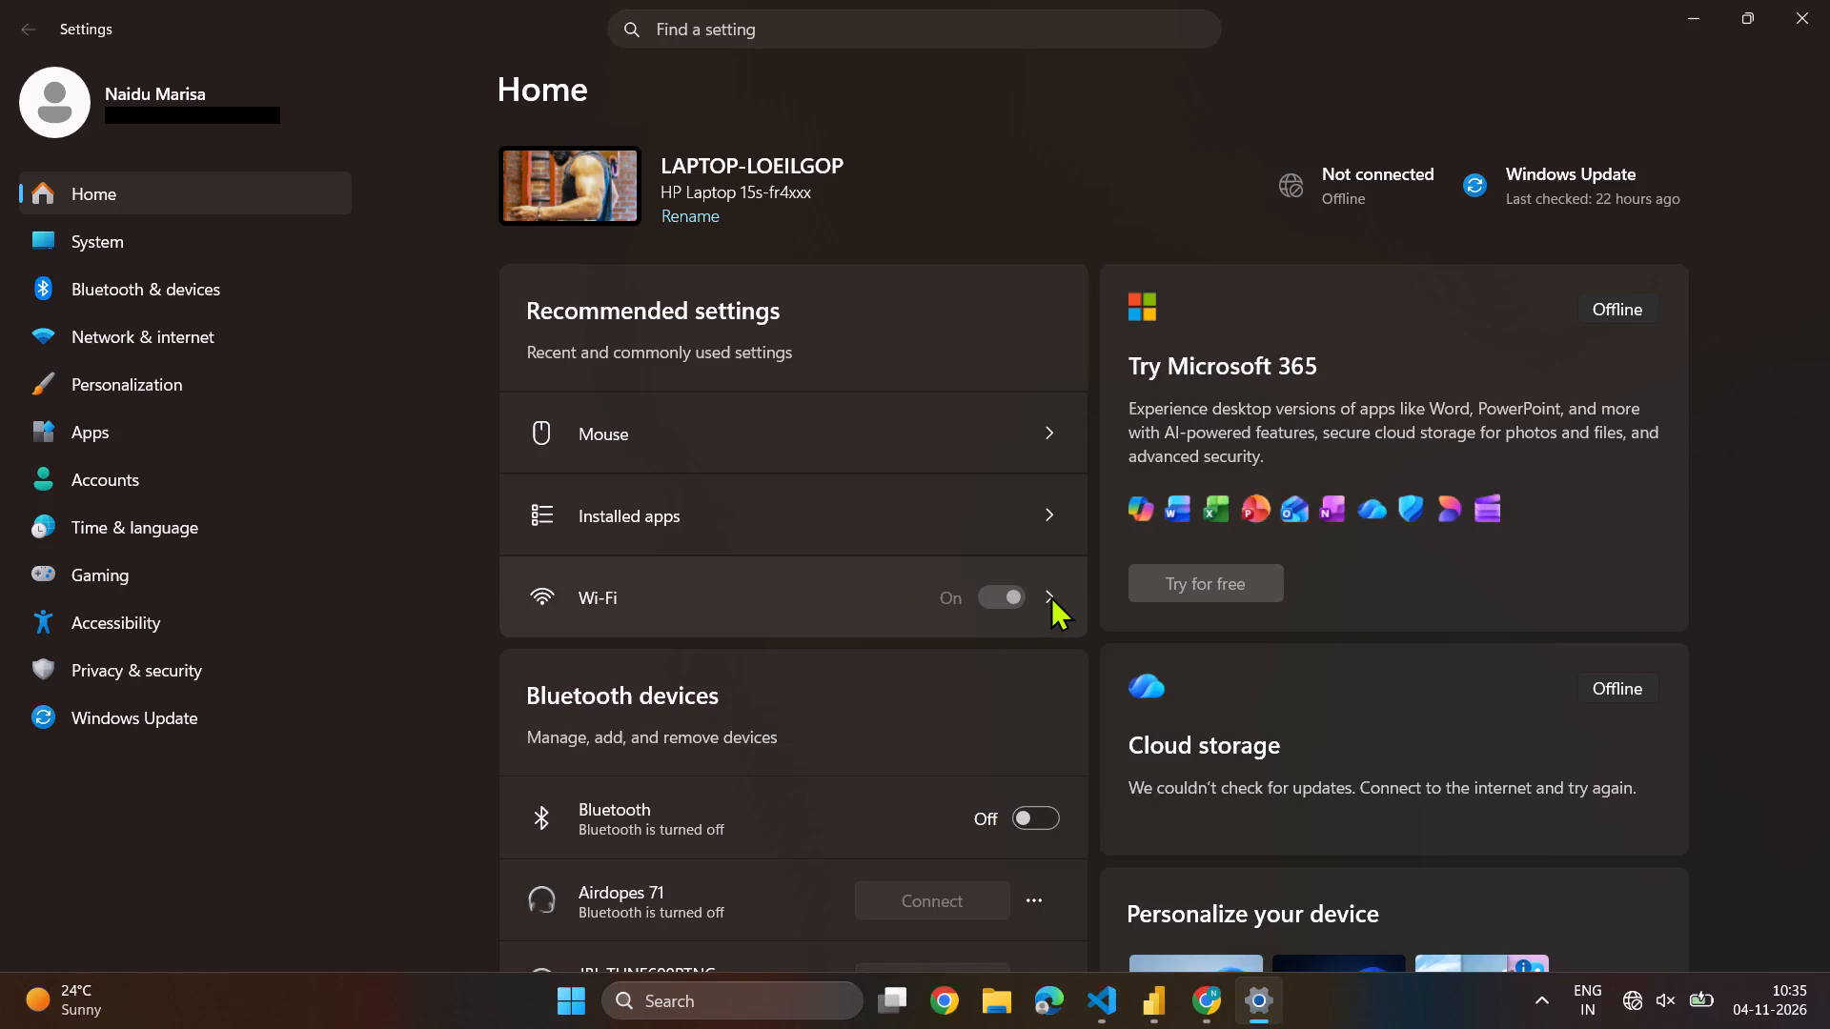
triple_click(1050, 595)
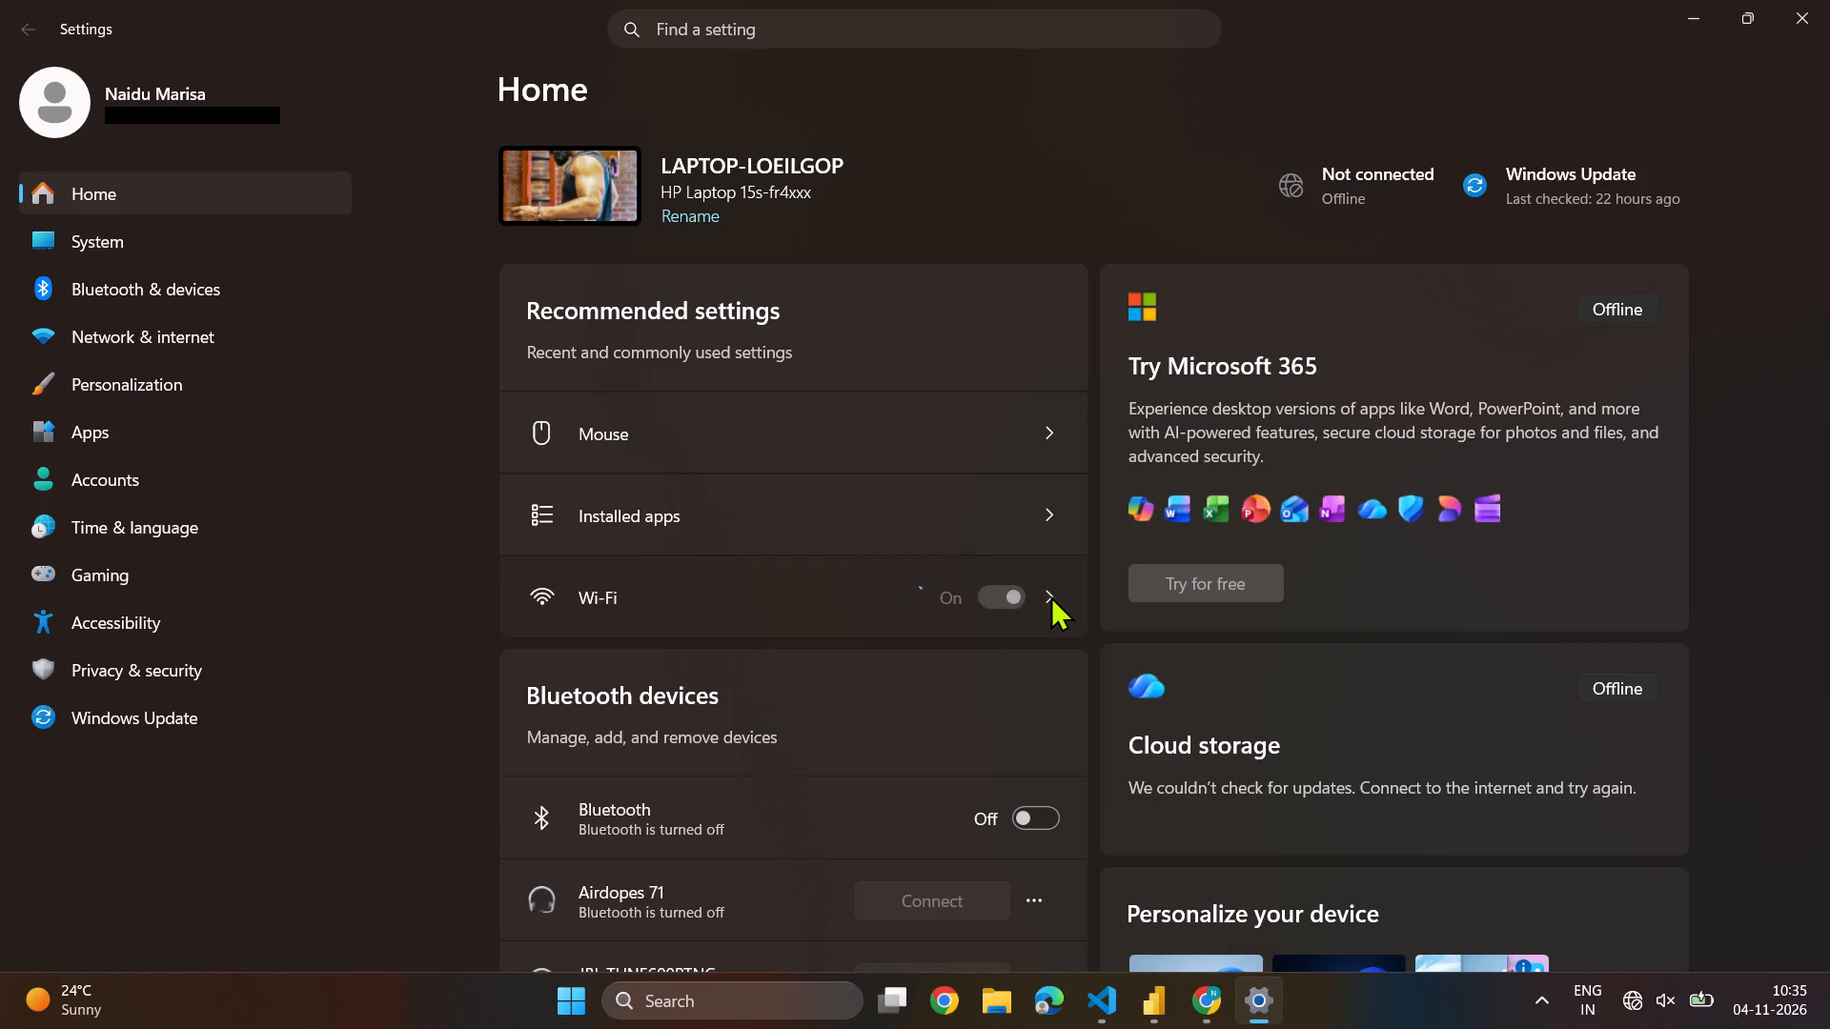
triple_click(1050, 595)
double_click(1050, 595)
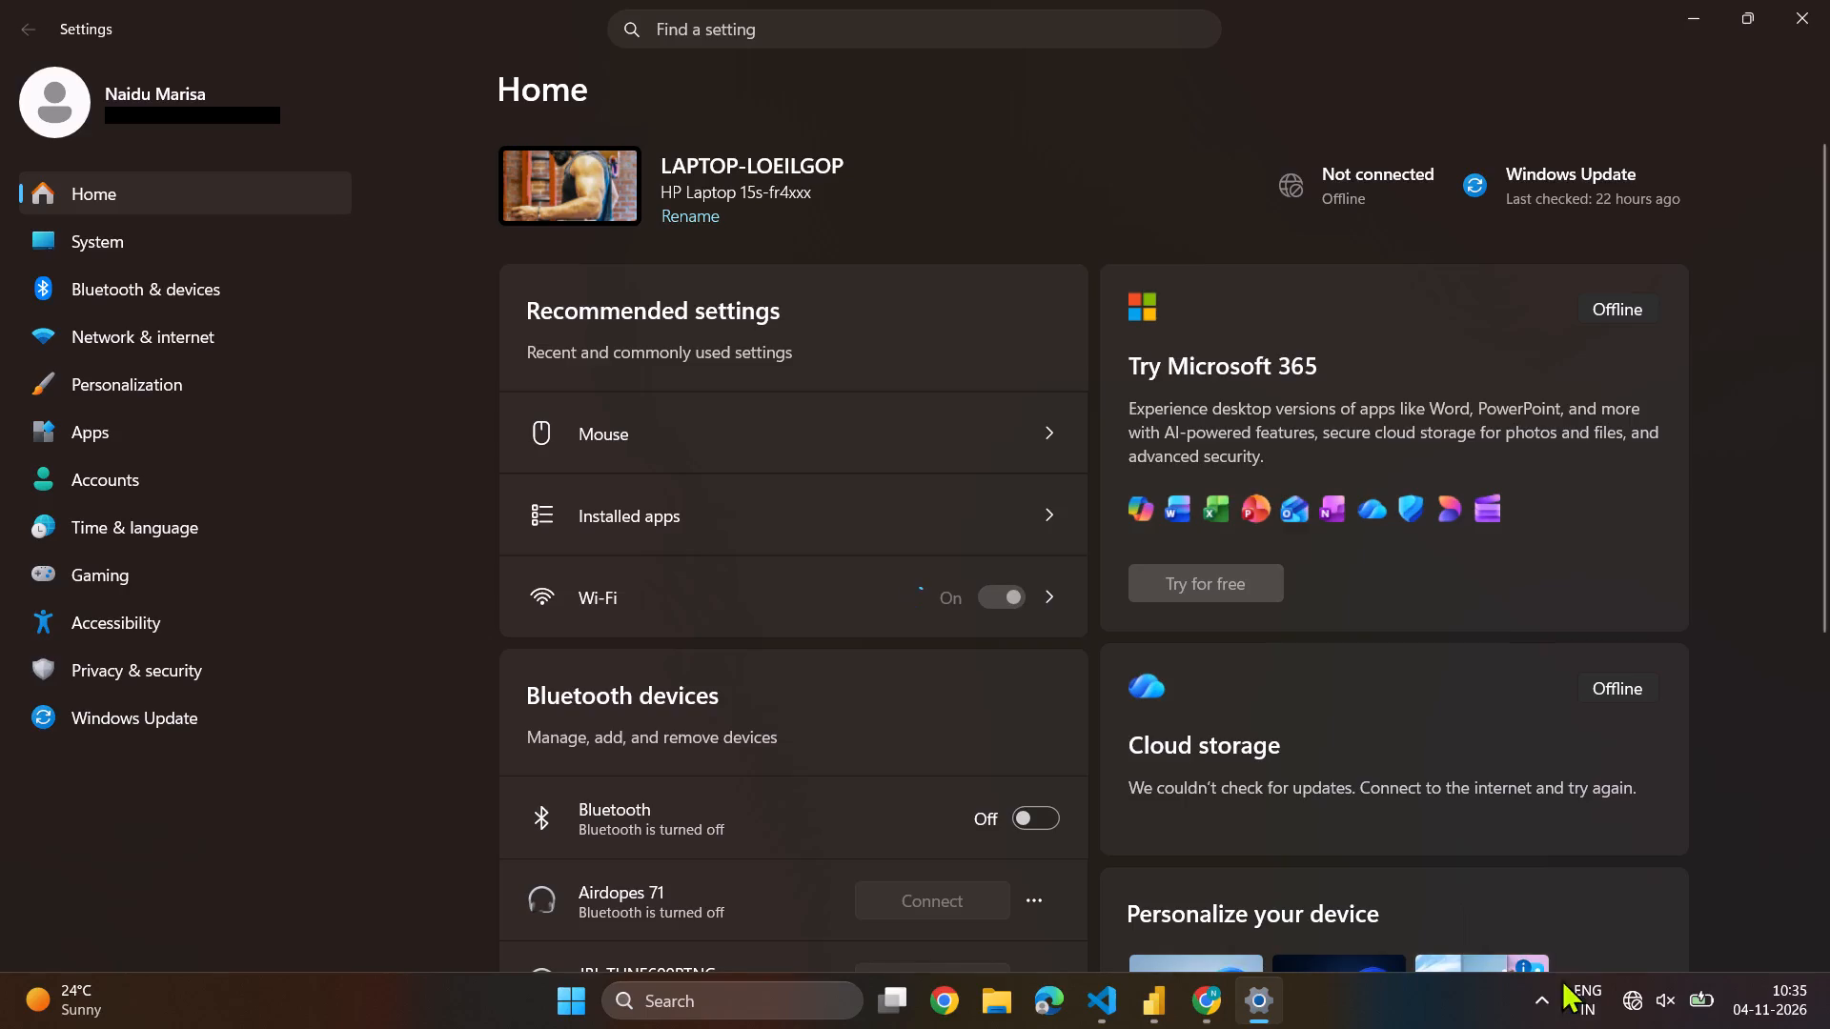
Check the system's quick settings again for a Wi-Fi control, retrying the Wi-Fi switch in Settings in between.
left_click(1619, 991)
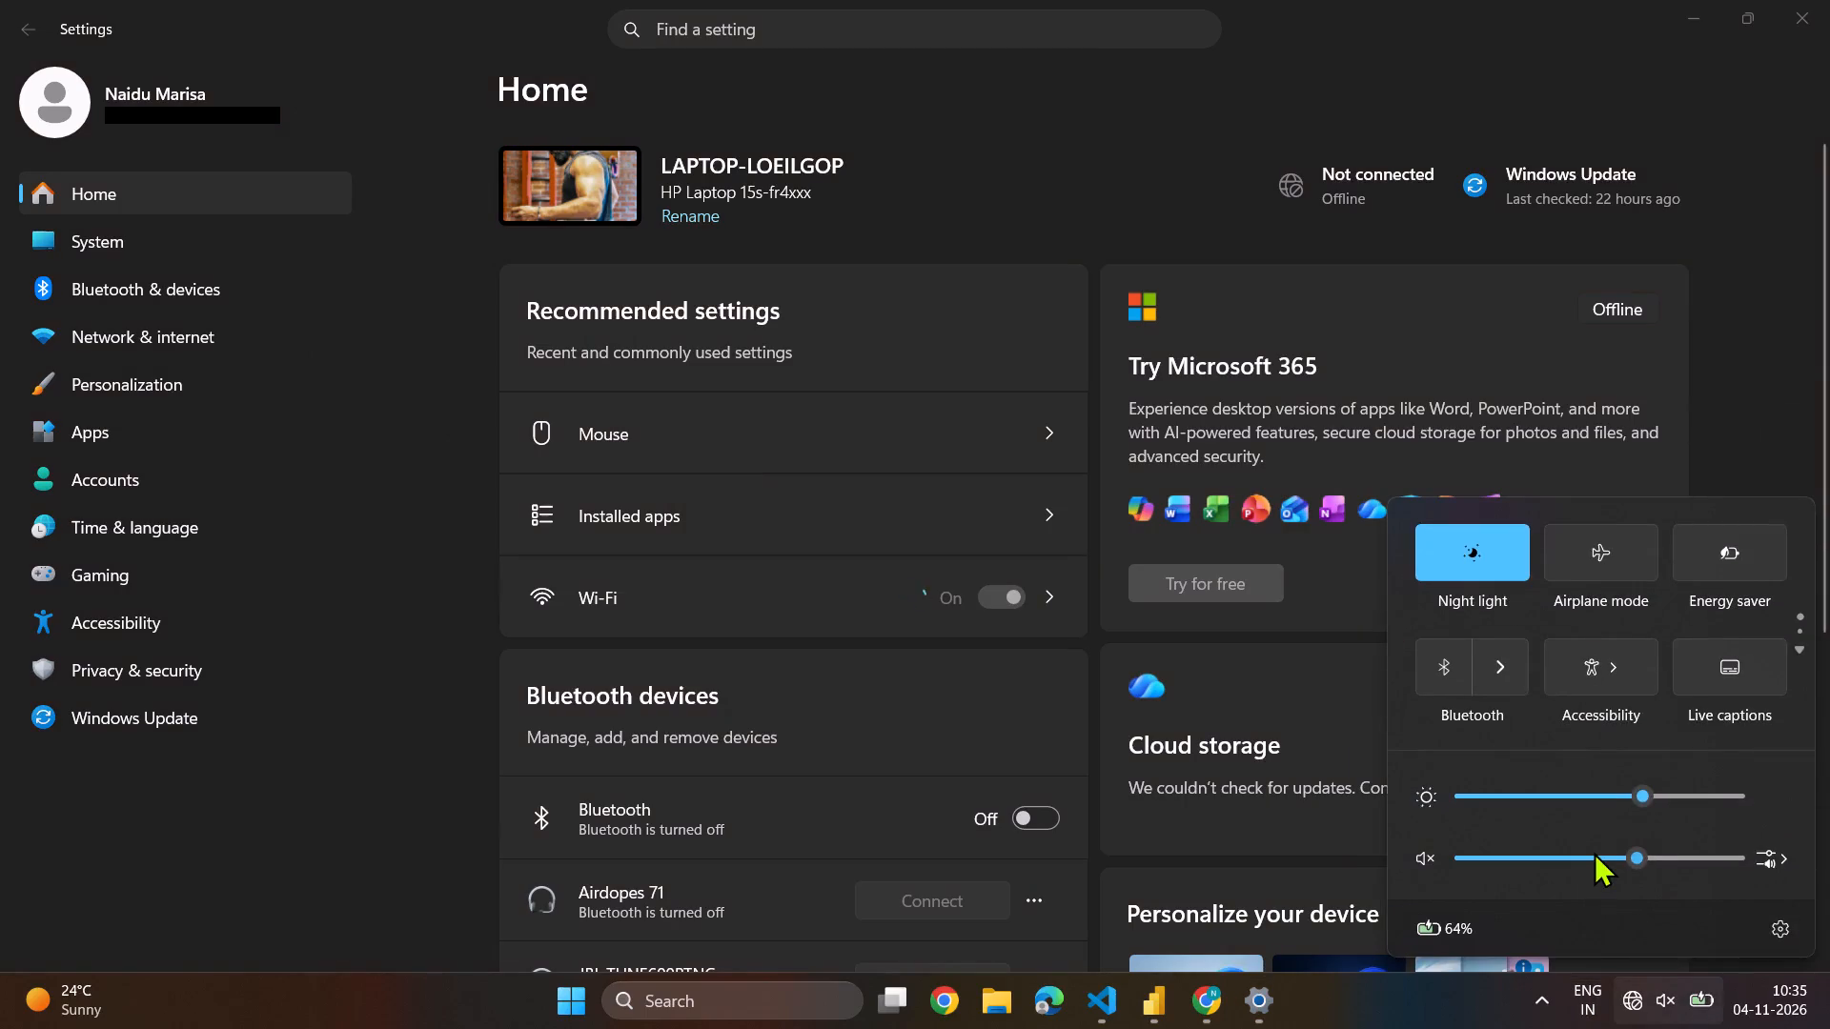
left_click(1018, 595)
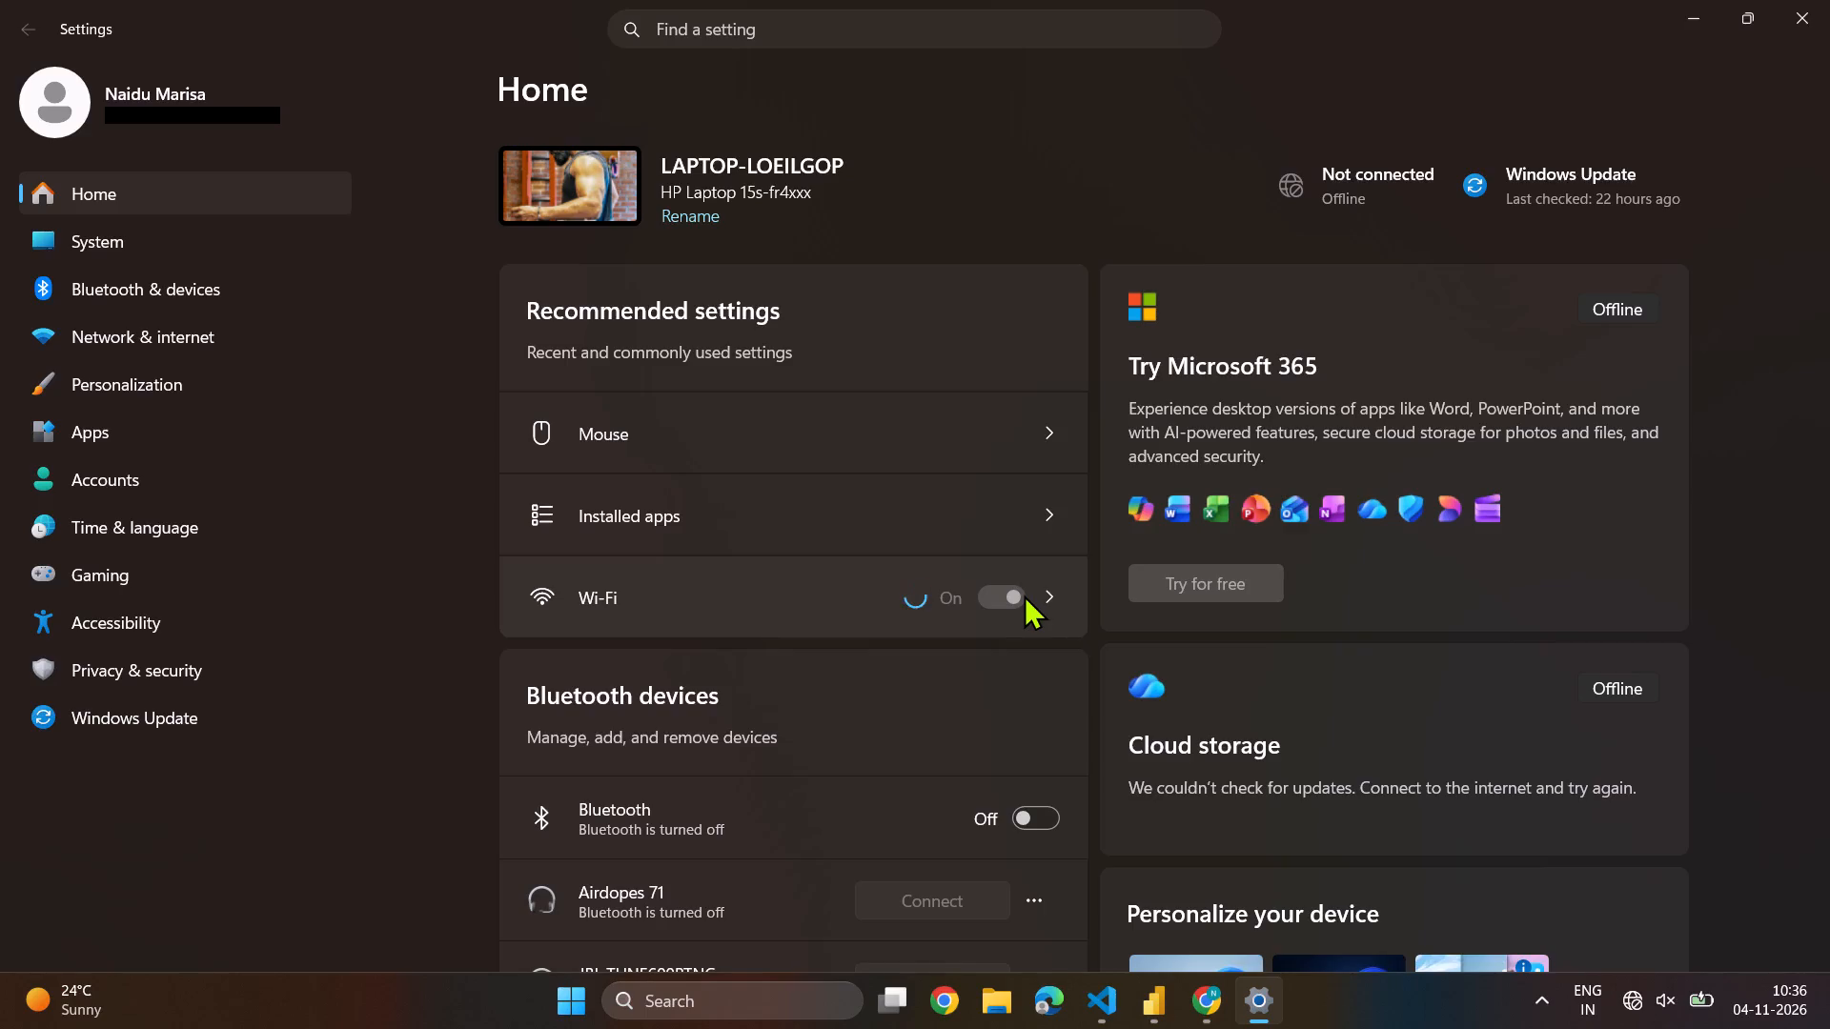
left_click(1620, 995)
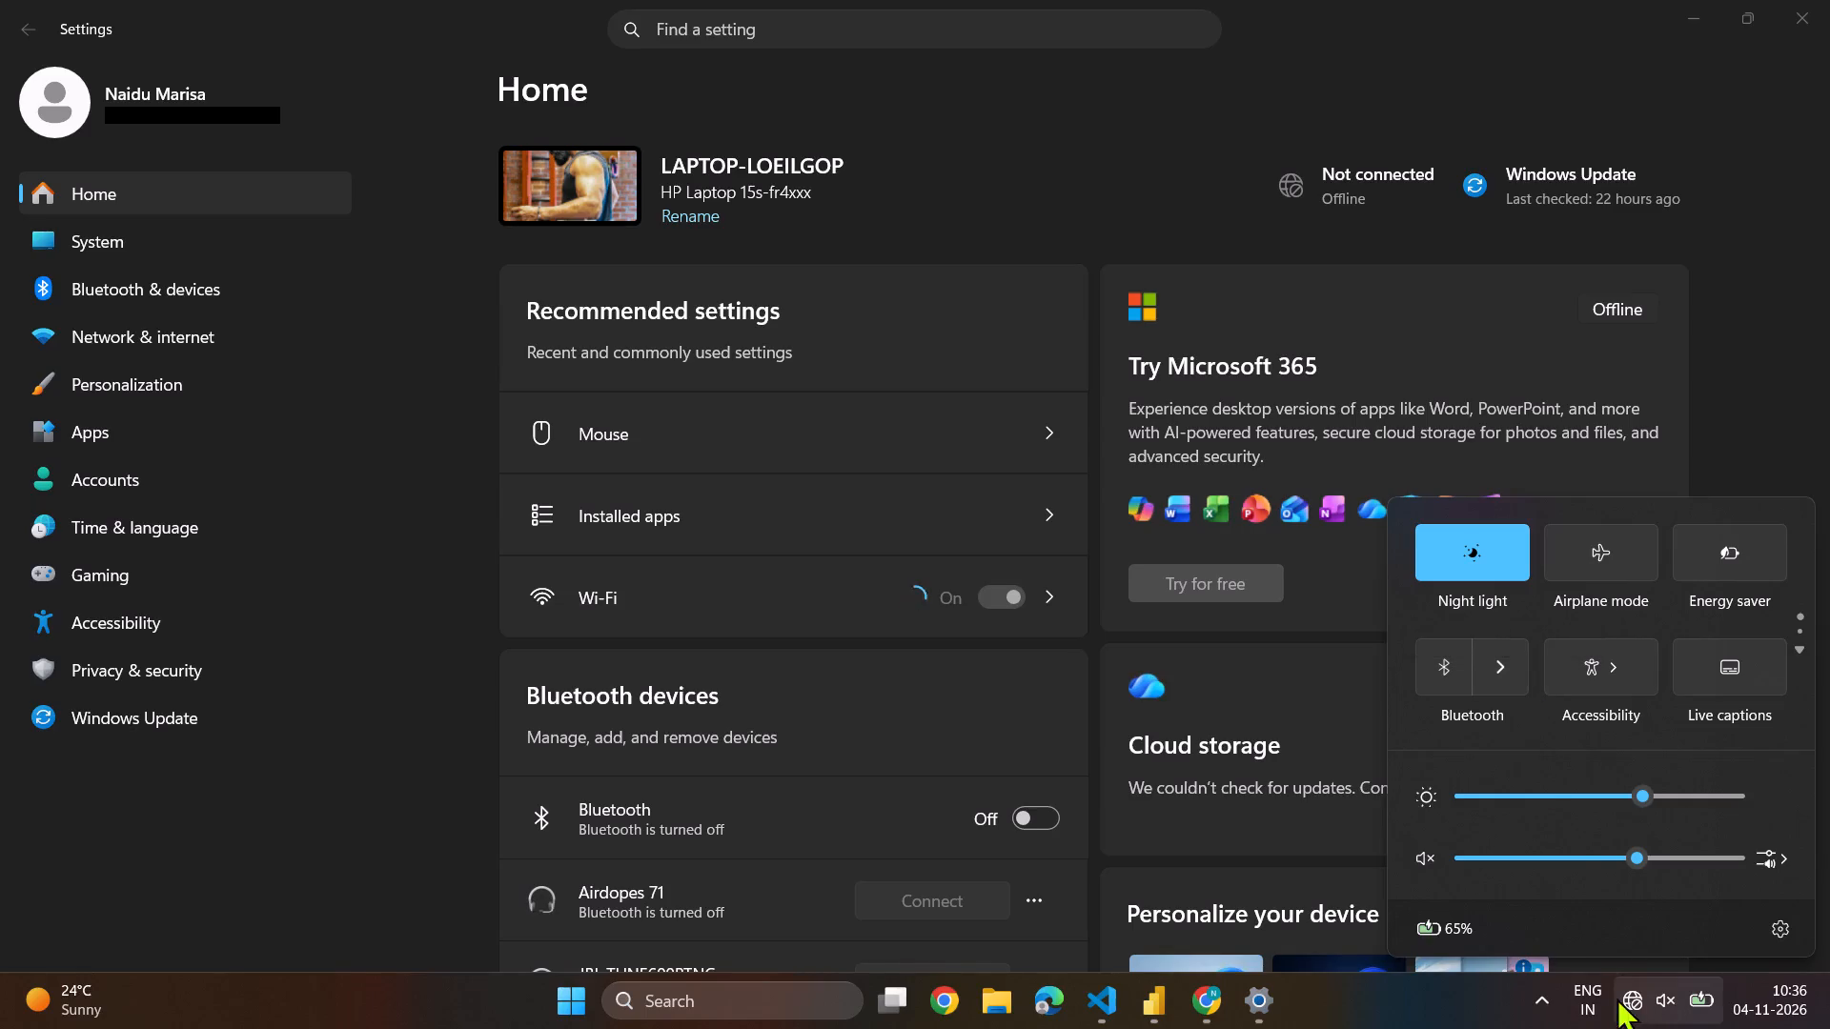
scroll(1631, 628, "up", 2)
scroll(1631, 628, "down", 3)
scroll(1631, 628, "up", 4)
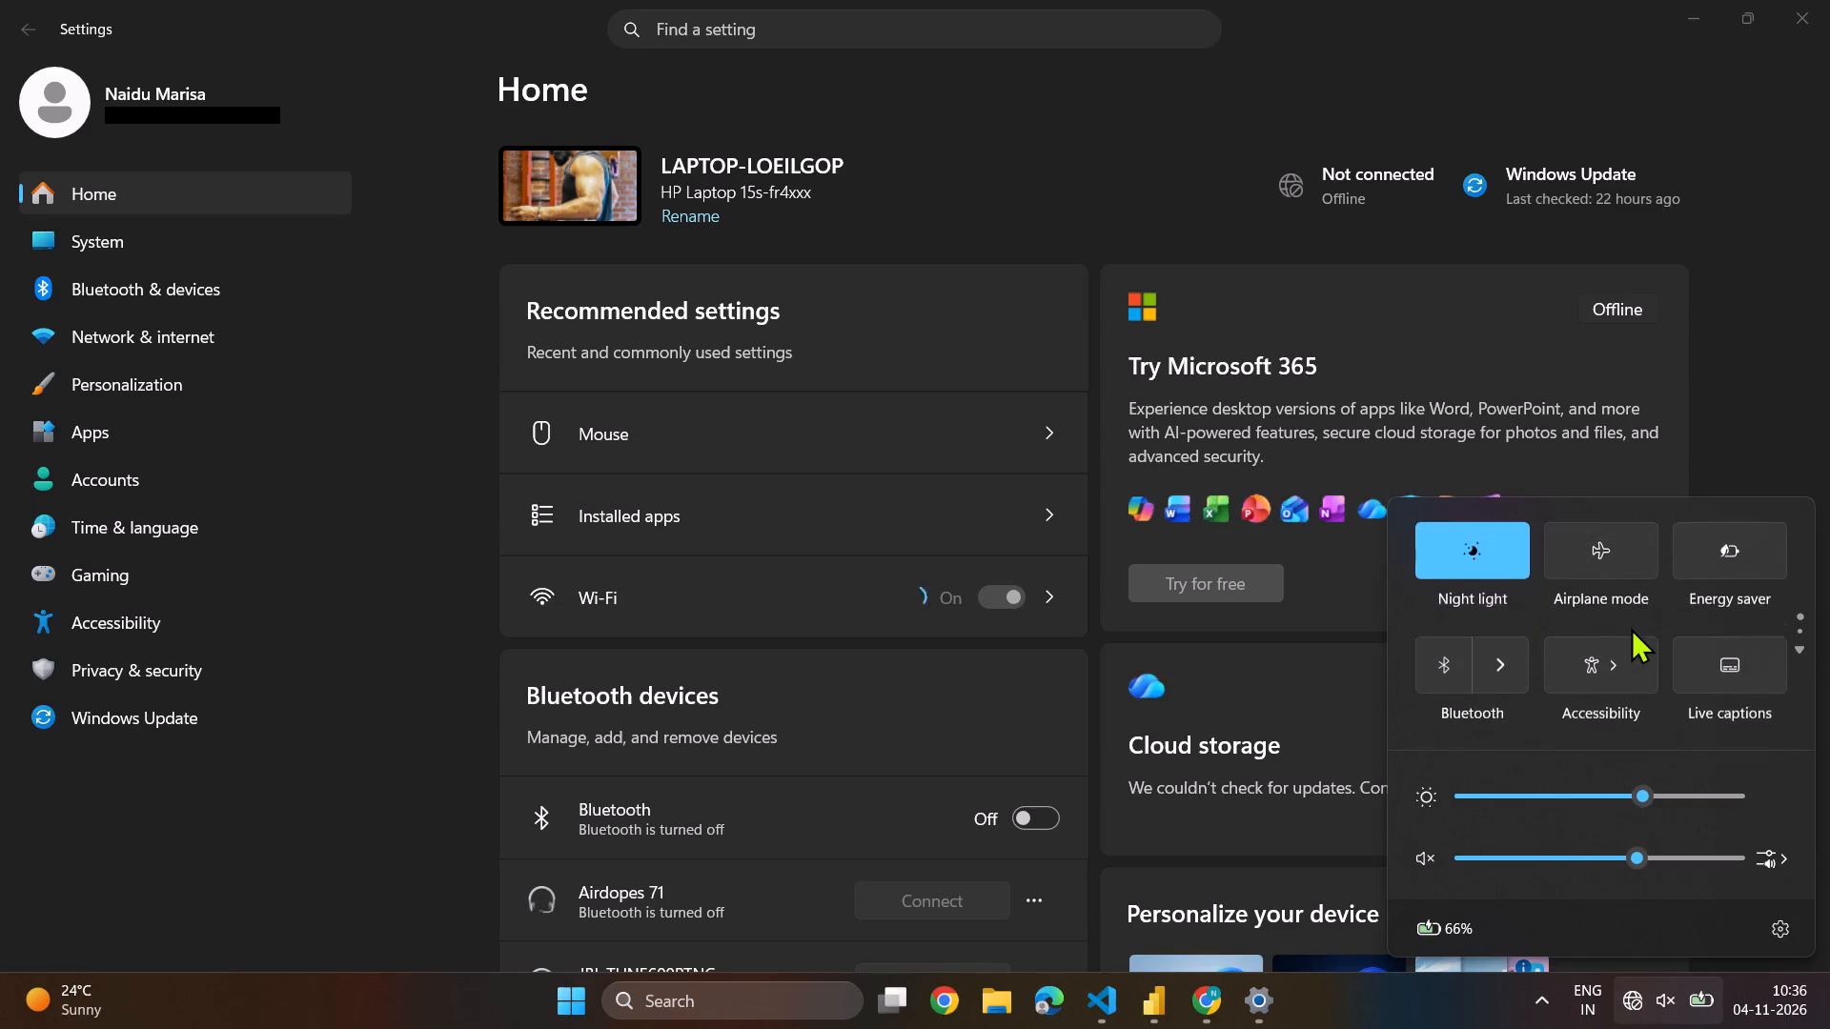
scroll(1631, 628, "up", 5)
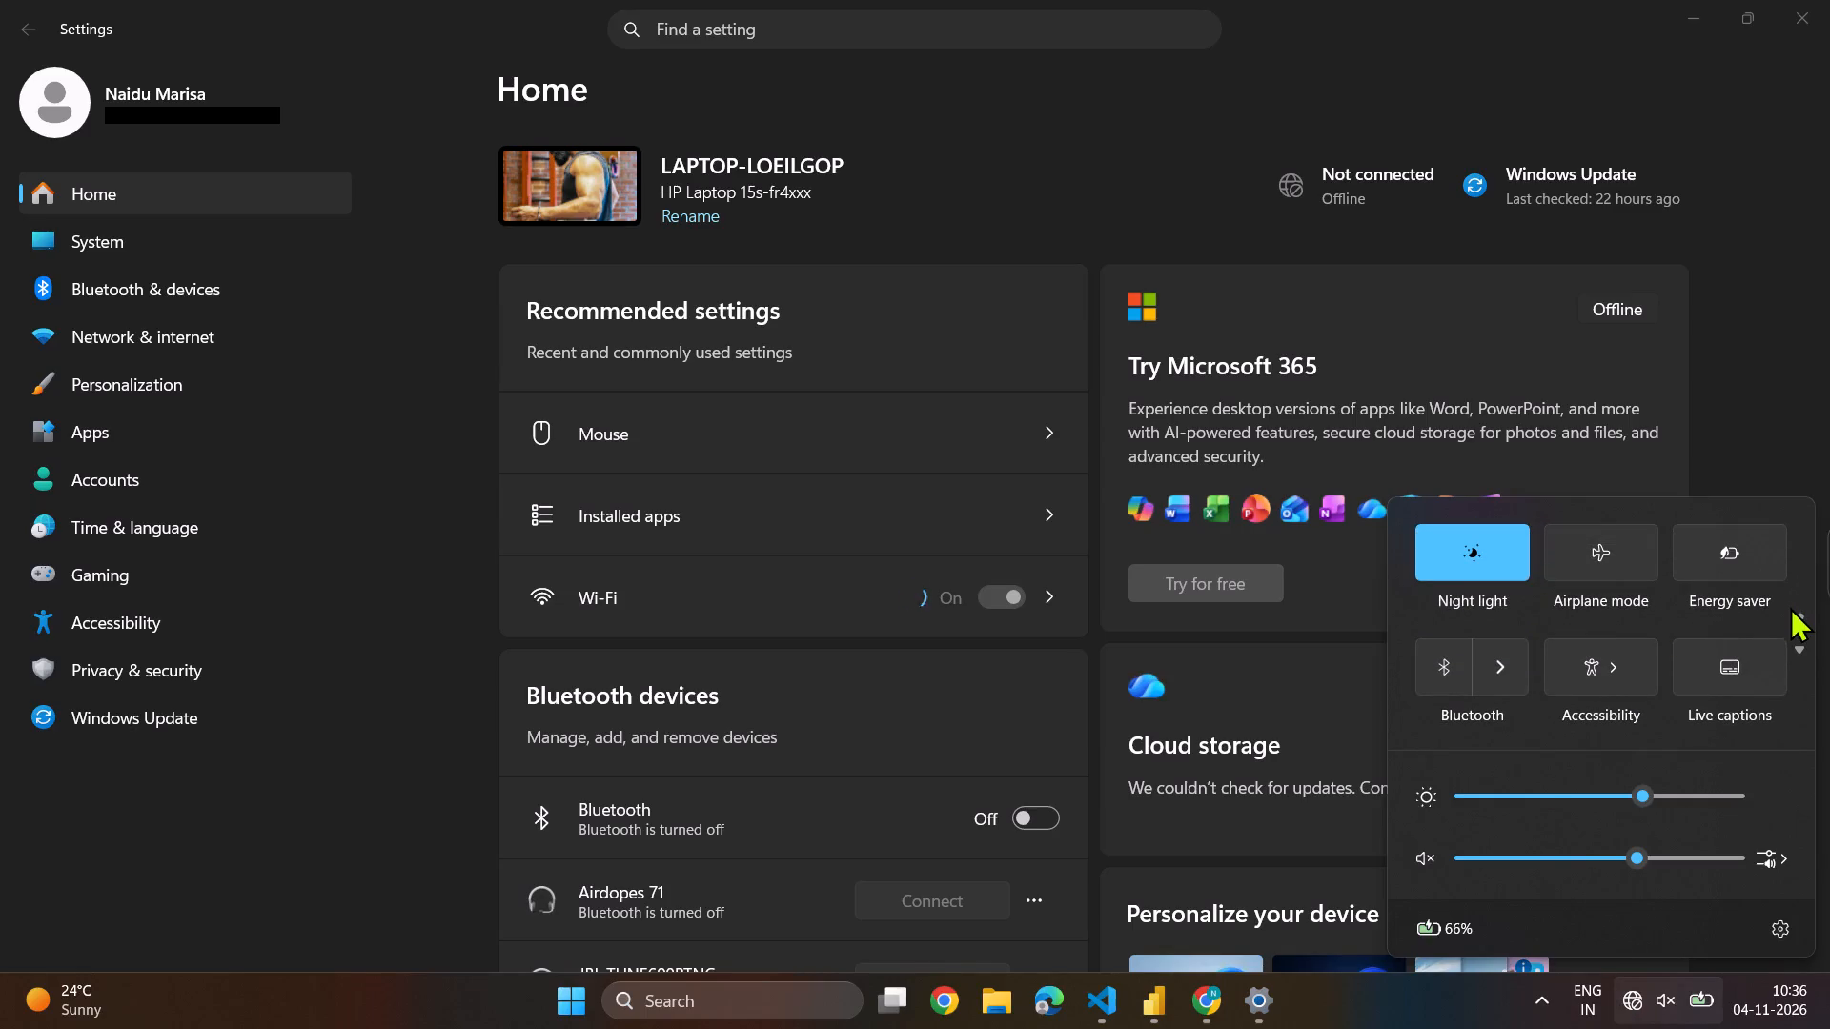
left_click(1796, 612)
scroll(1647, 584, "up", 1)
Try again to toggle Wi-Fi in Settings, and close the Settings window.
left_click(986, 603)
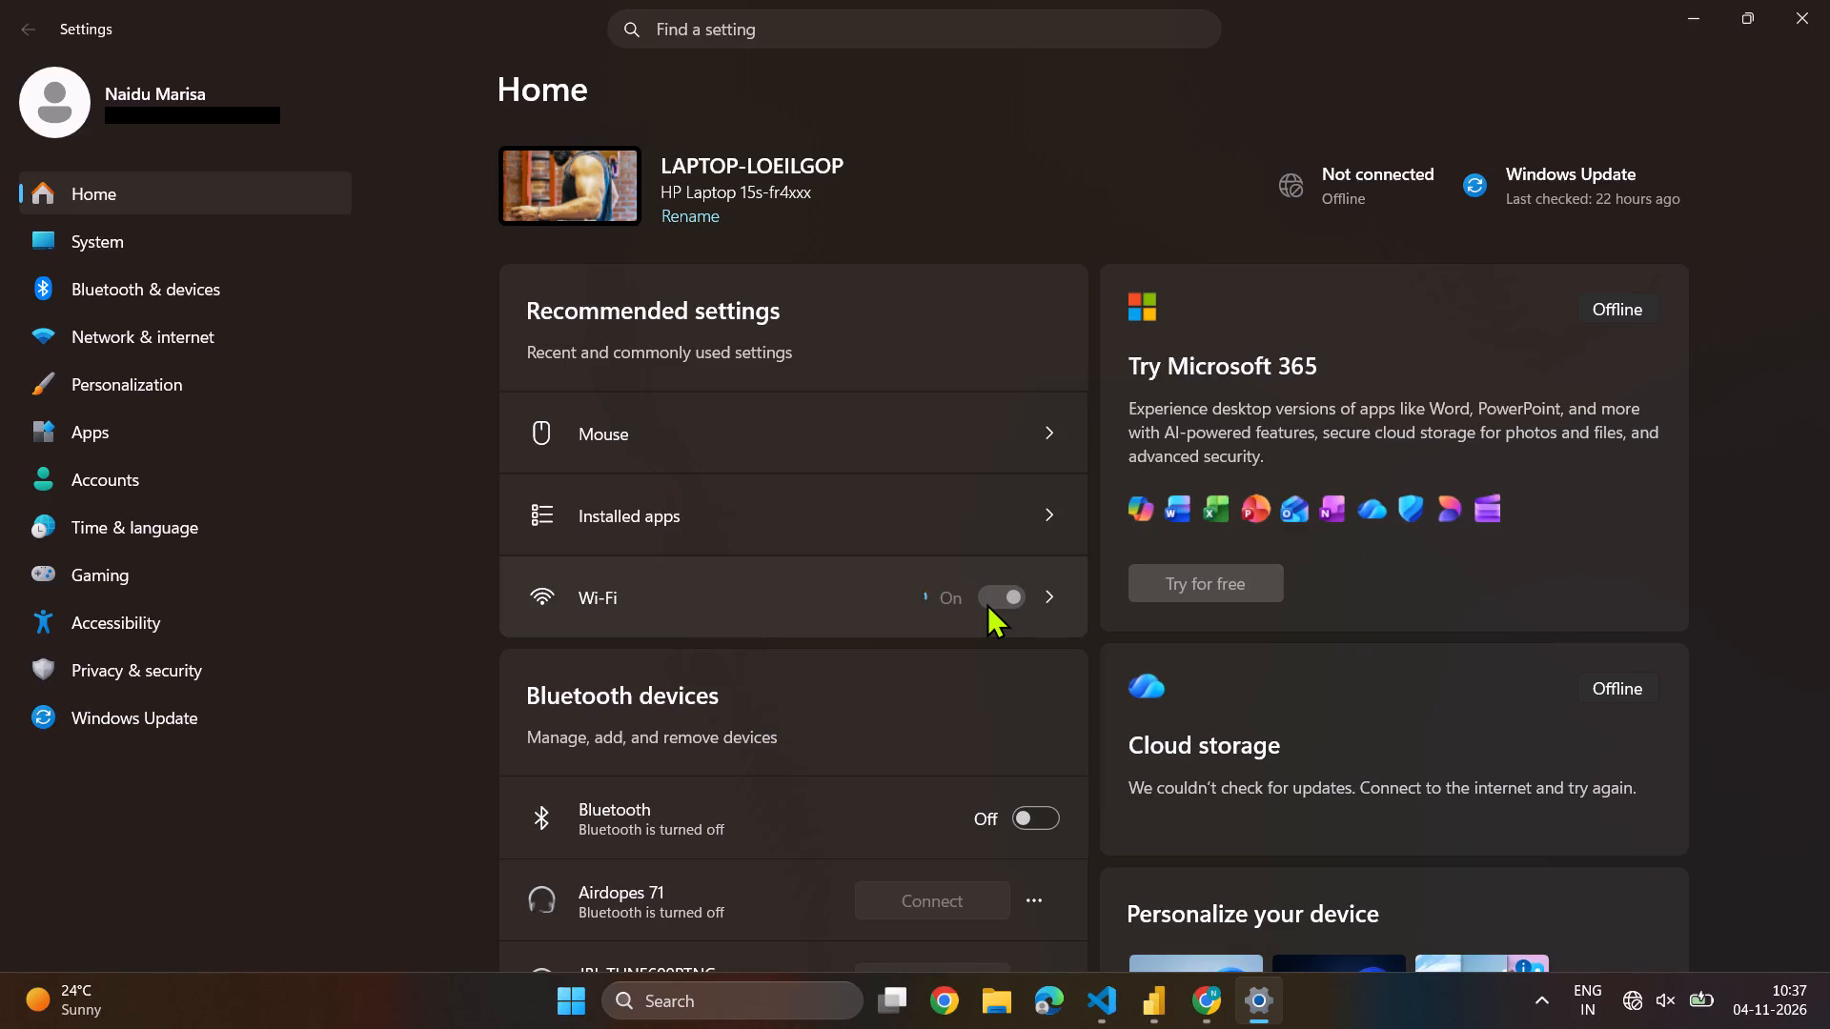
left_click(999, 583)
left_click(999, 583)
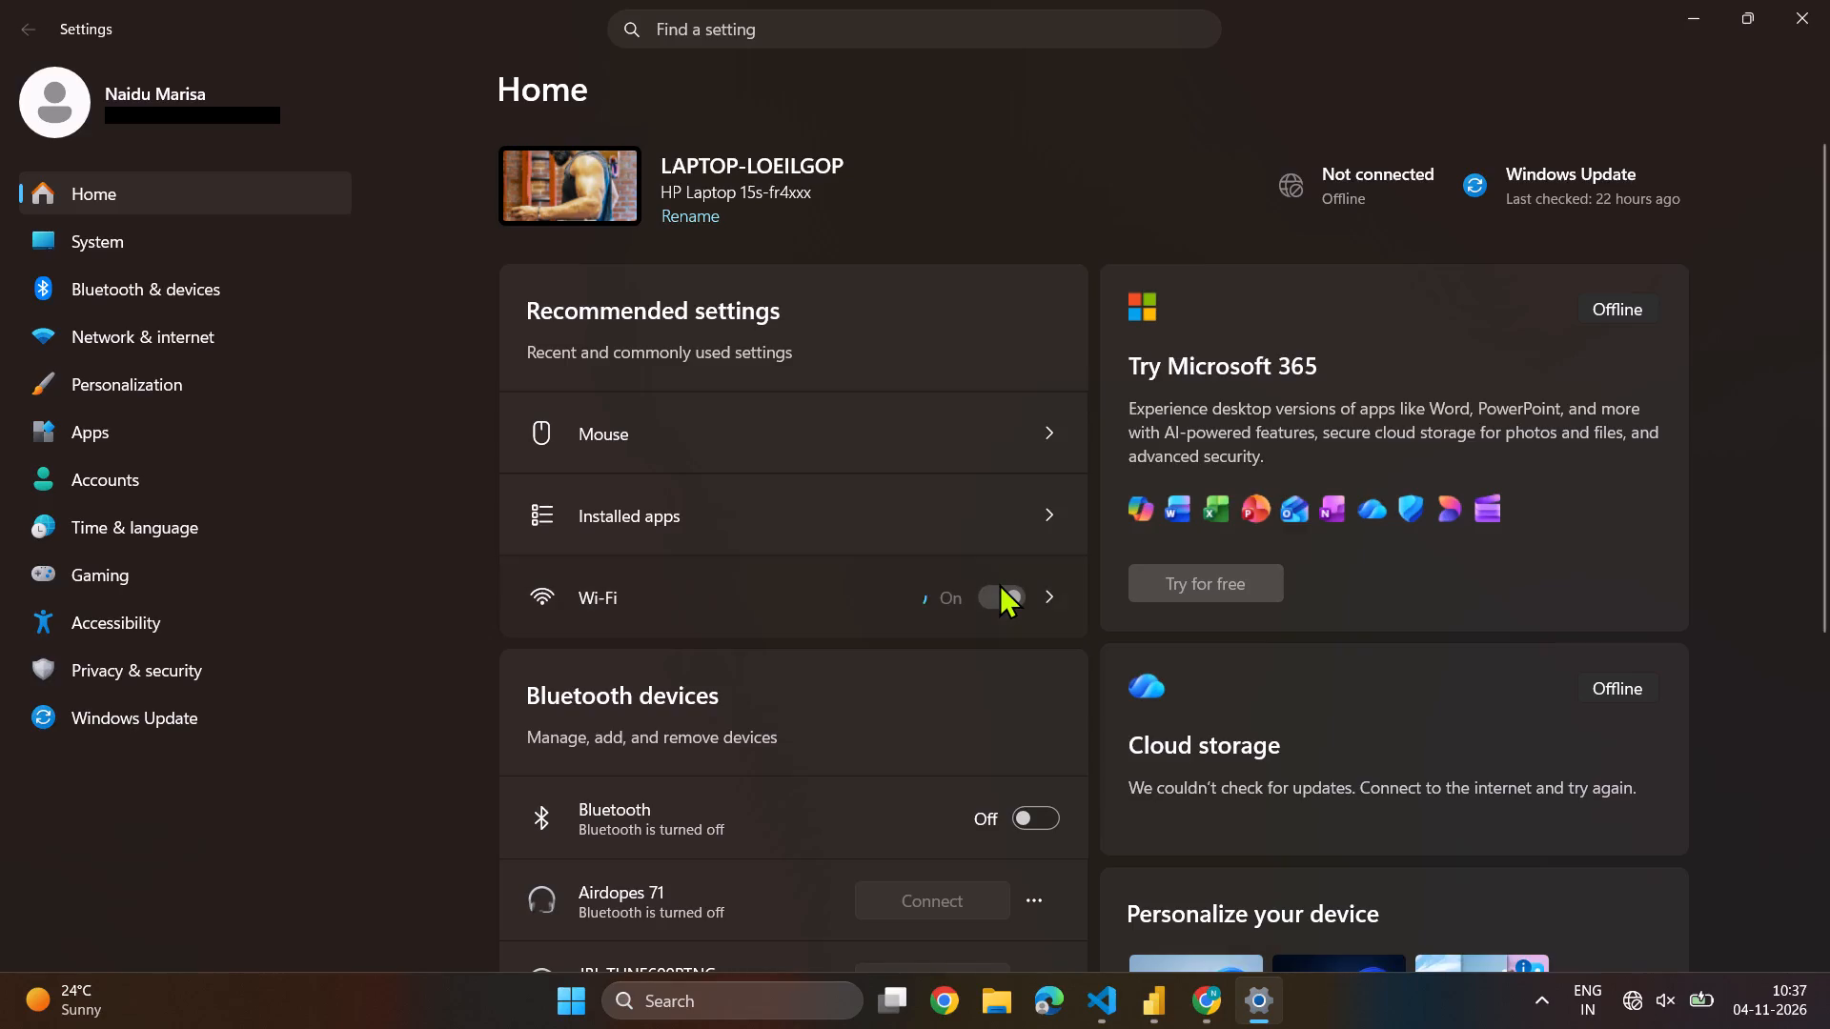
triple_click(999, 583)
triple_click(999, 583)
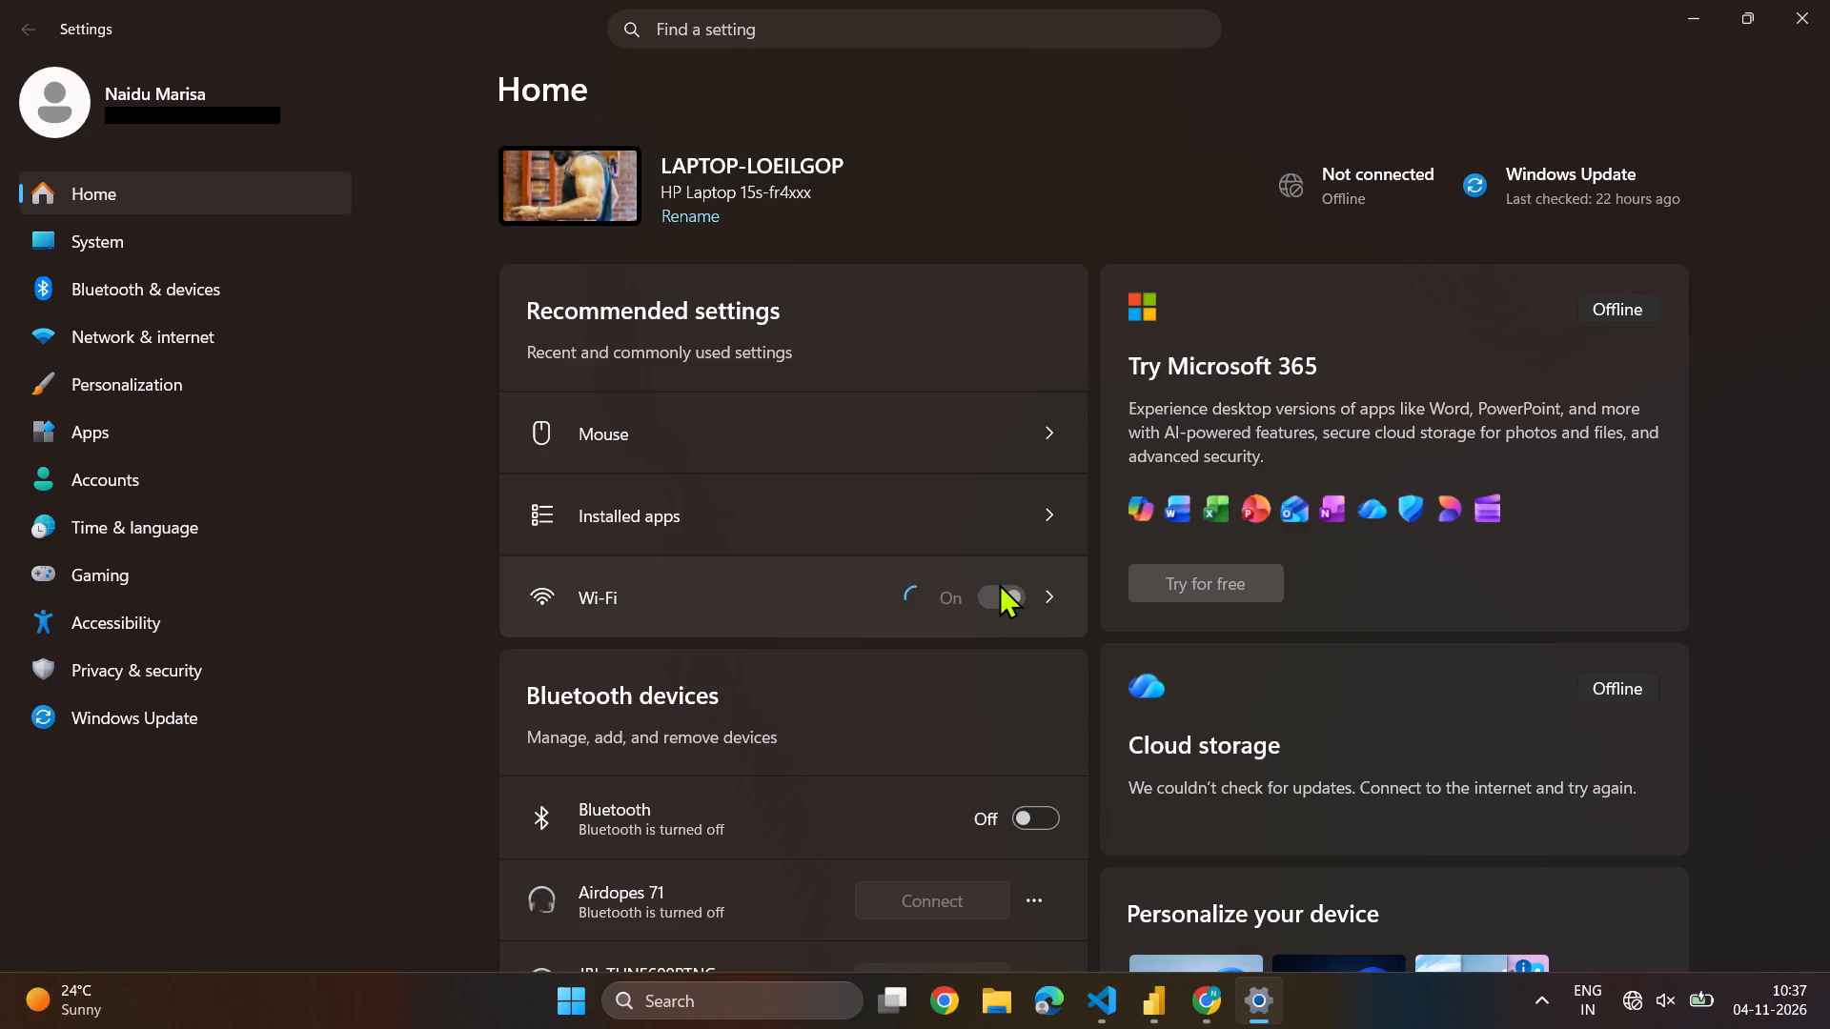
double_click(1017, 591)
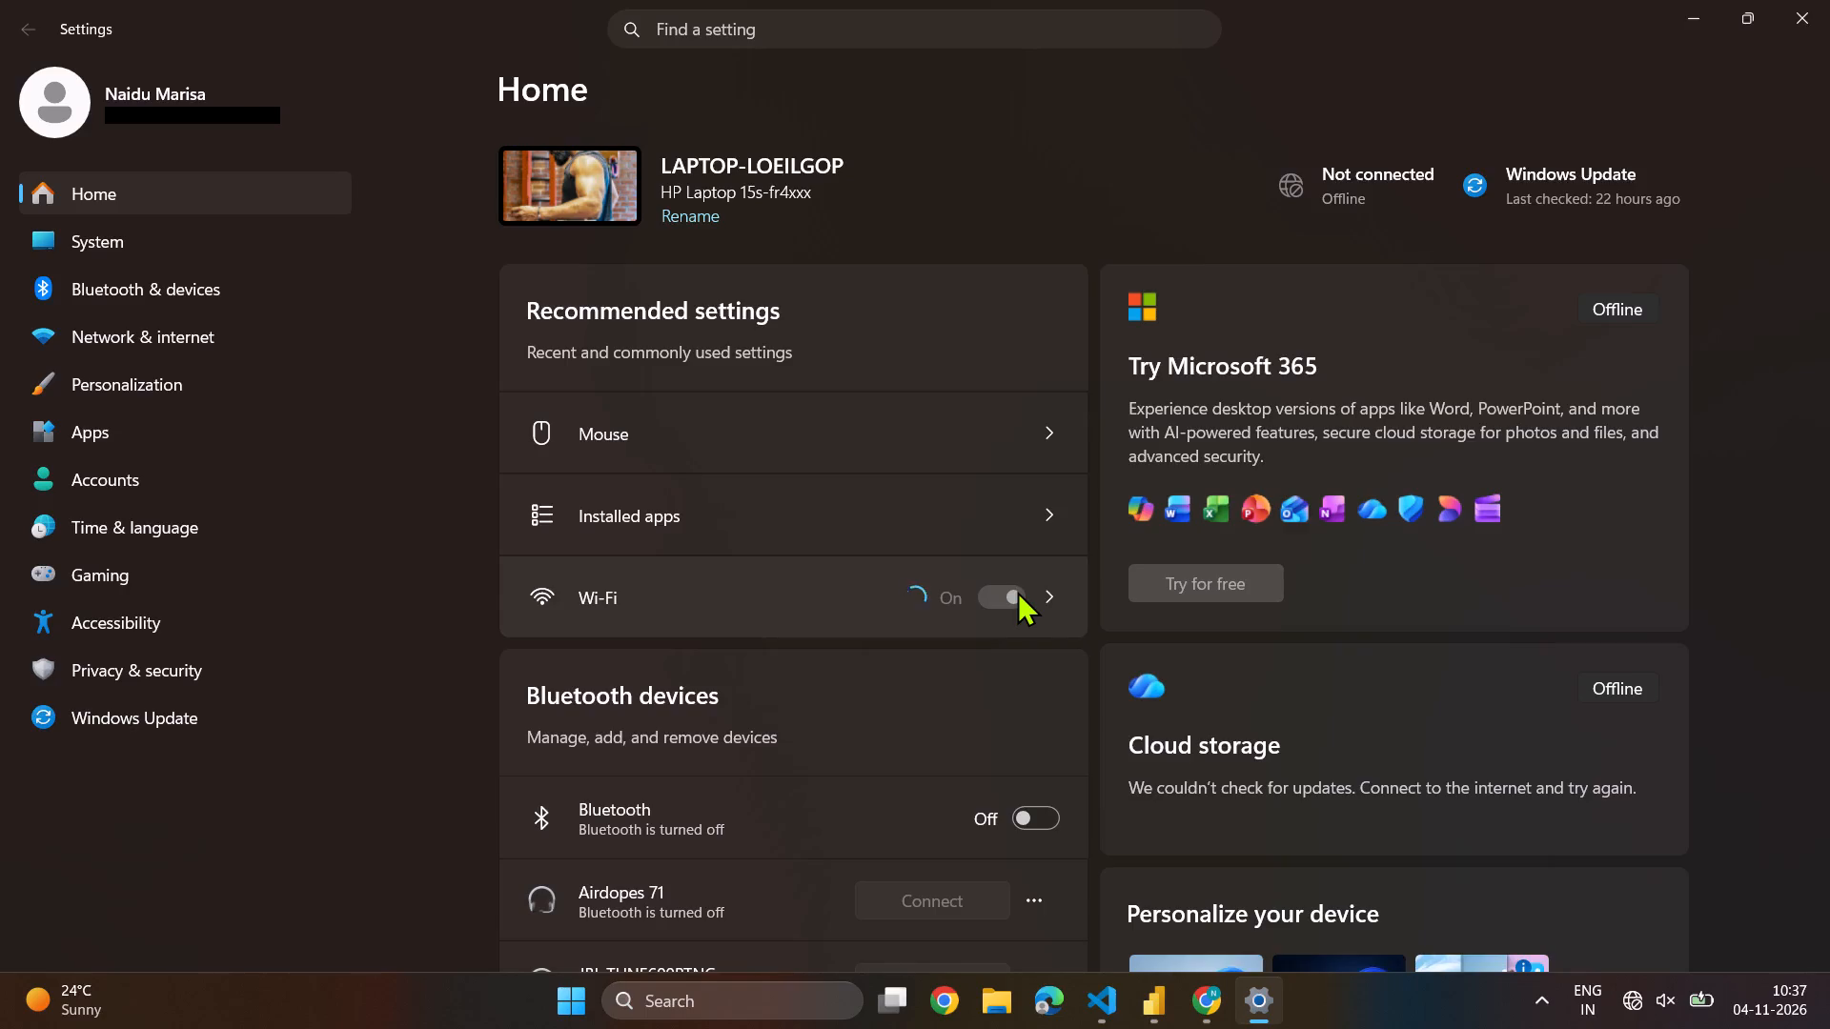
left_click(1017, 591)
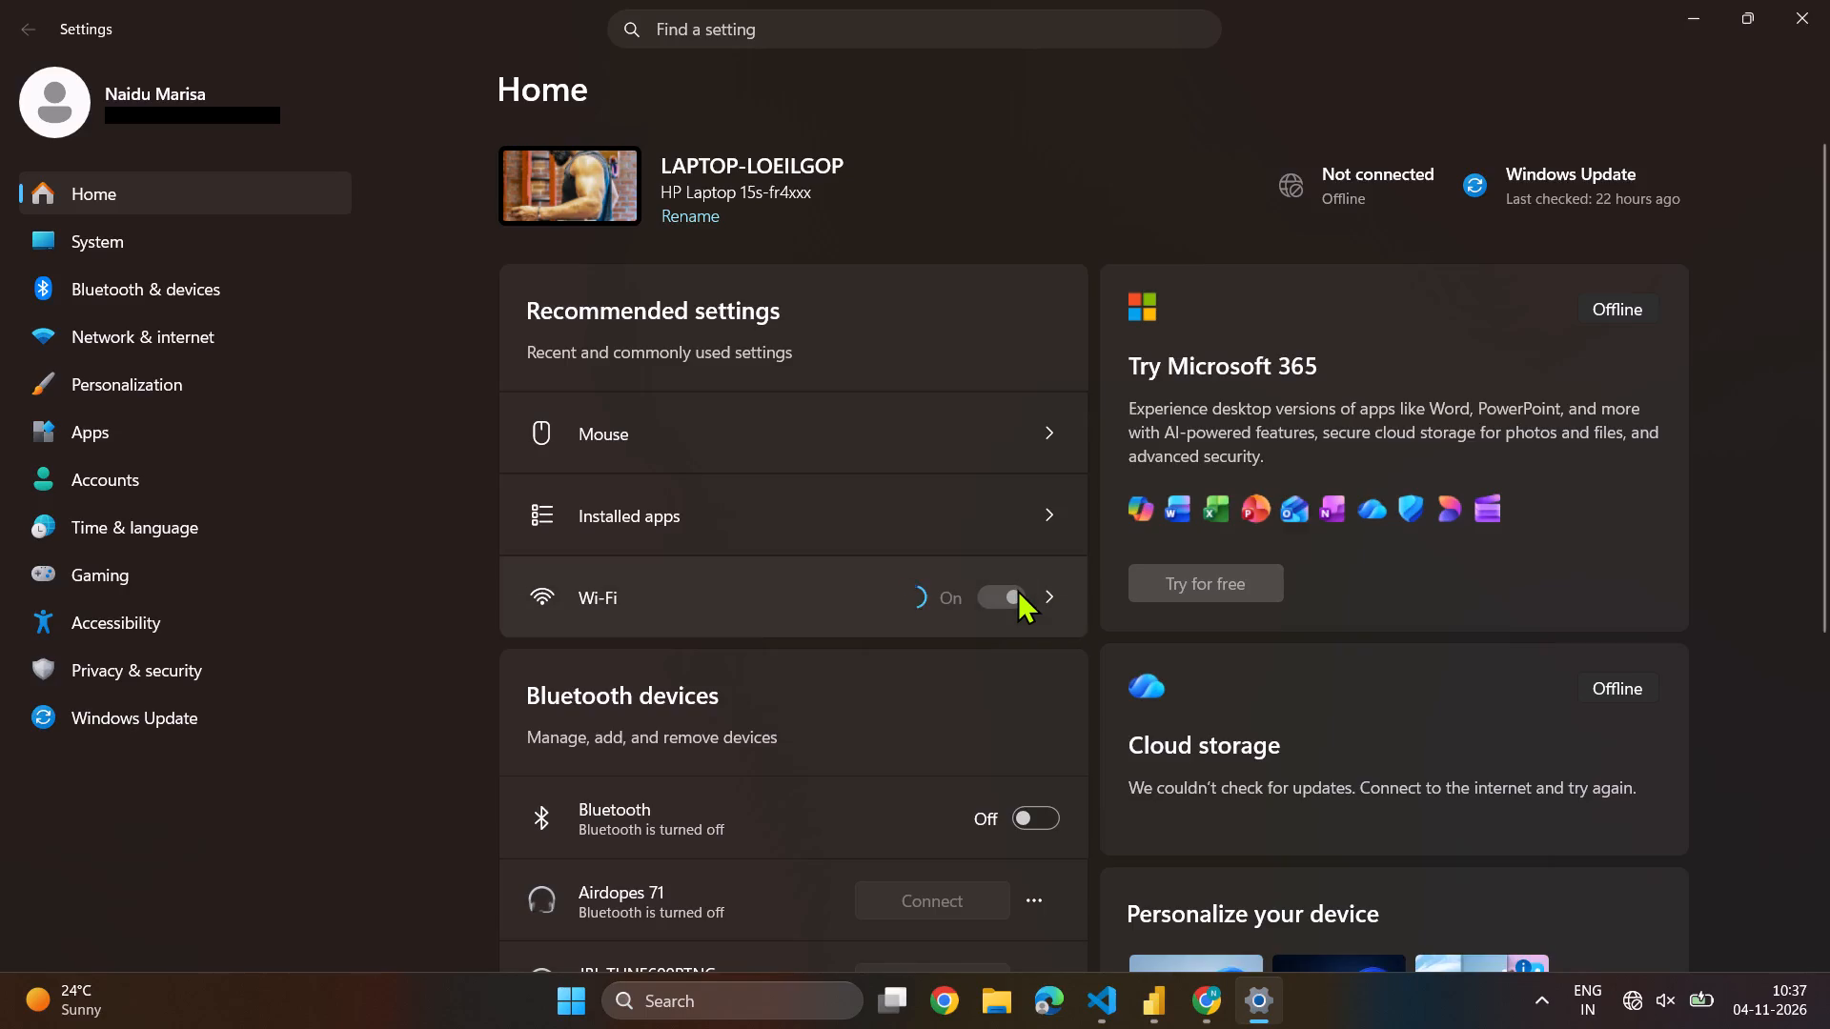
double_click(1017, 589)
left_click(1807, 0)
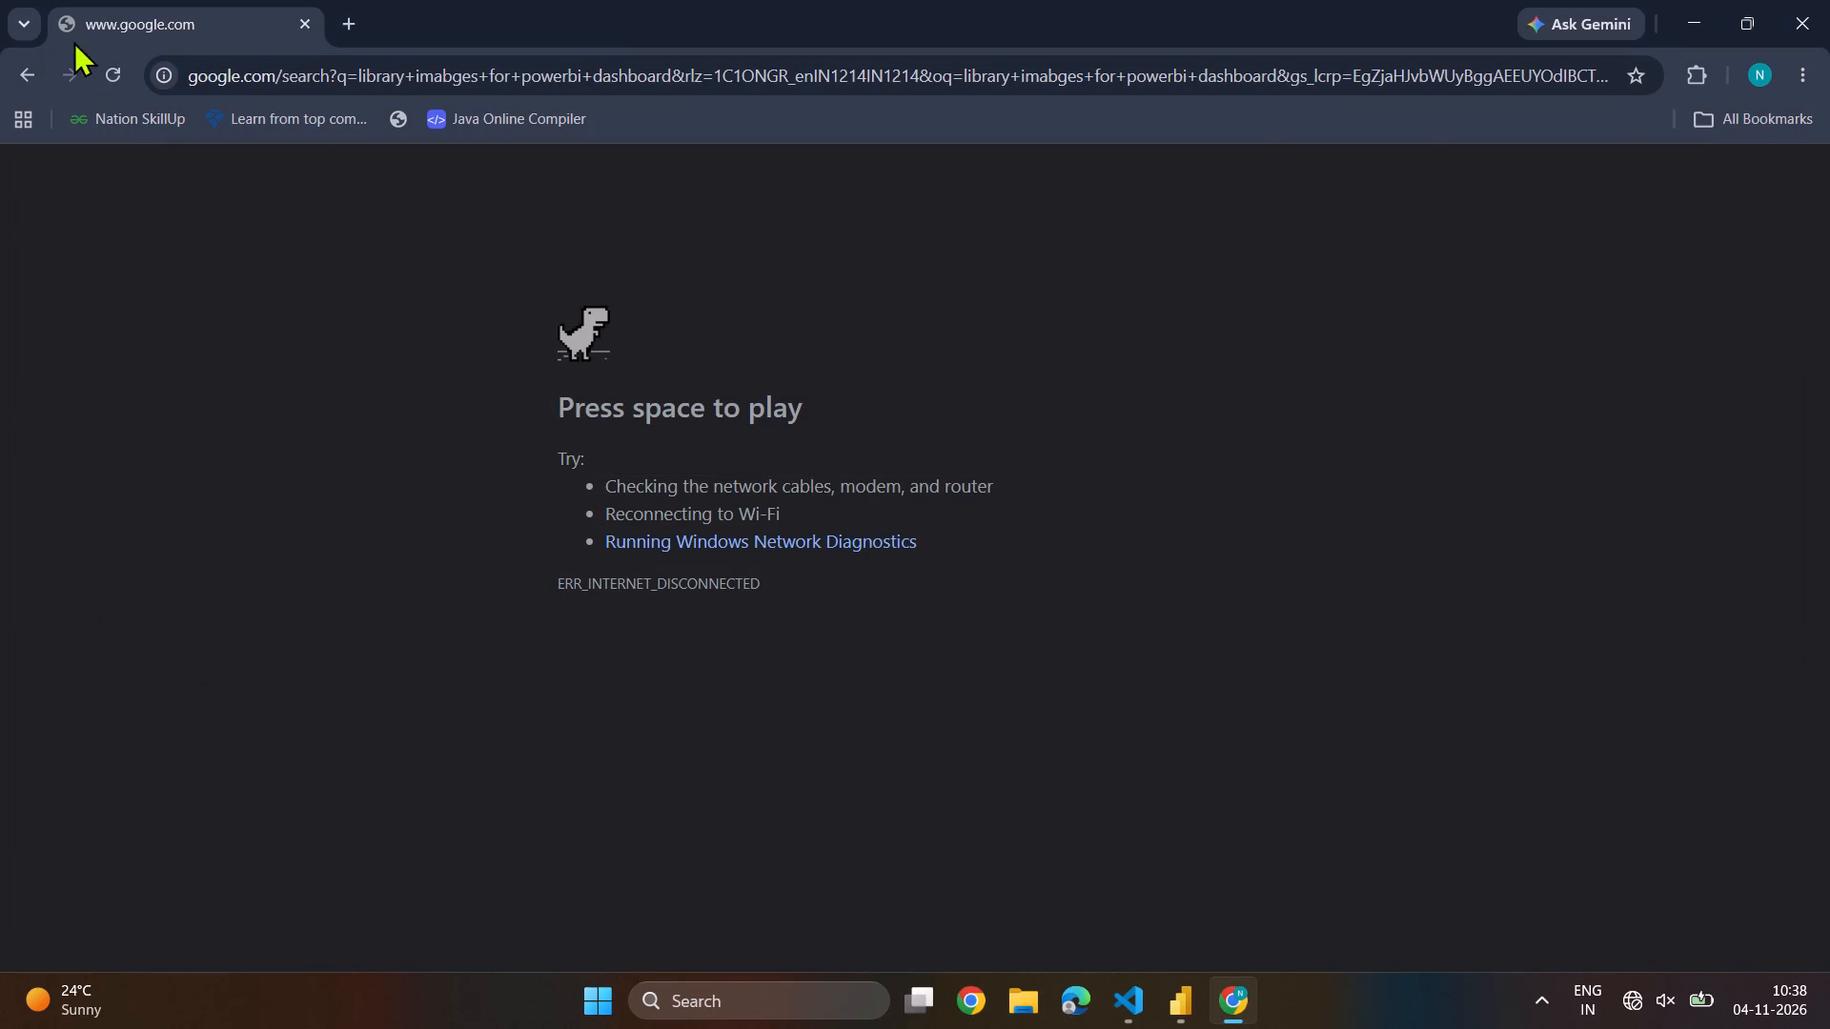
Reload the library image search page in Chrome and switch back to the report in Power BI Desktop.
left_click(123, 73)
left_click(1174, 985)
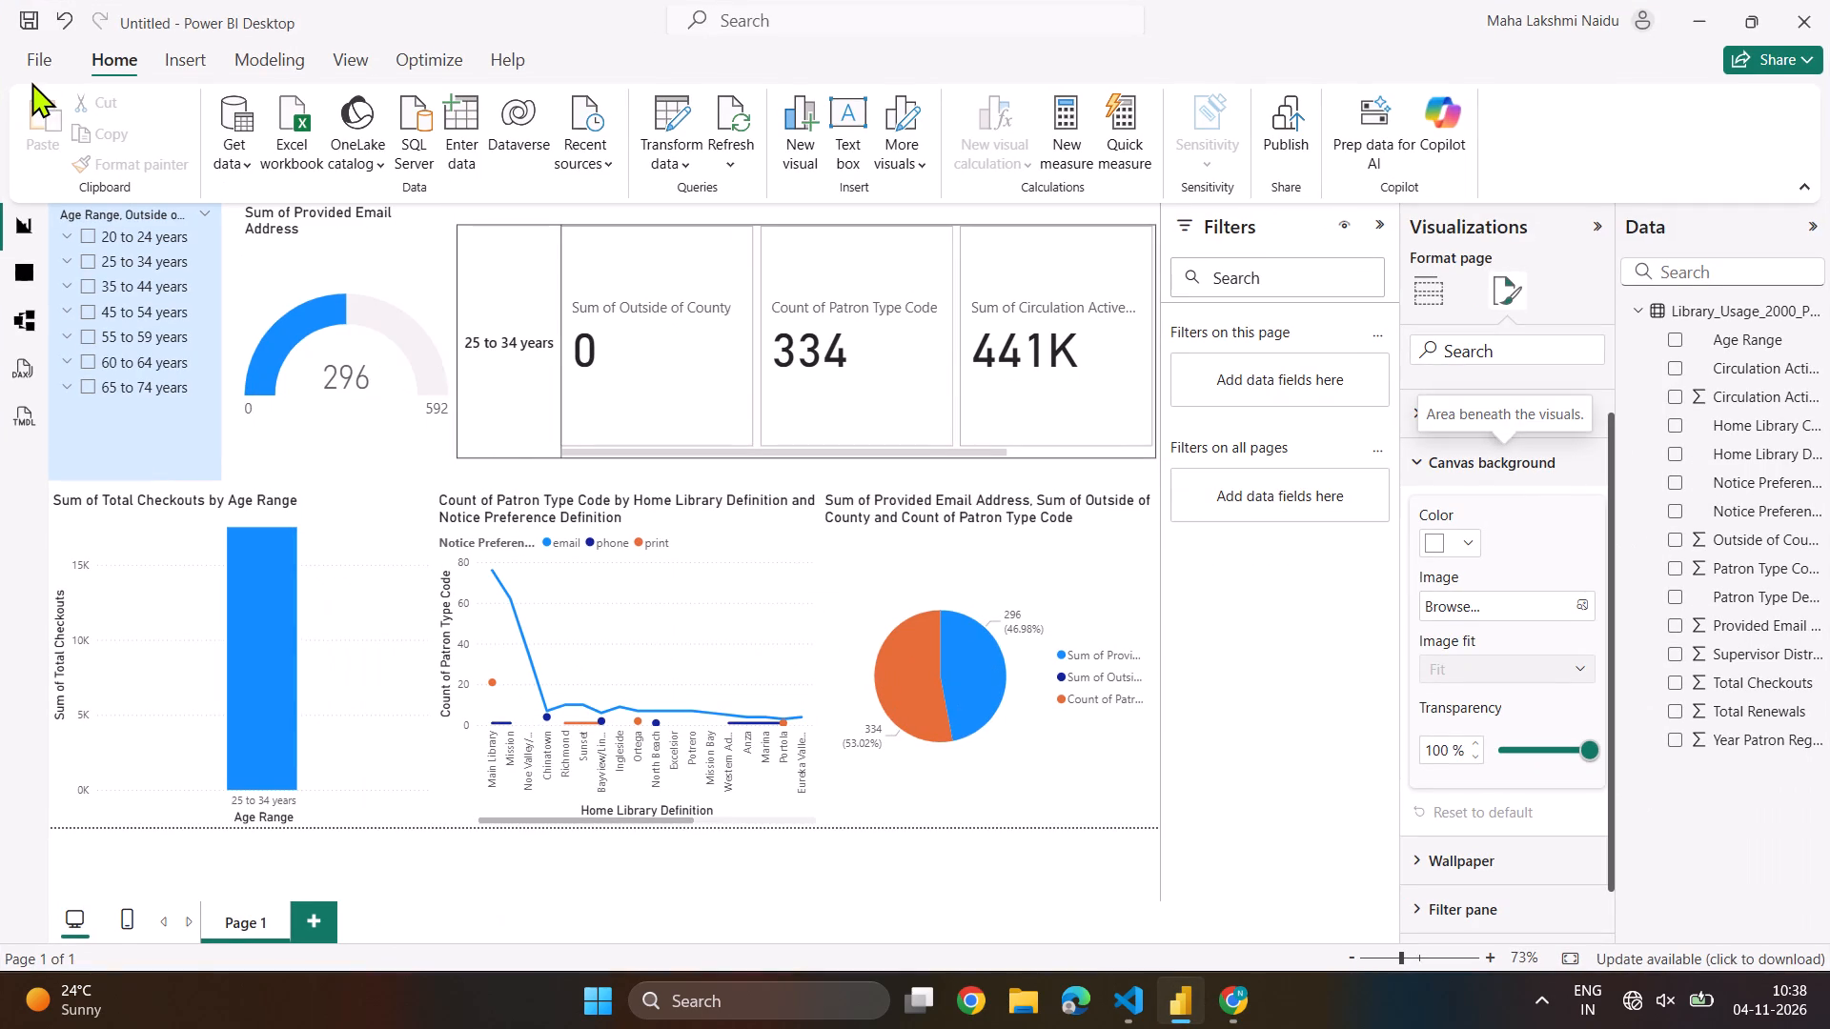
Save a copy of the report in the Desktop folder as "cluster computing dashboard" in Power BI file (.pbix) format.
left_click(39, 56)
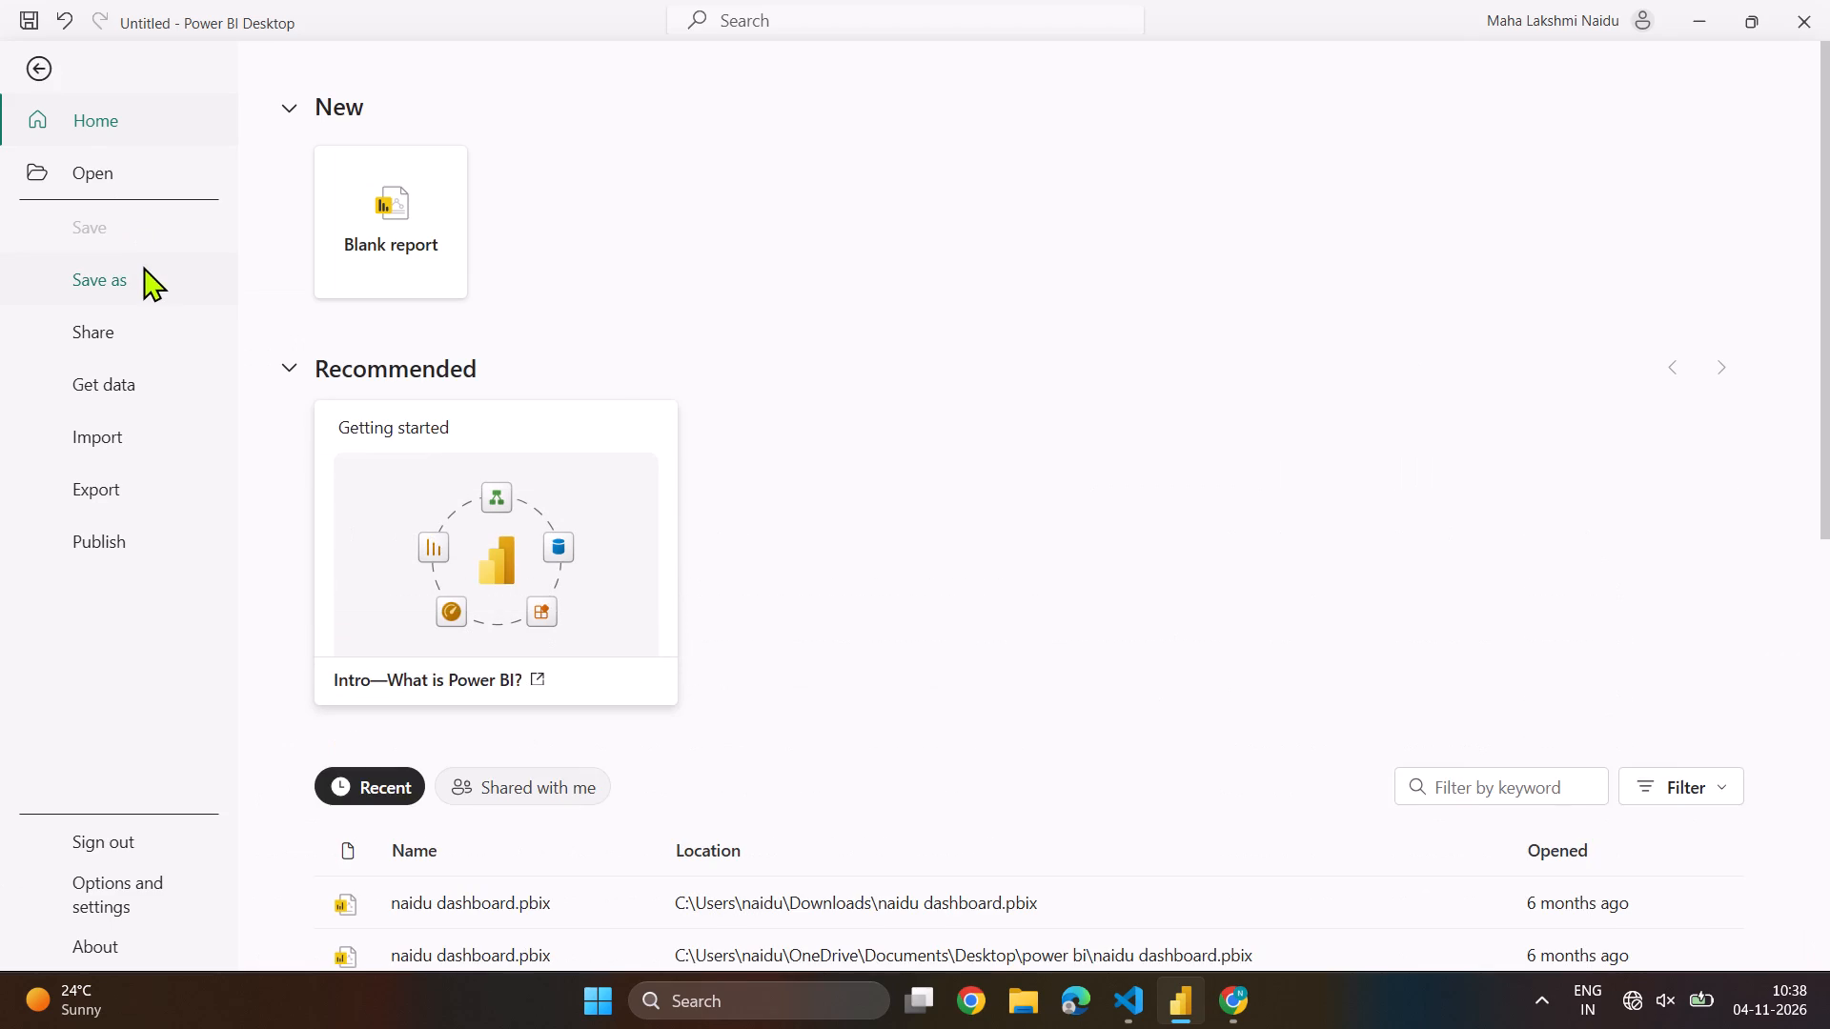
left_click(143, 271)
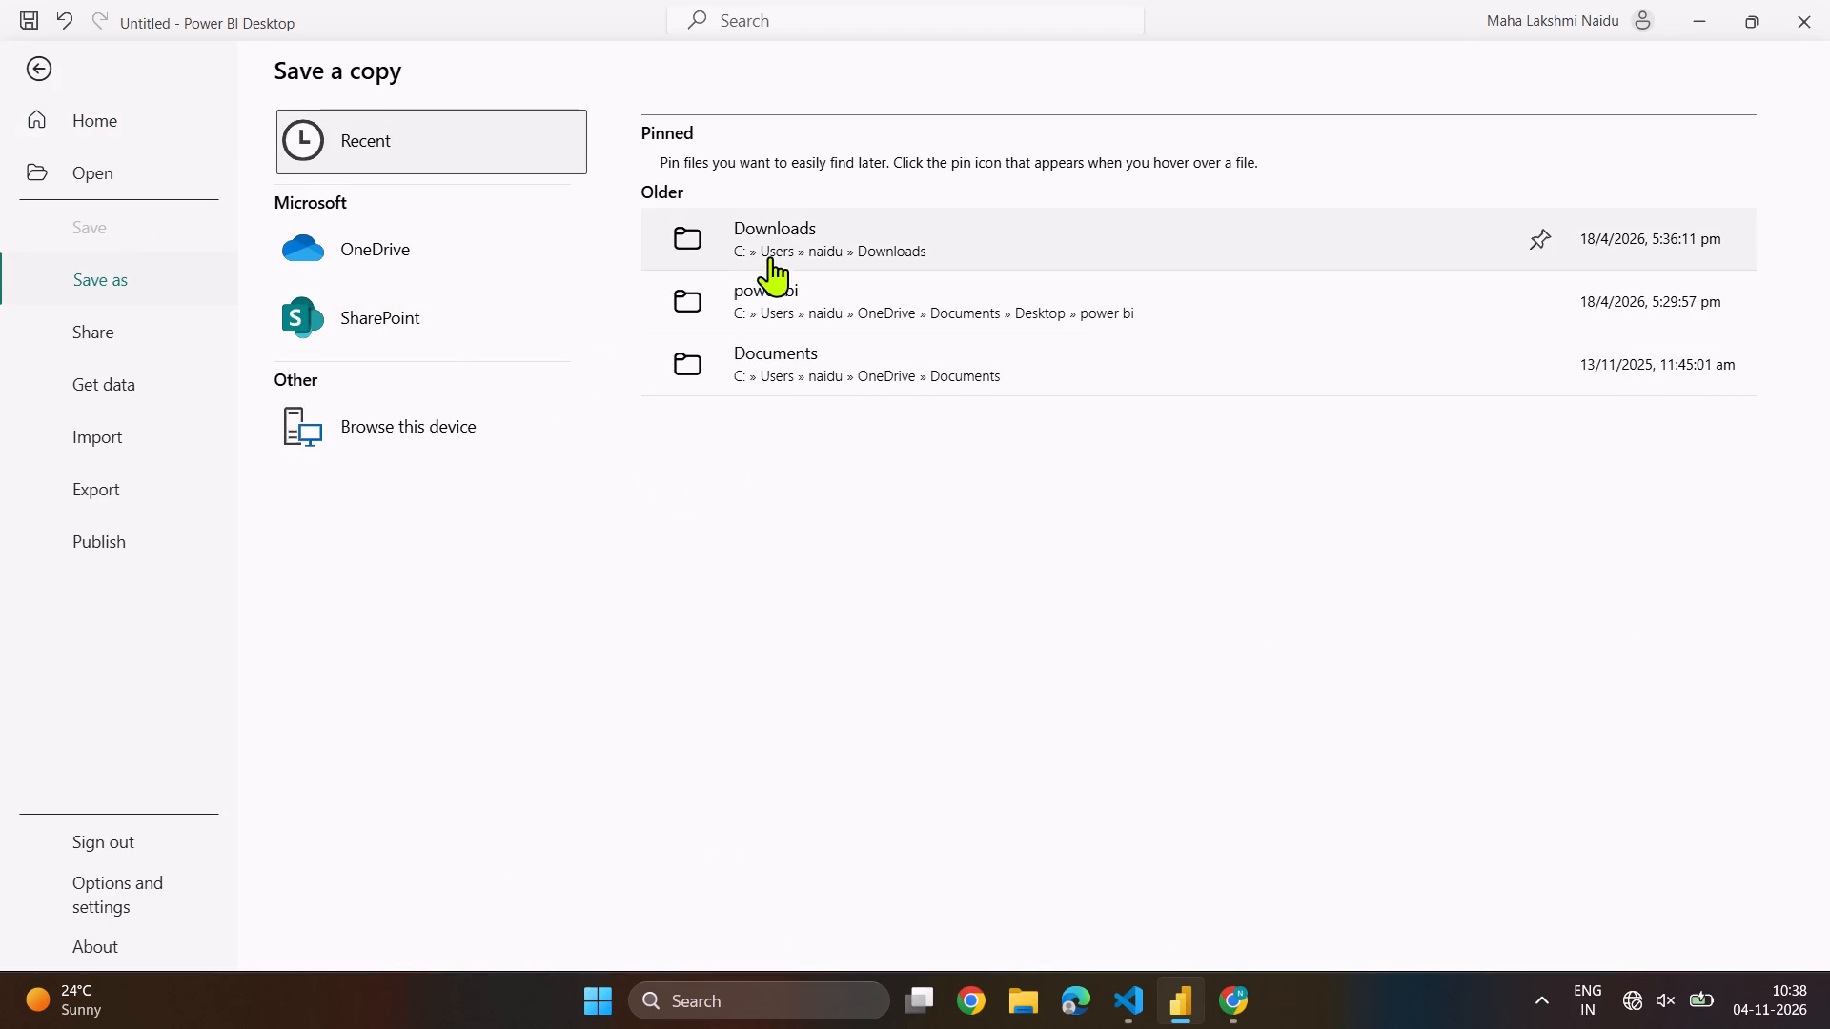
left_click(814, 244)
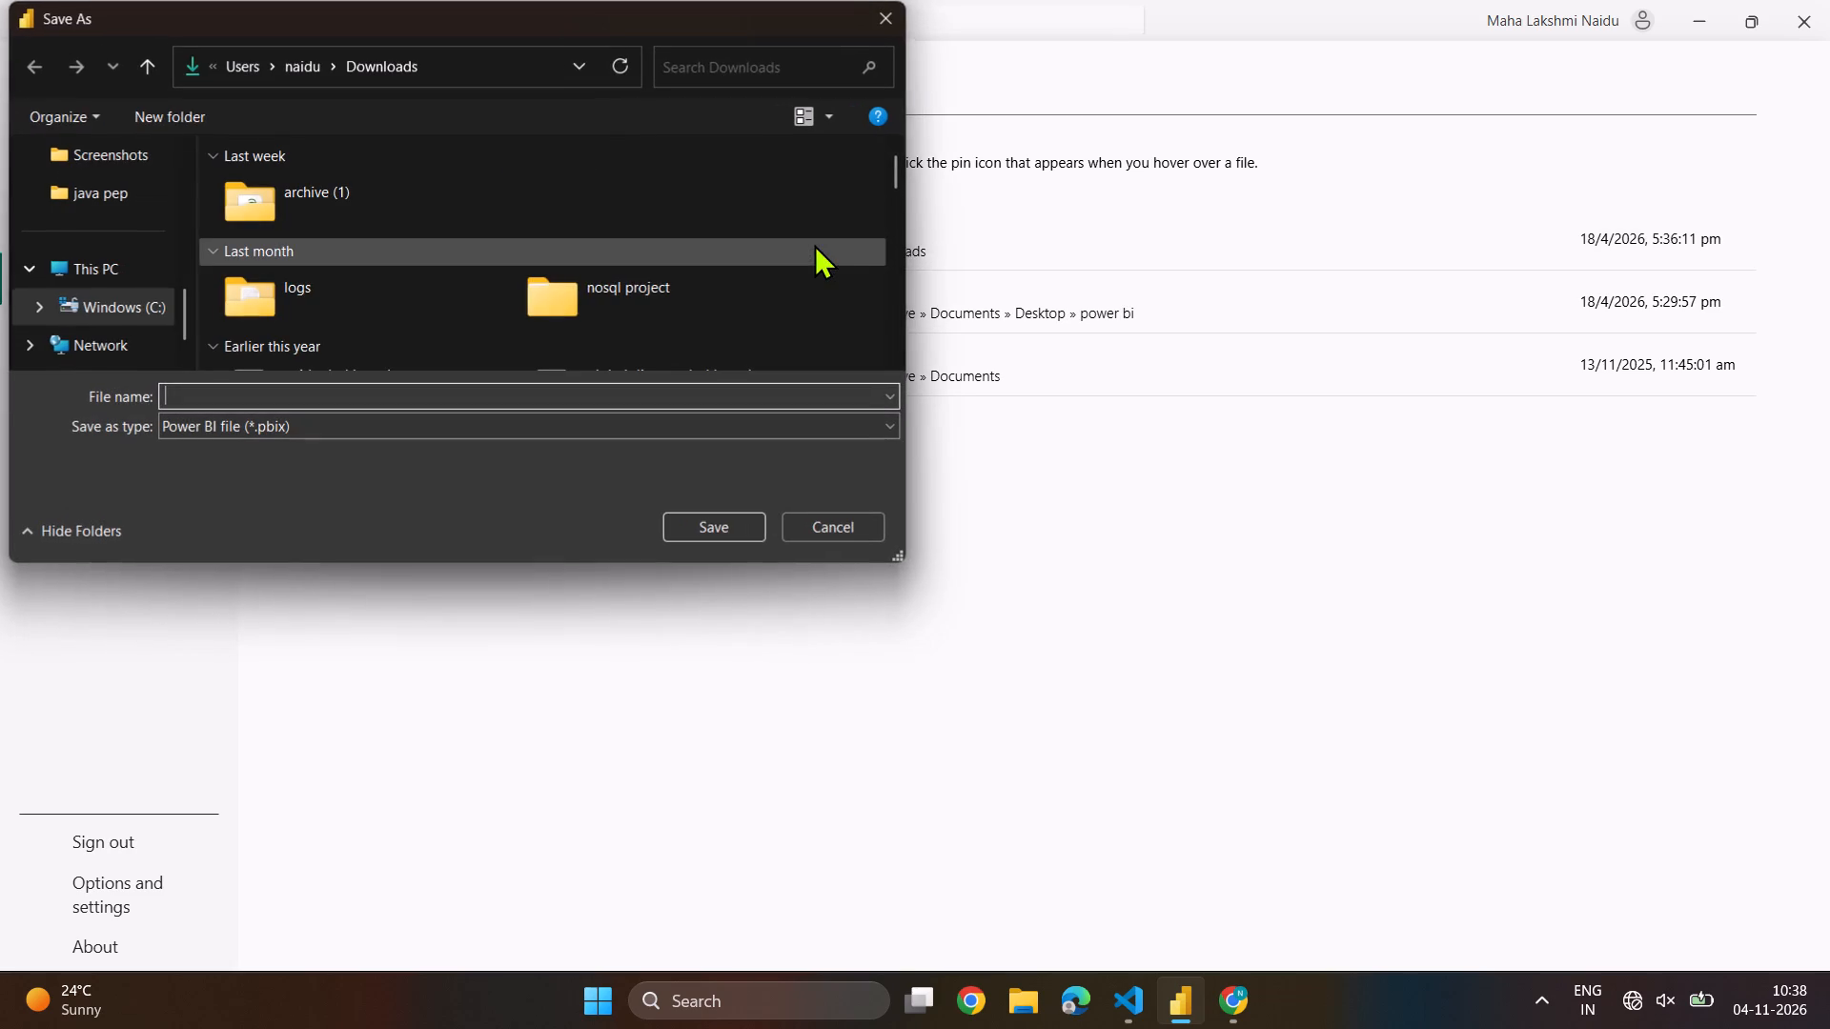
scroll(115, 319, "down", 1)
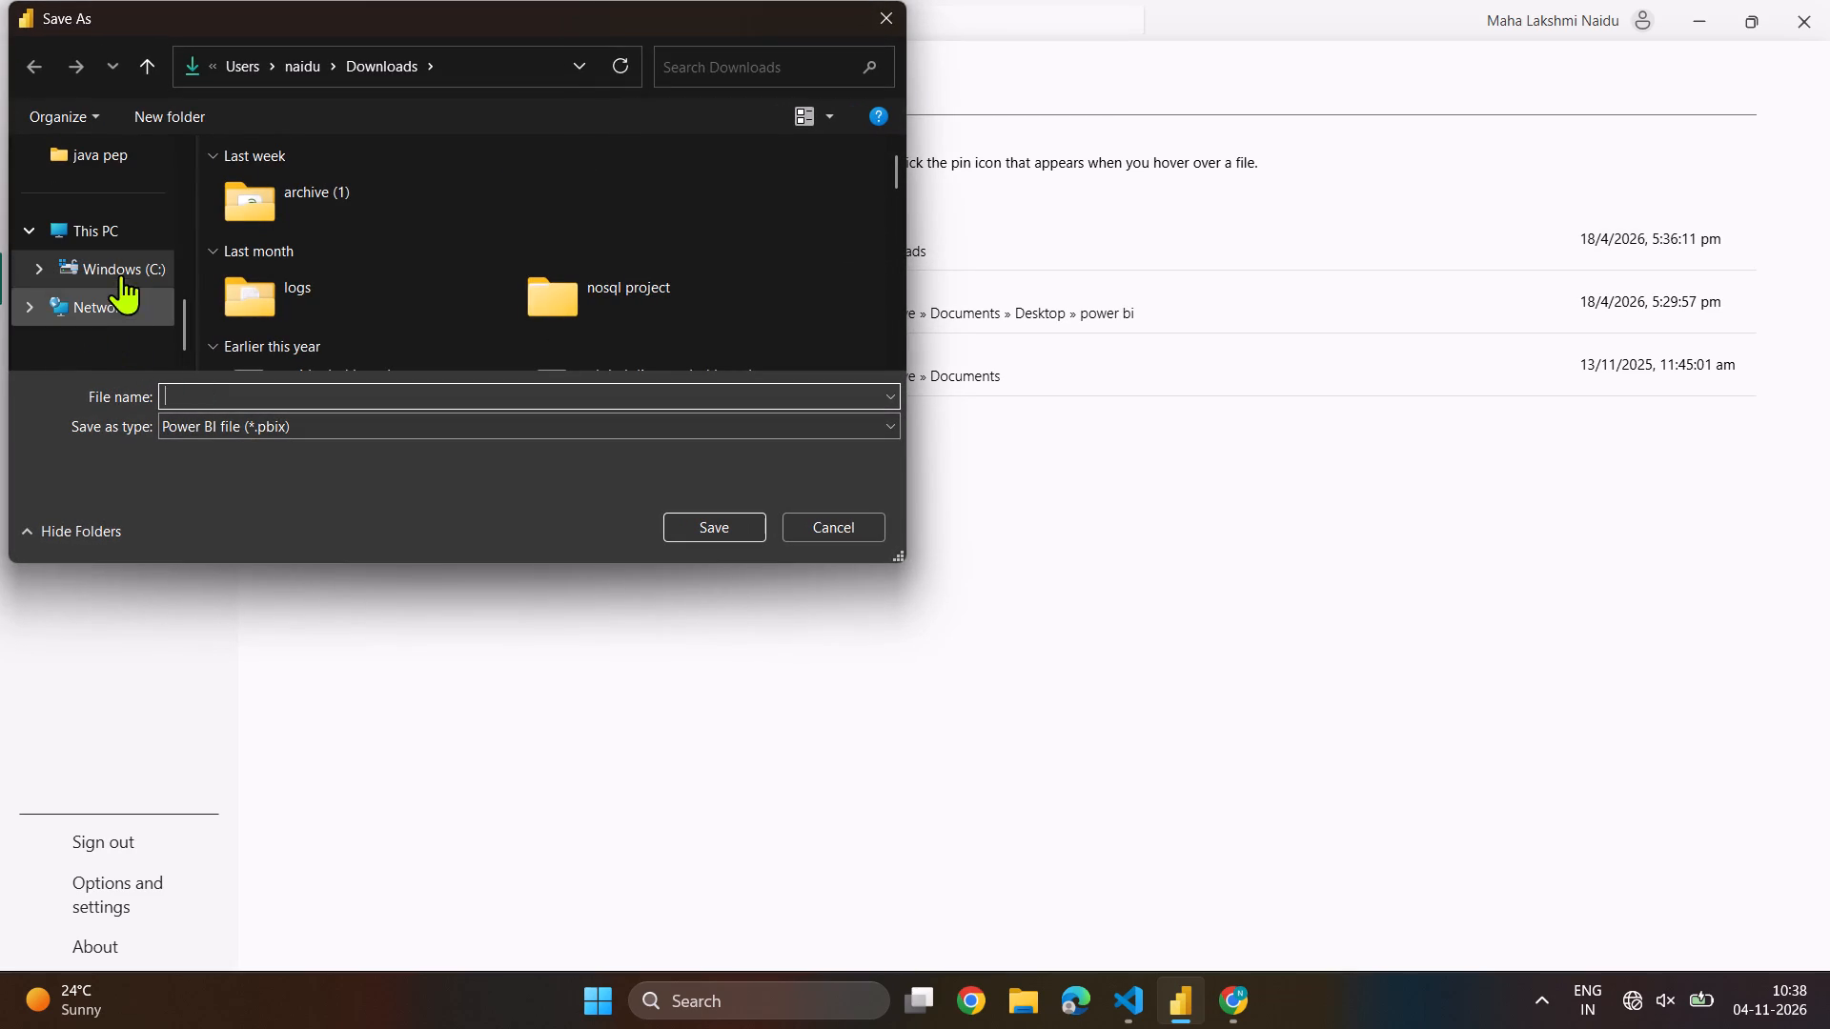
left_click(112, 224)
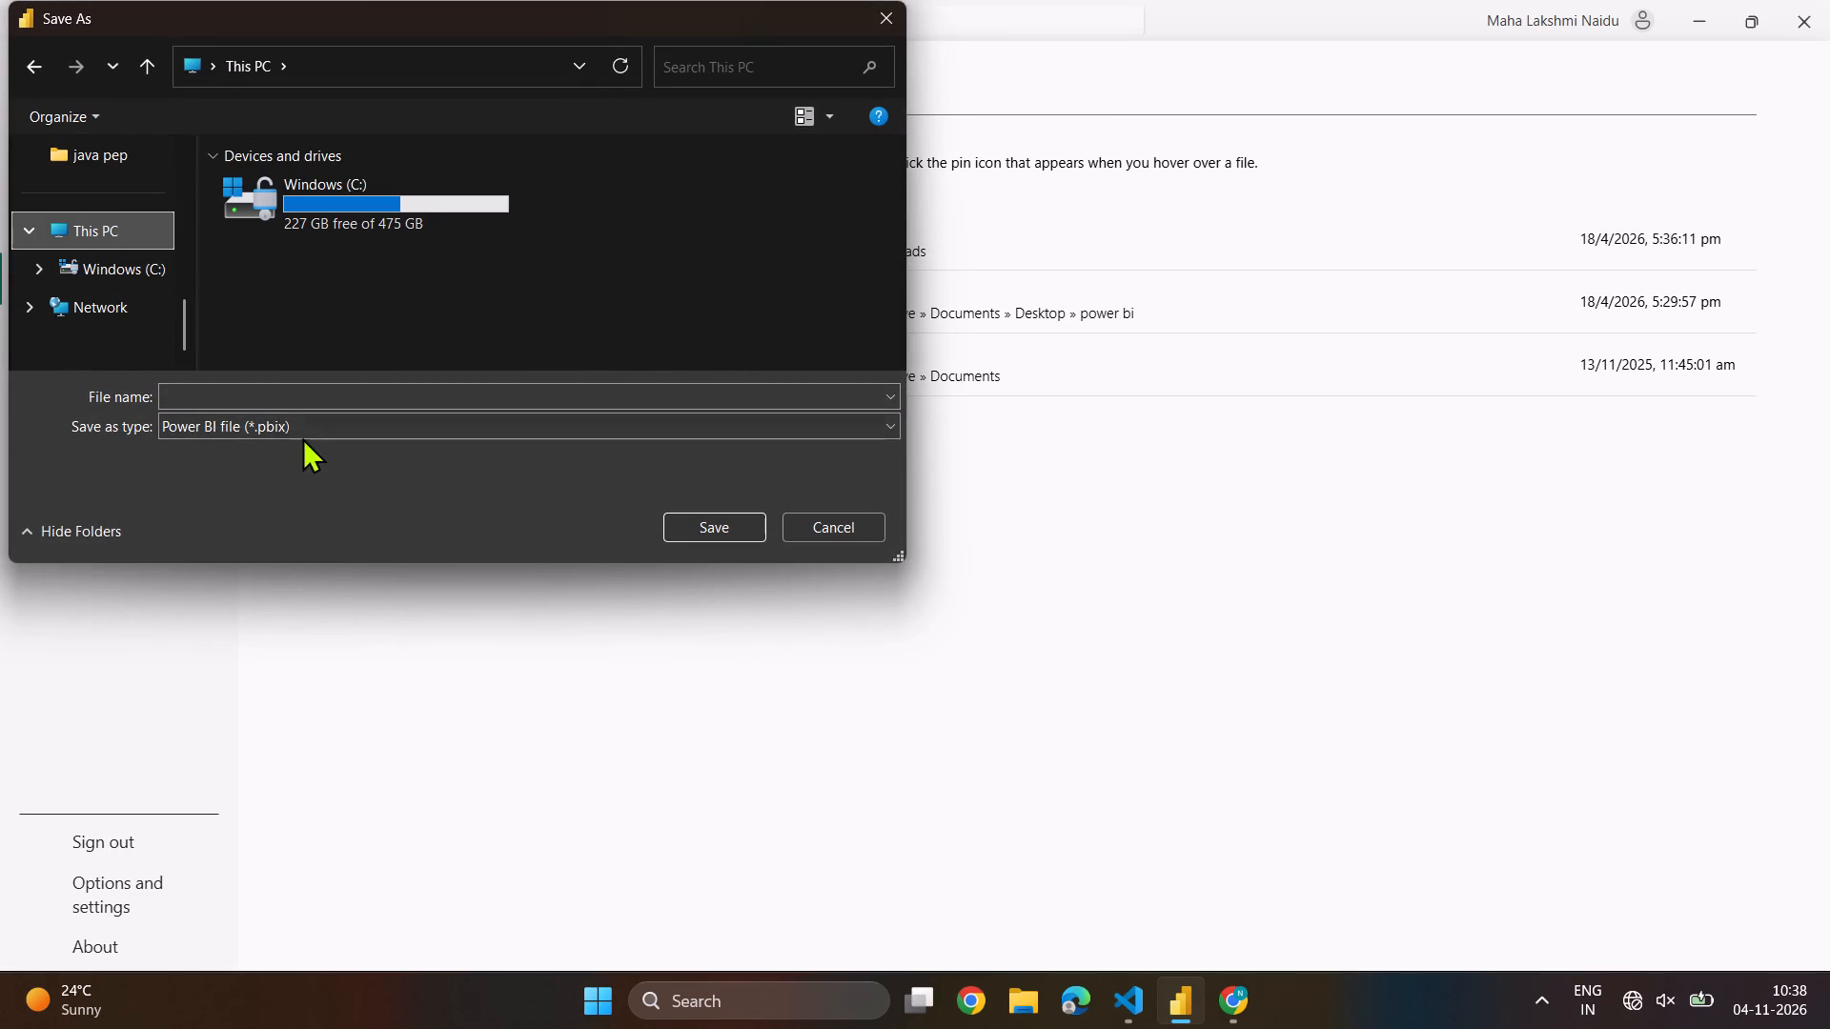
left_click(254, 375)
scroll(180, 331, "up", 1)
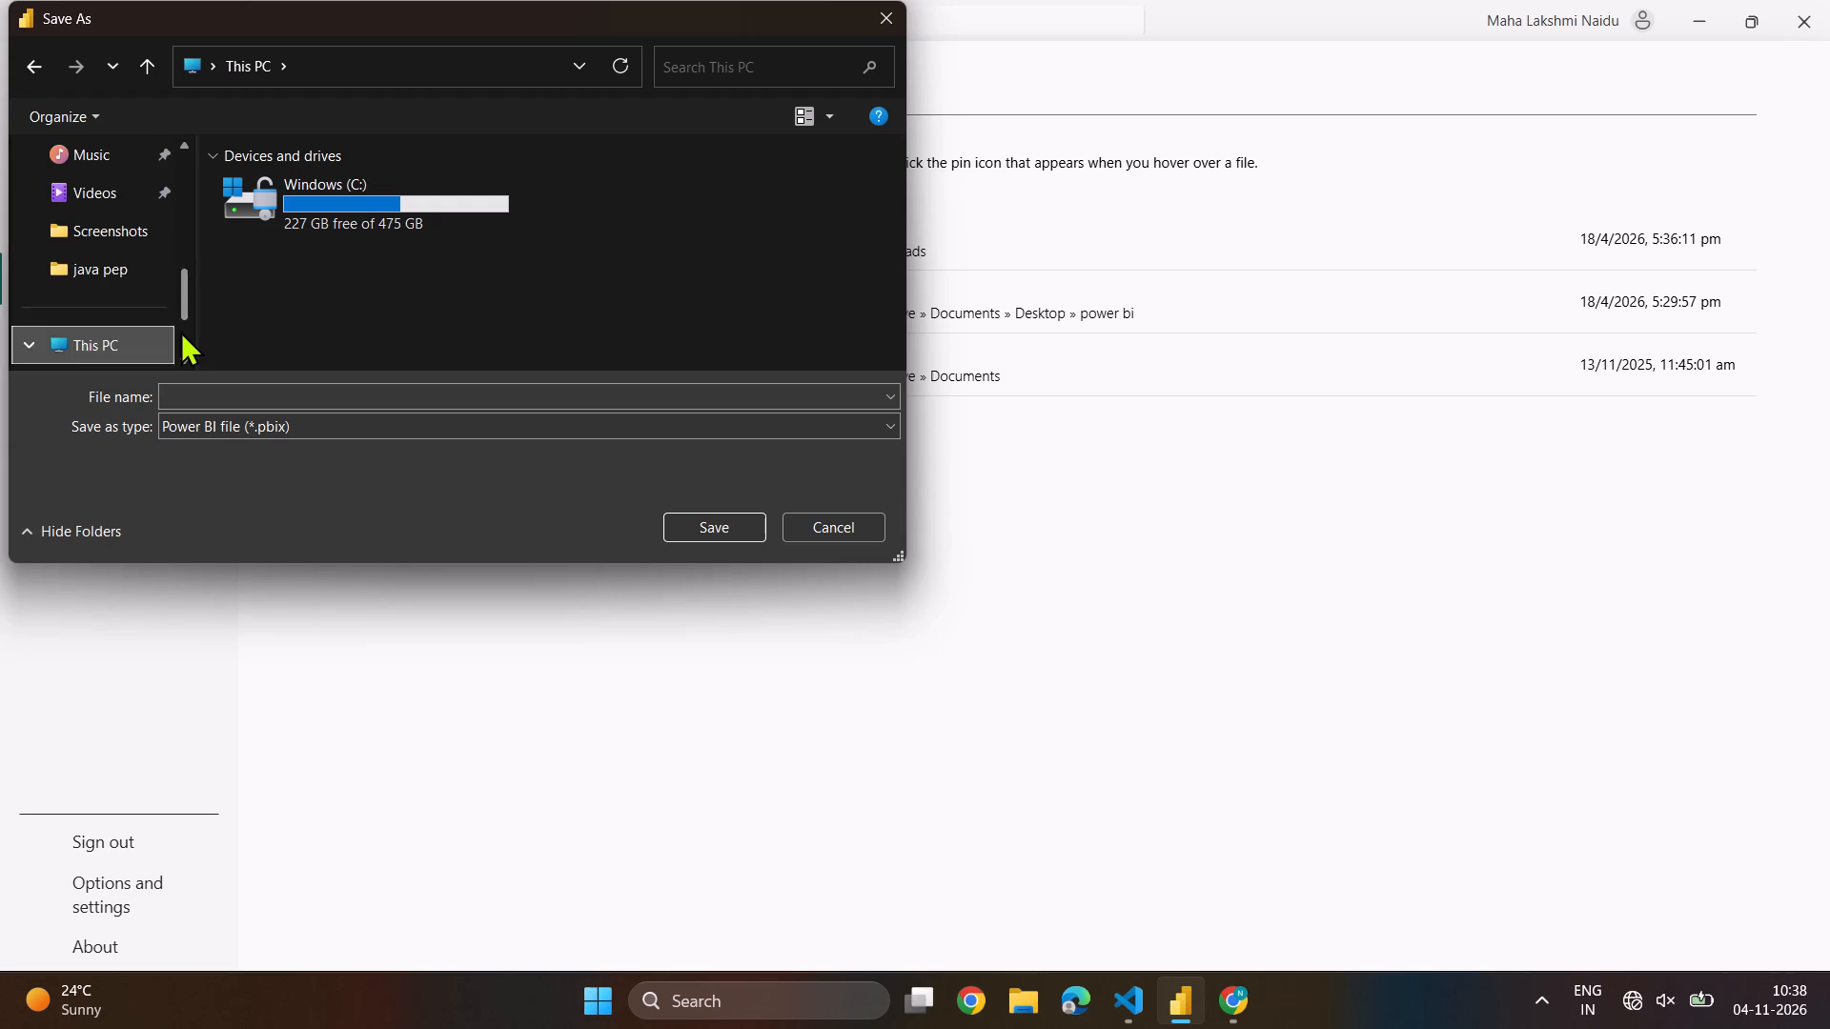
scroll(180, 331, "up", 1)
scroll(66, 278, "up", 1)
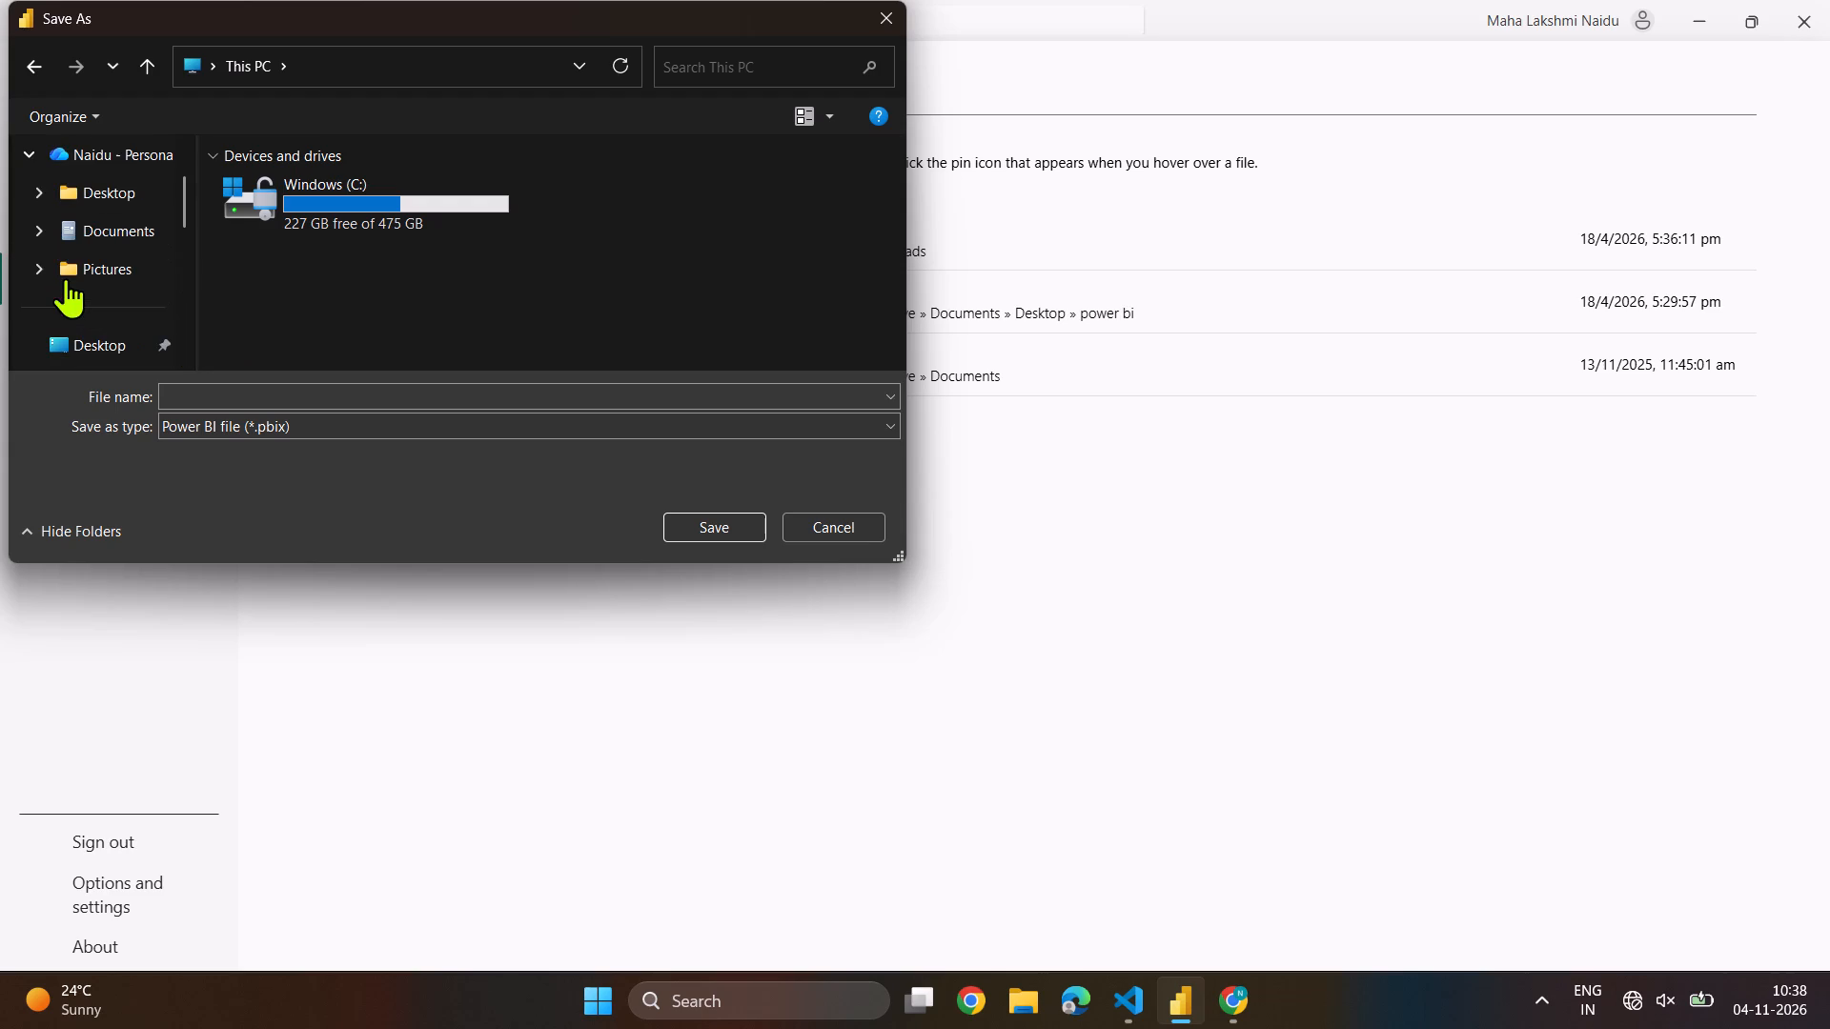
scroll(126, 252, "down", 1)
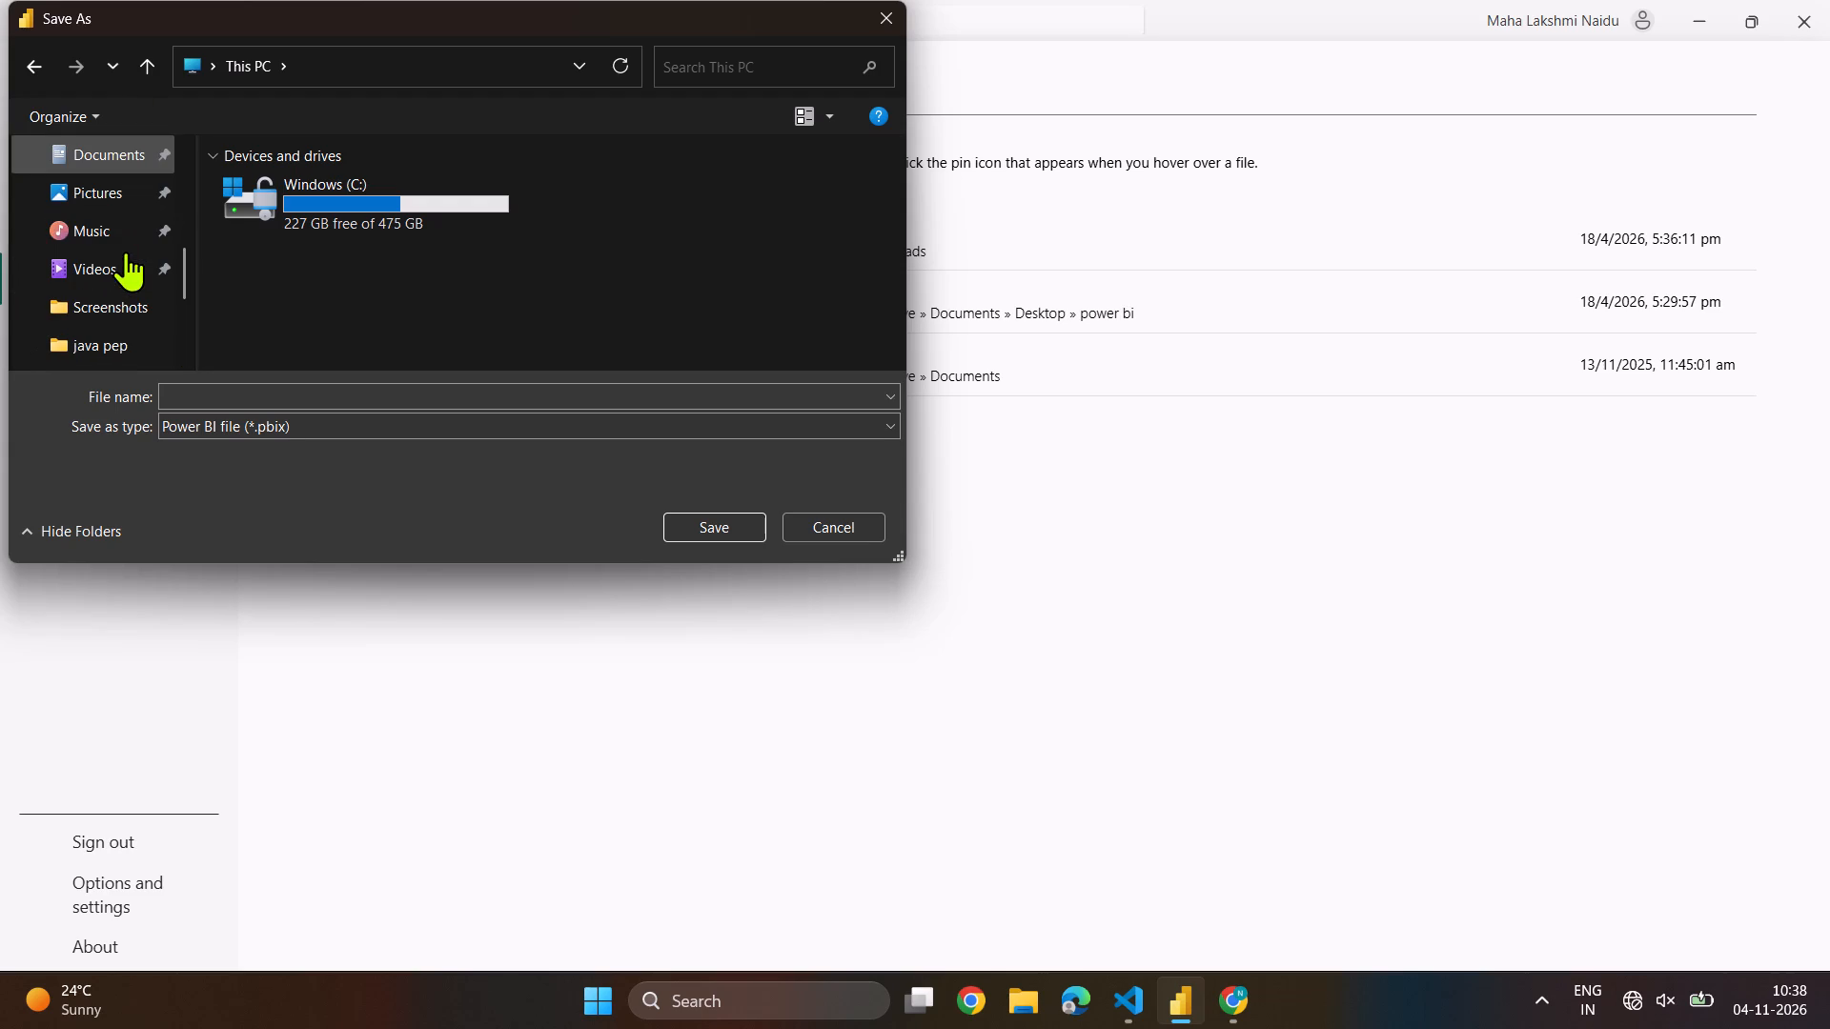
scroll(126, 252, "down", 1)
scroll(122, 212, "up", 2)
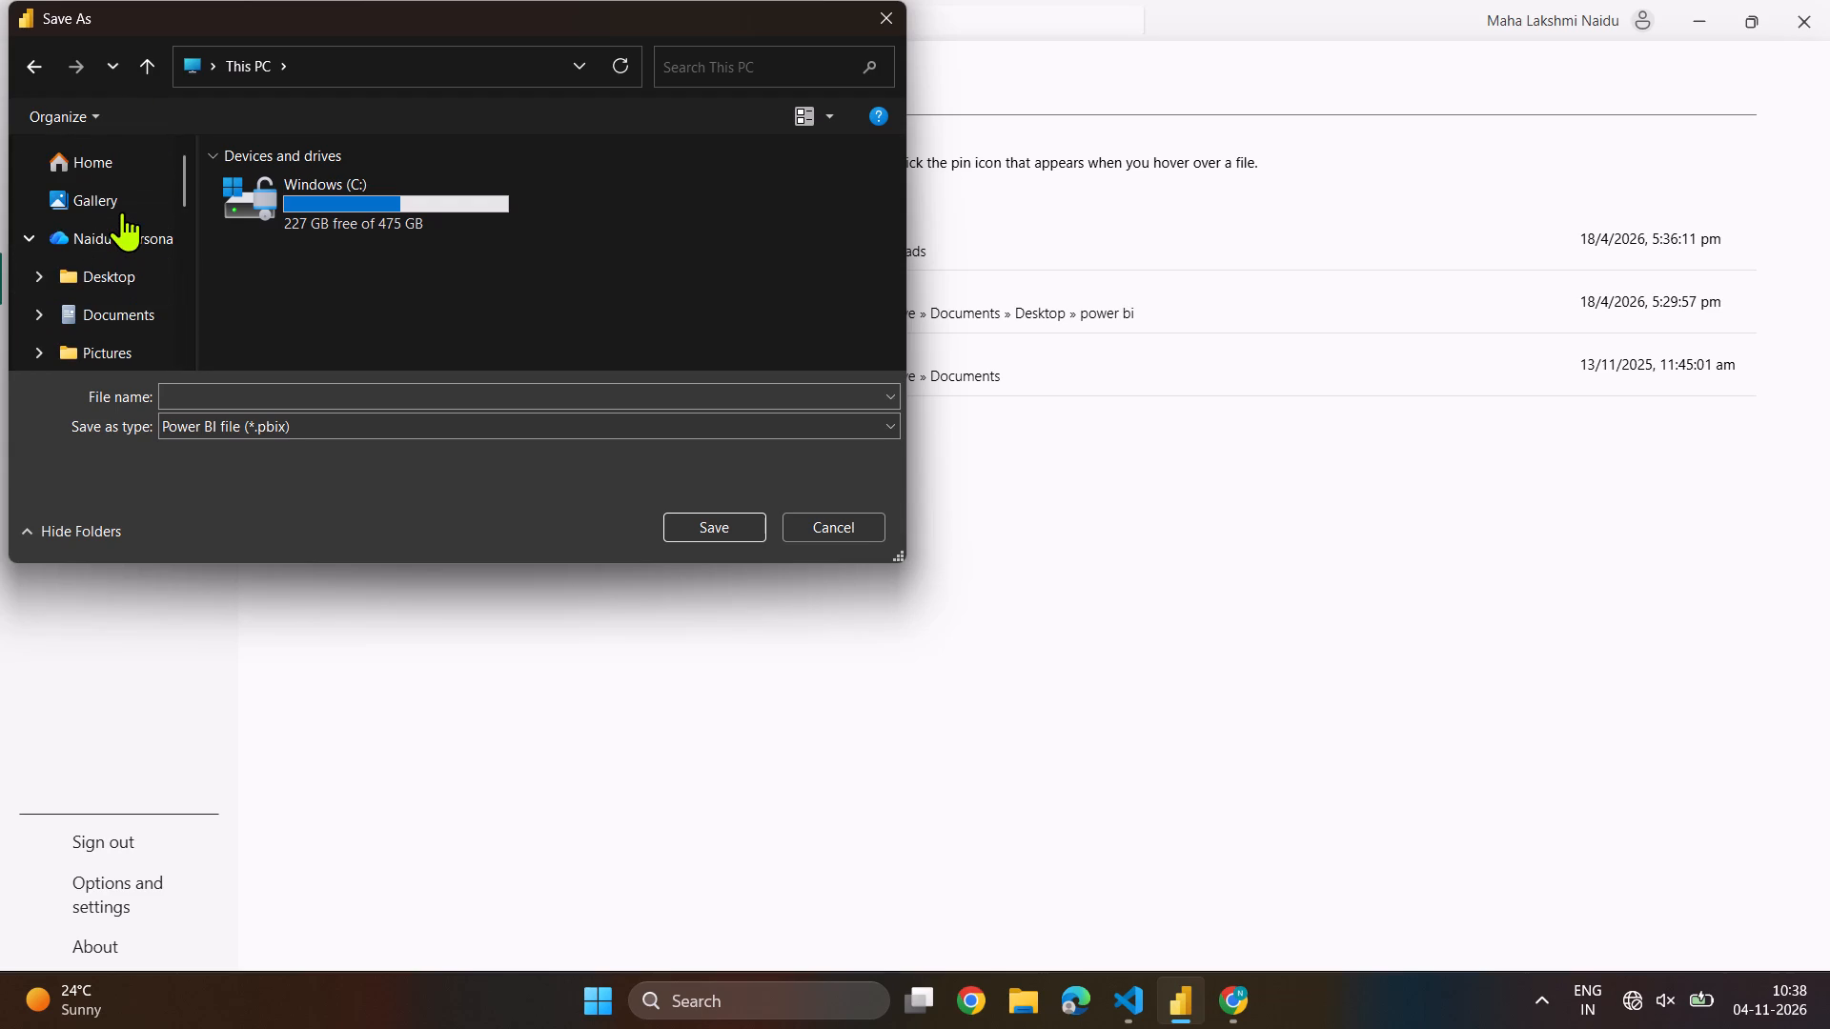
scroll(122, 212, "down", 1)
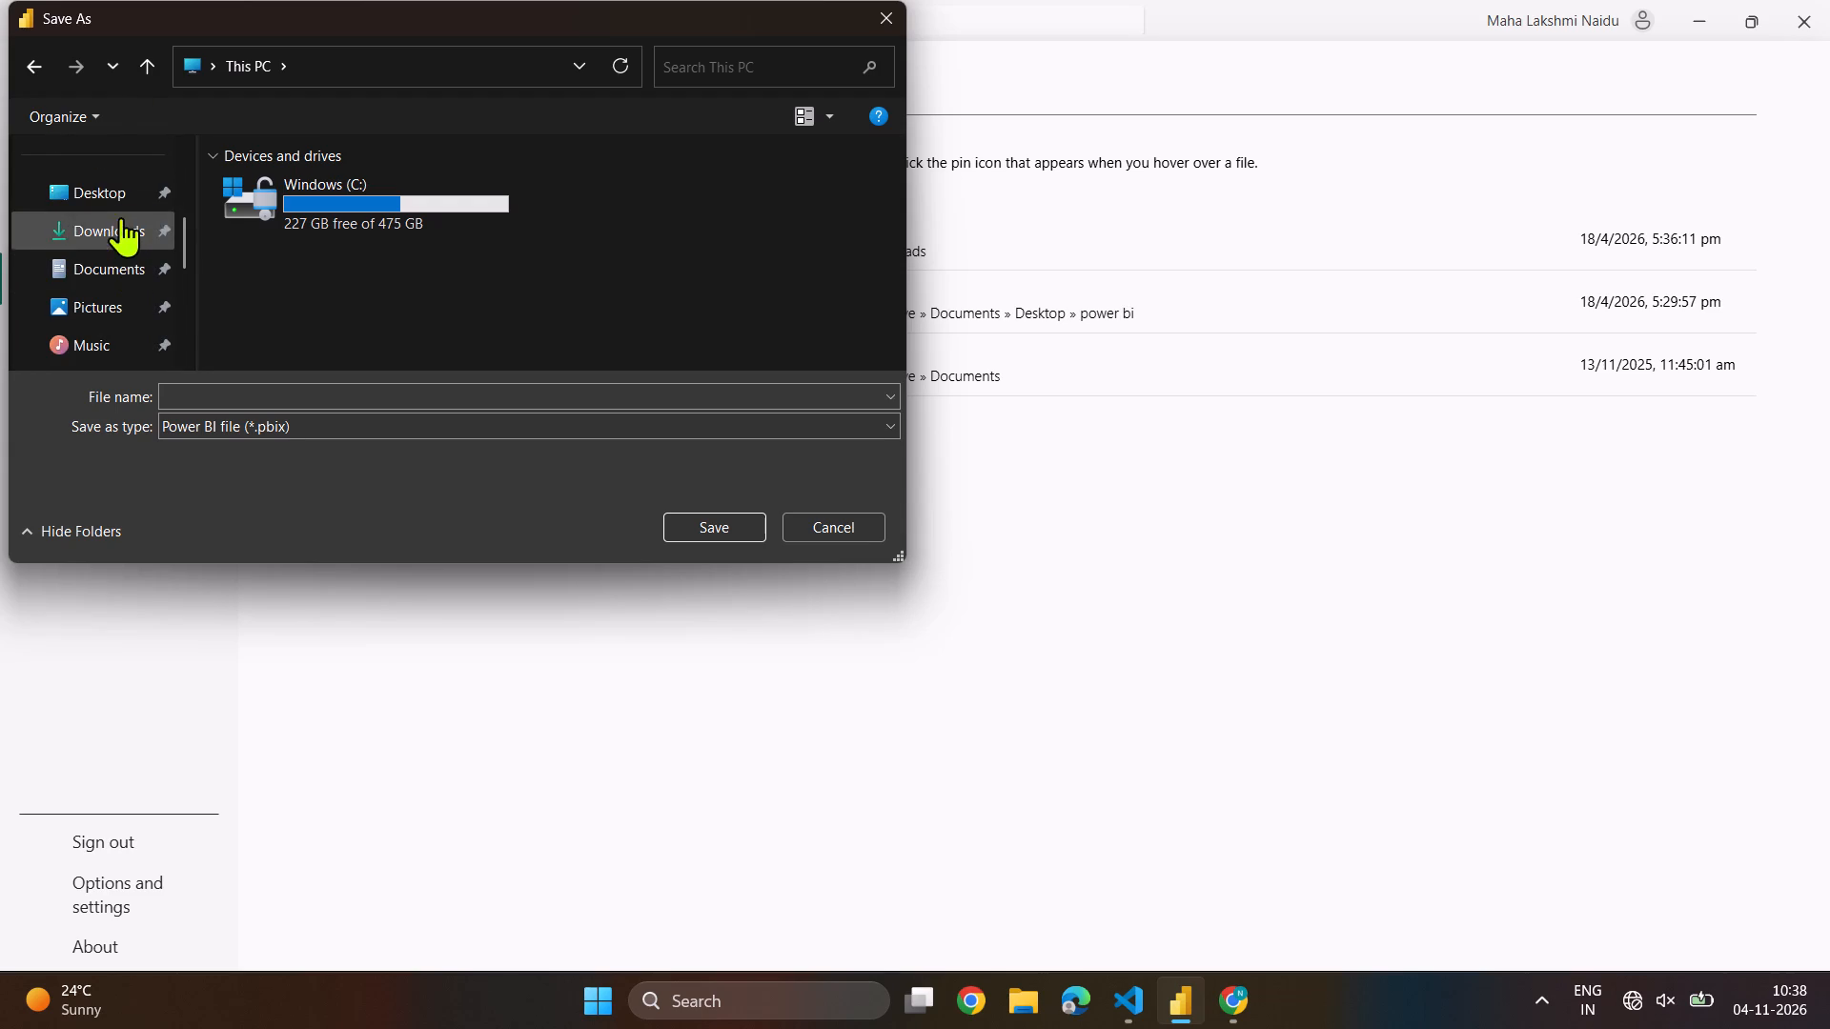
left_click(108, 181)
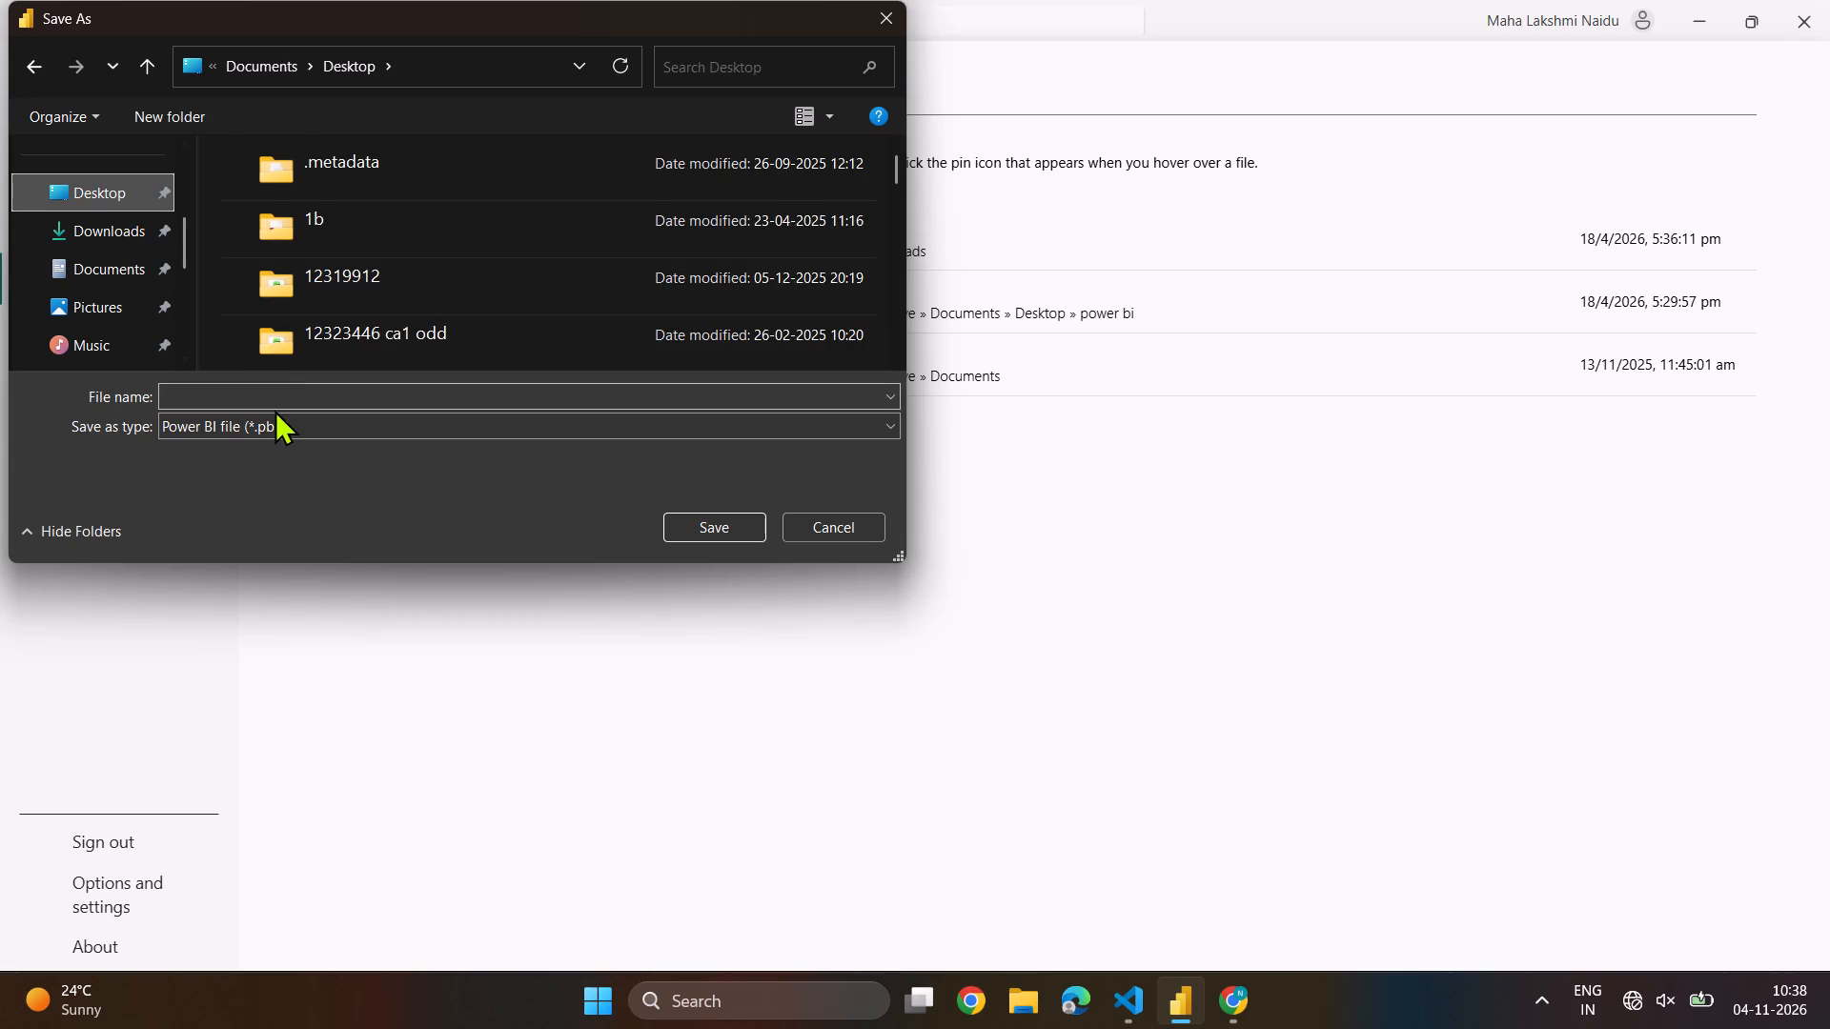
left_click(274, 410)
left_click(278, 393)
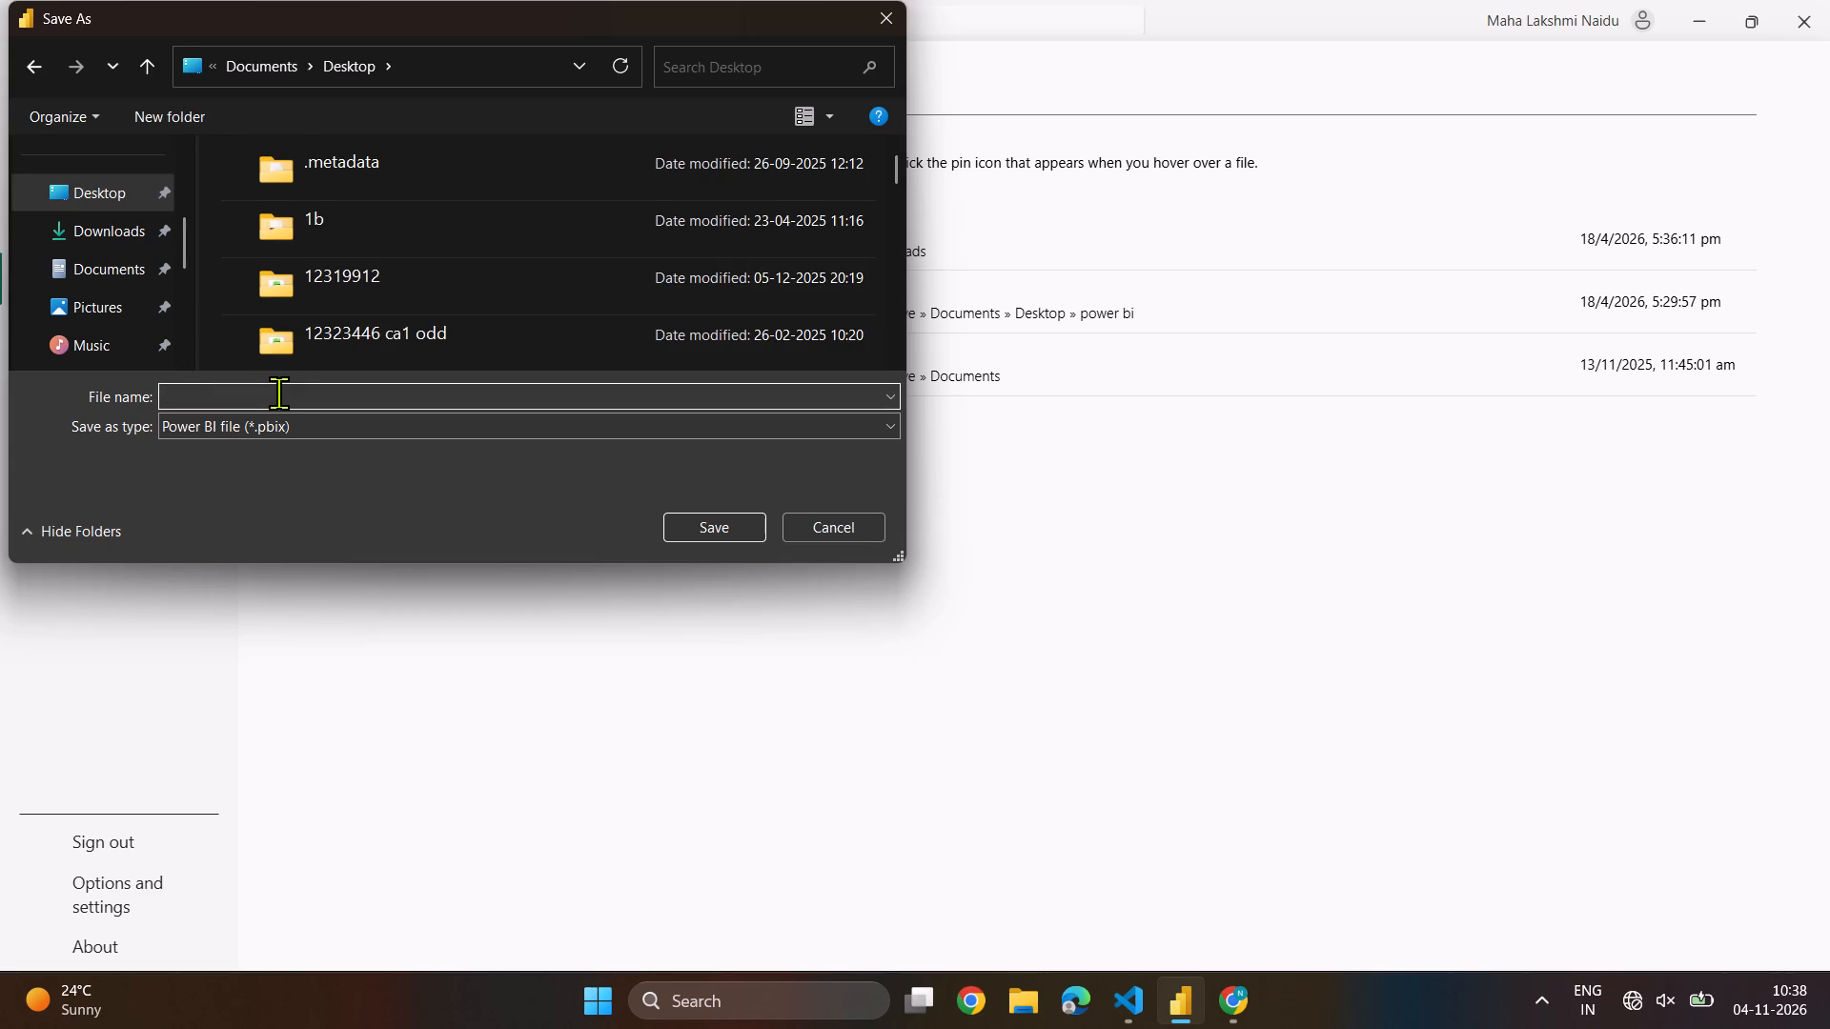
type("cluster")
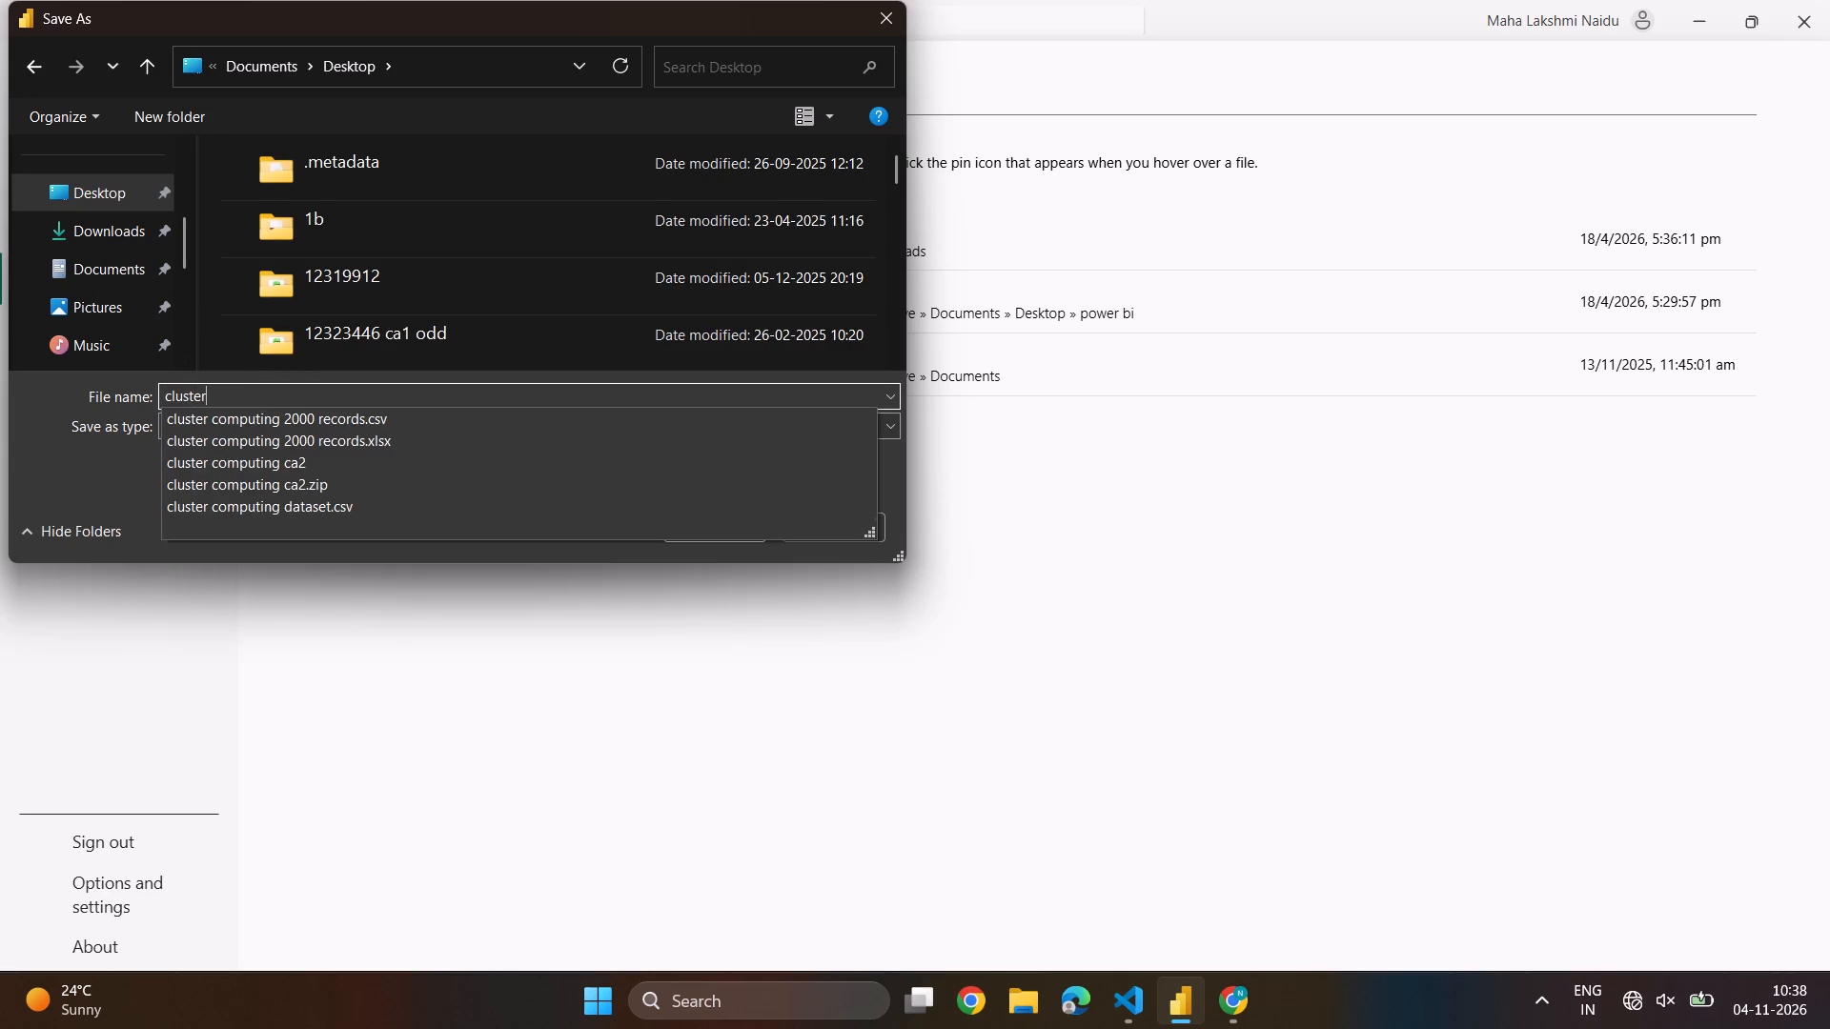
key("space")
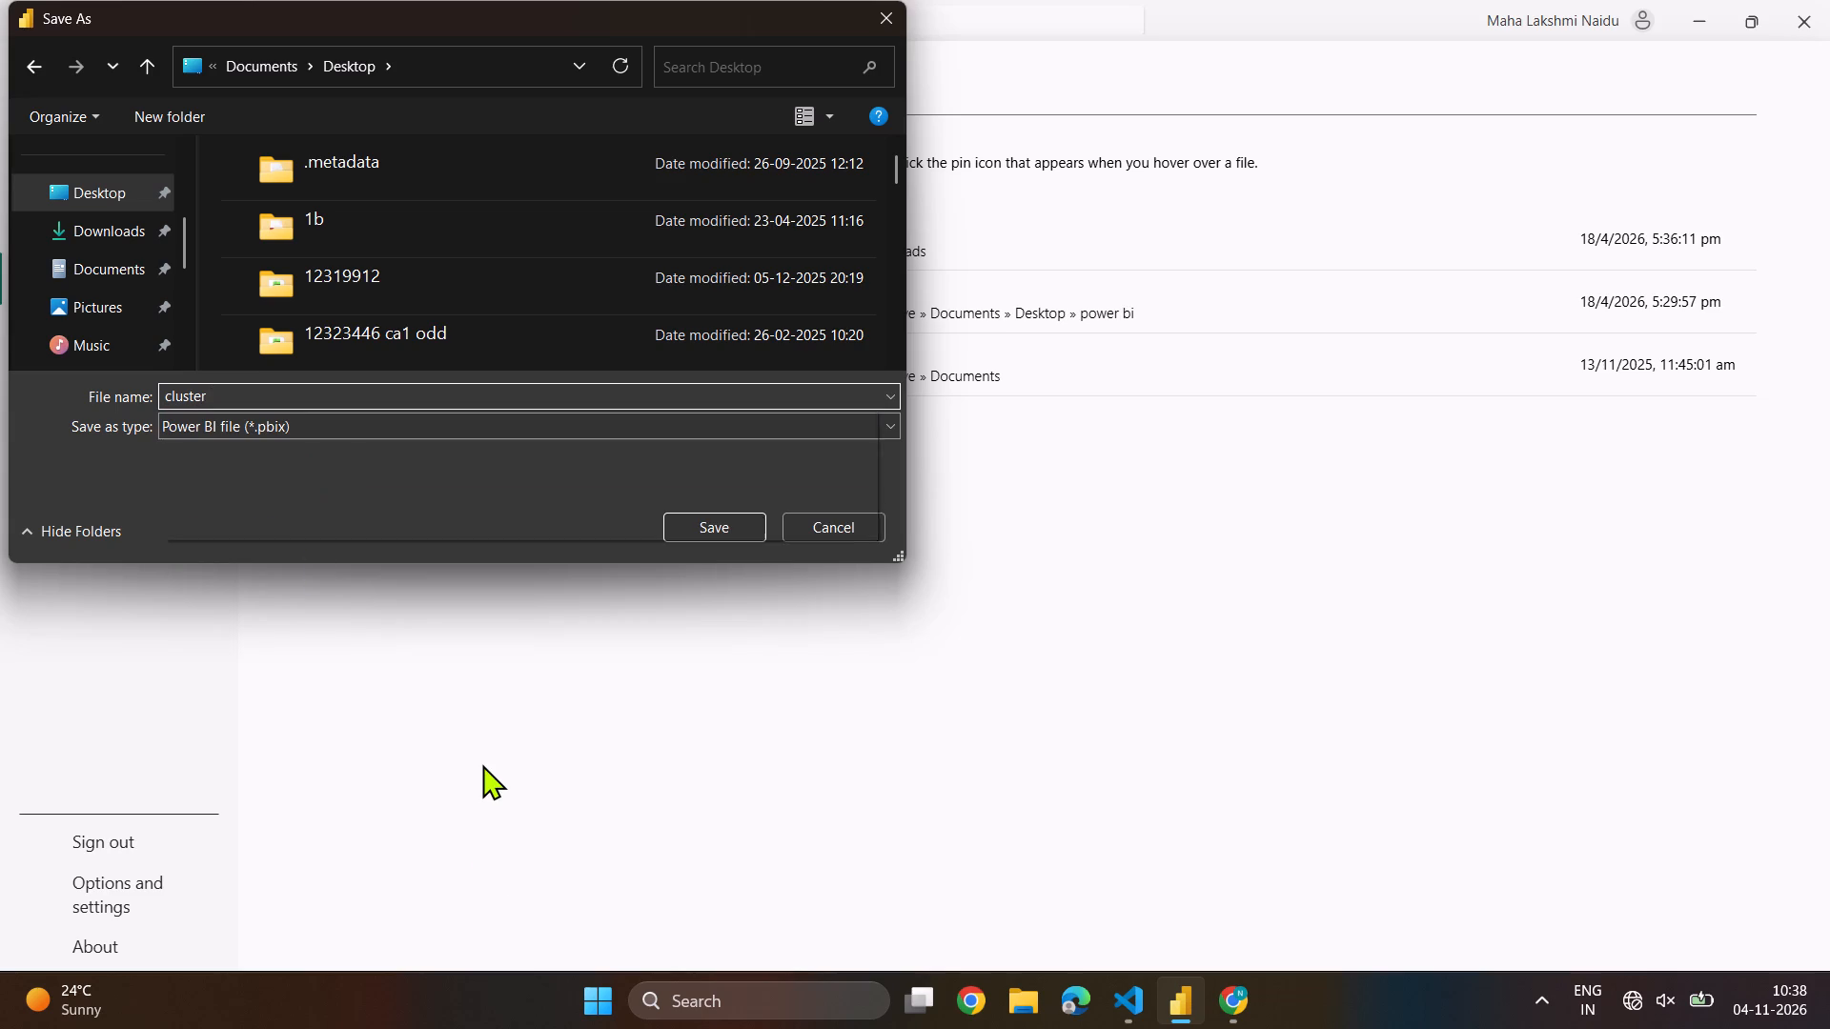
left_click(482, 764)
left_click(271, 397)
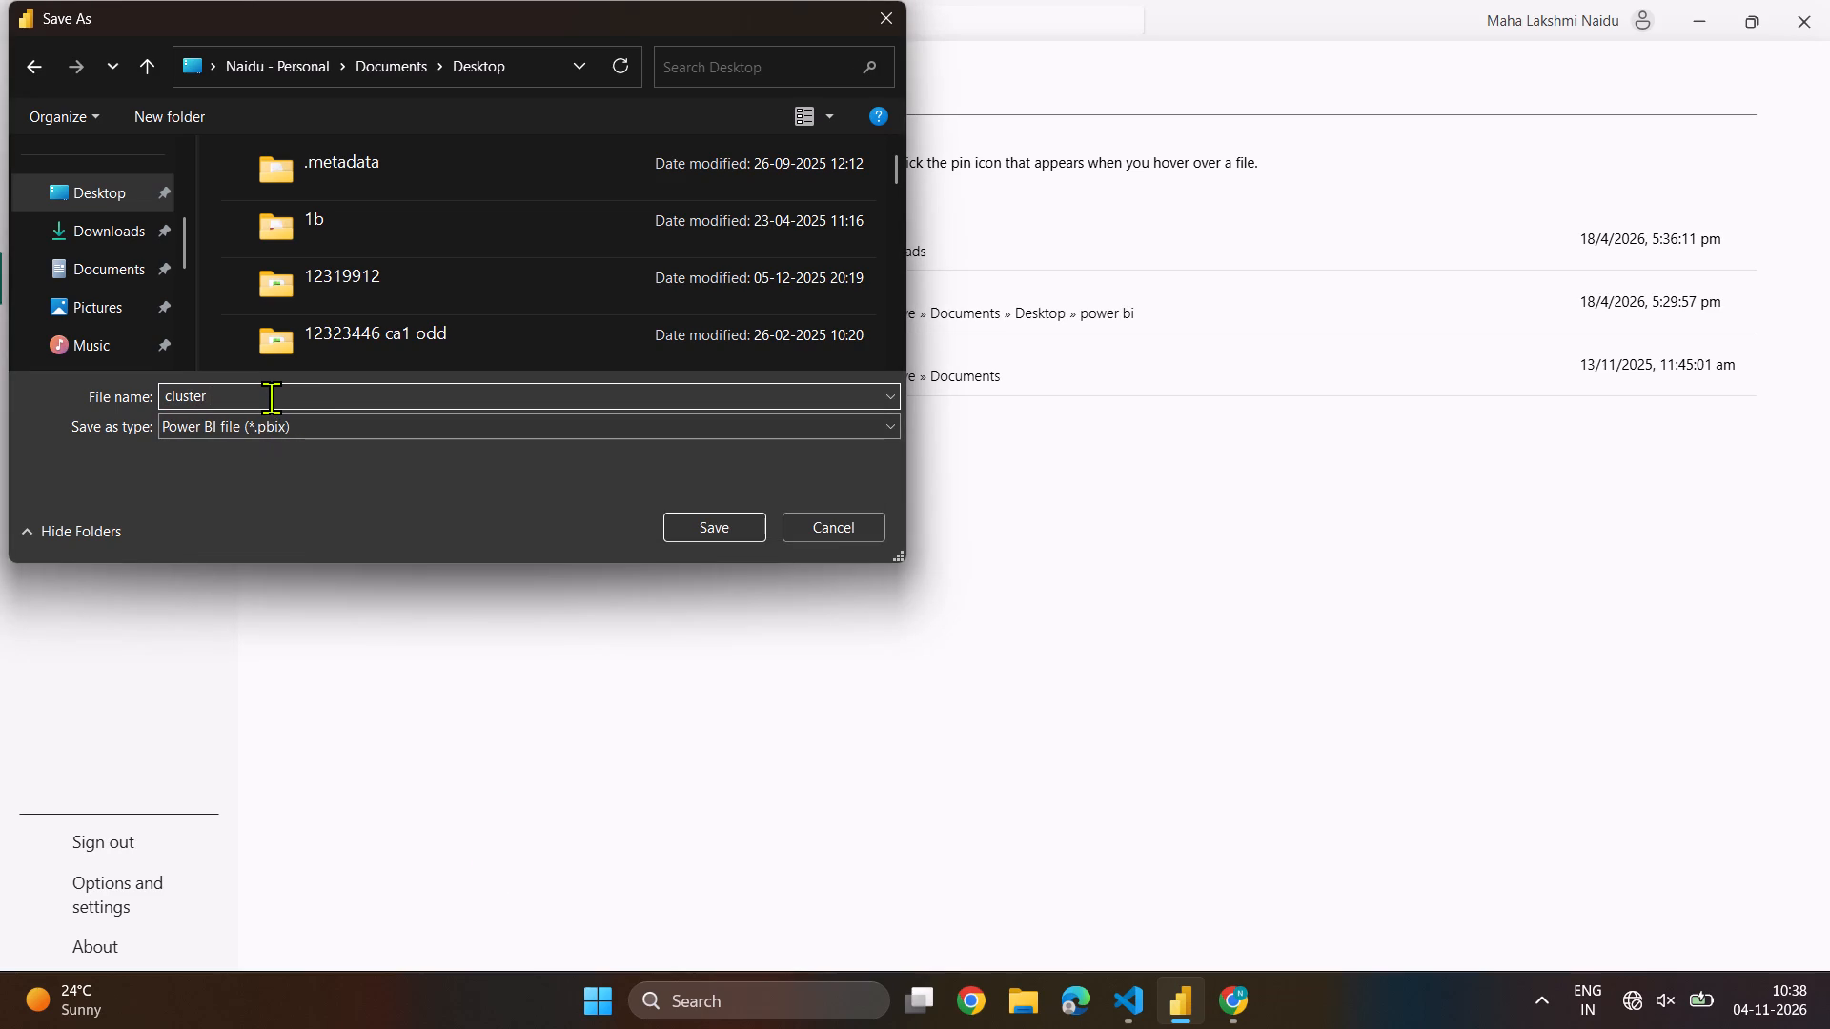
key("c")
type("omputing dashboard")
left_click(730, 528)
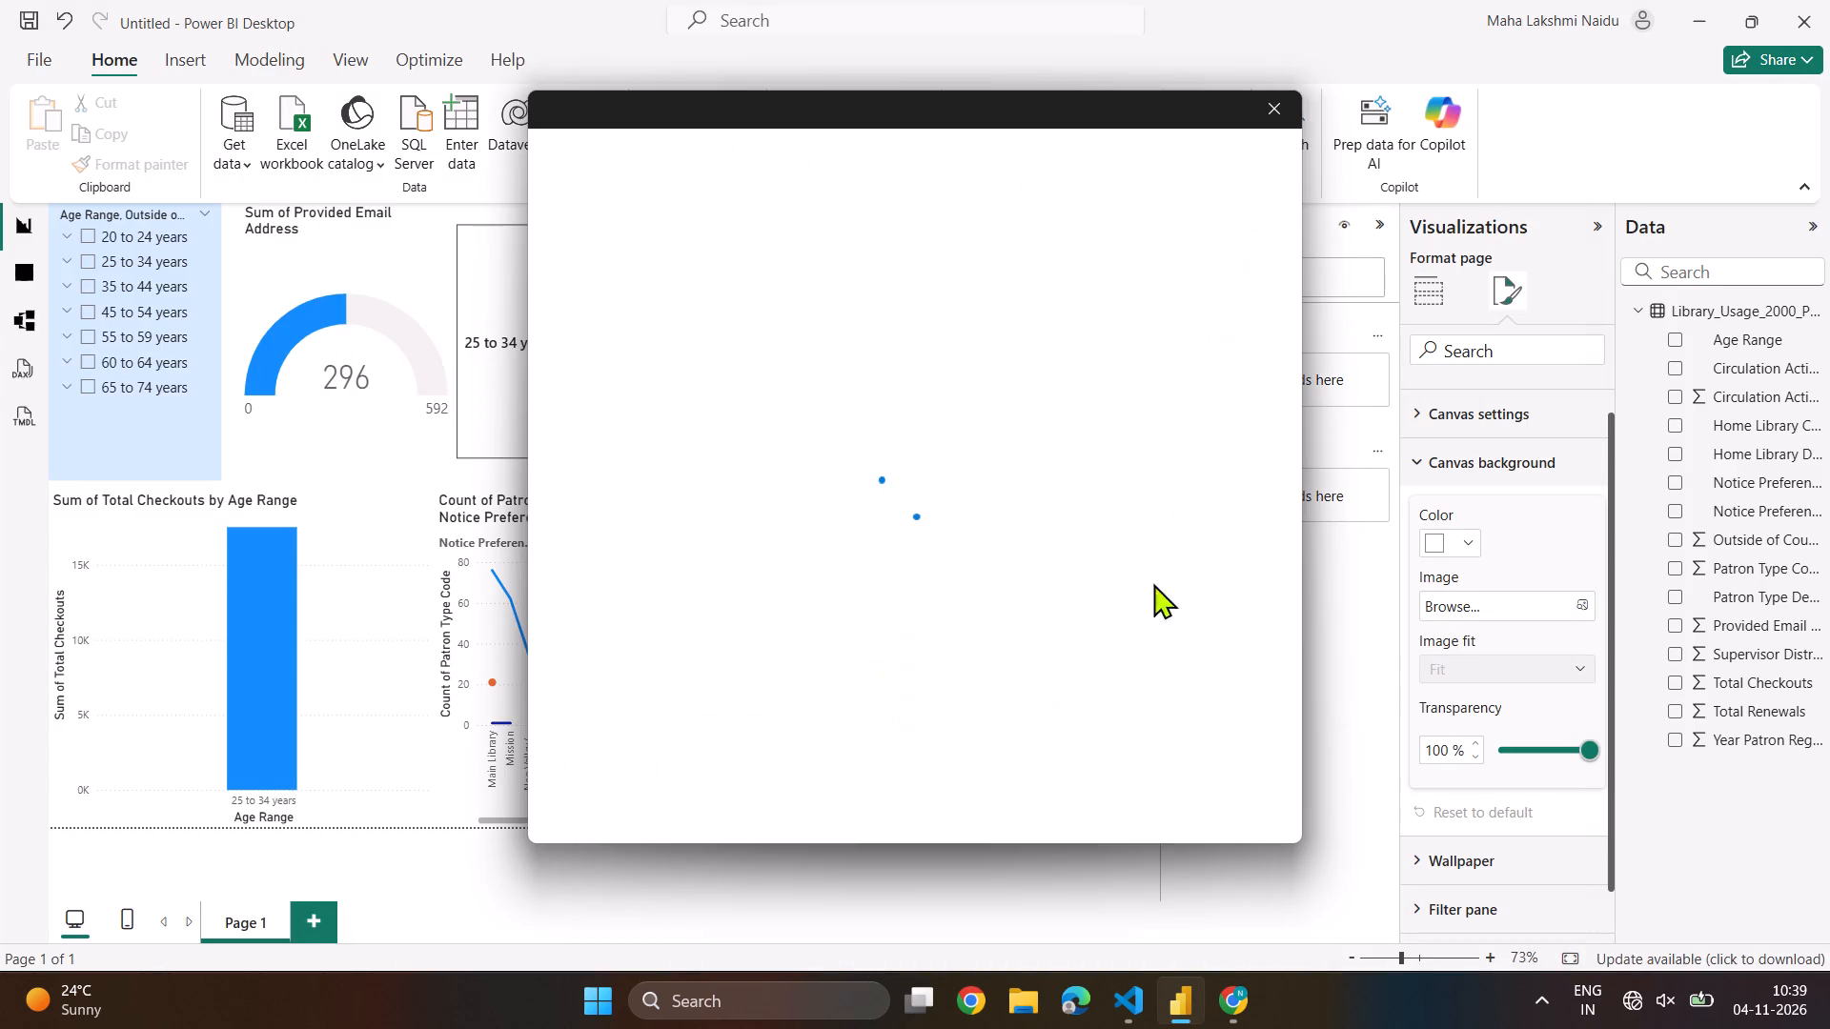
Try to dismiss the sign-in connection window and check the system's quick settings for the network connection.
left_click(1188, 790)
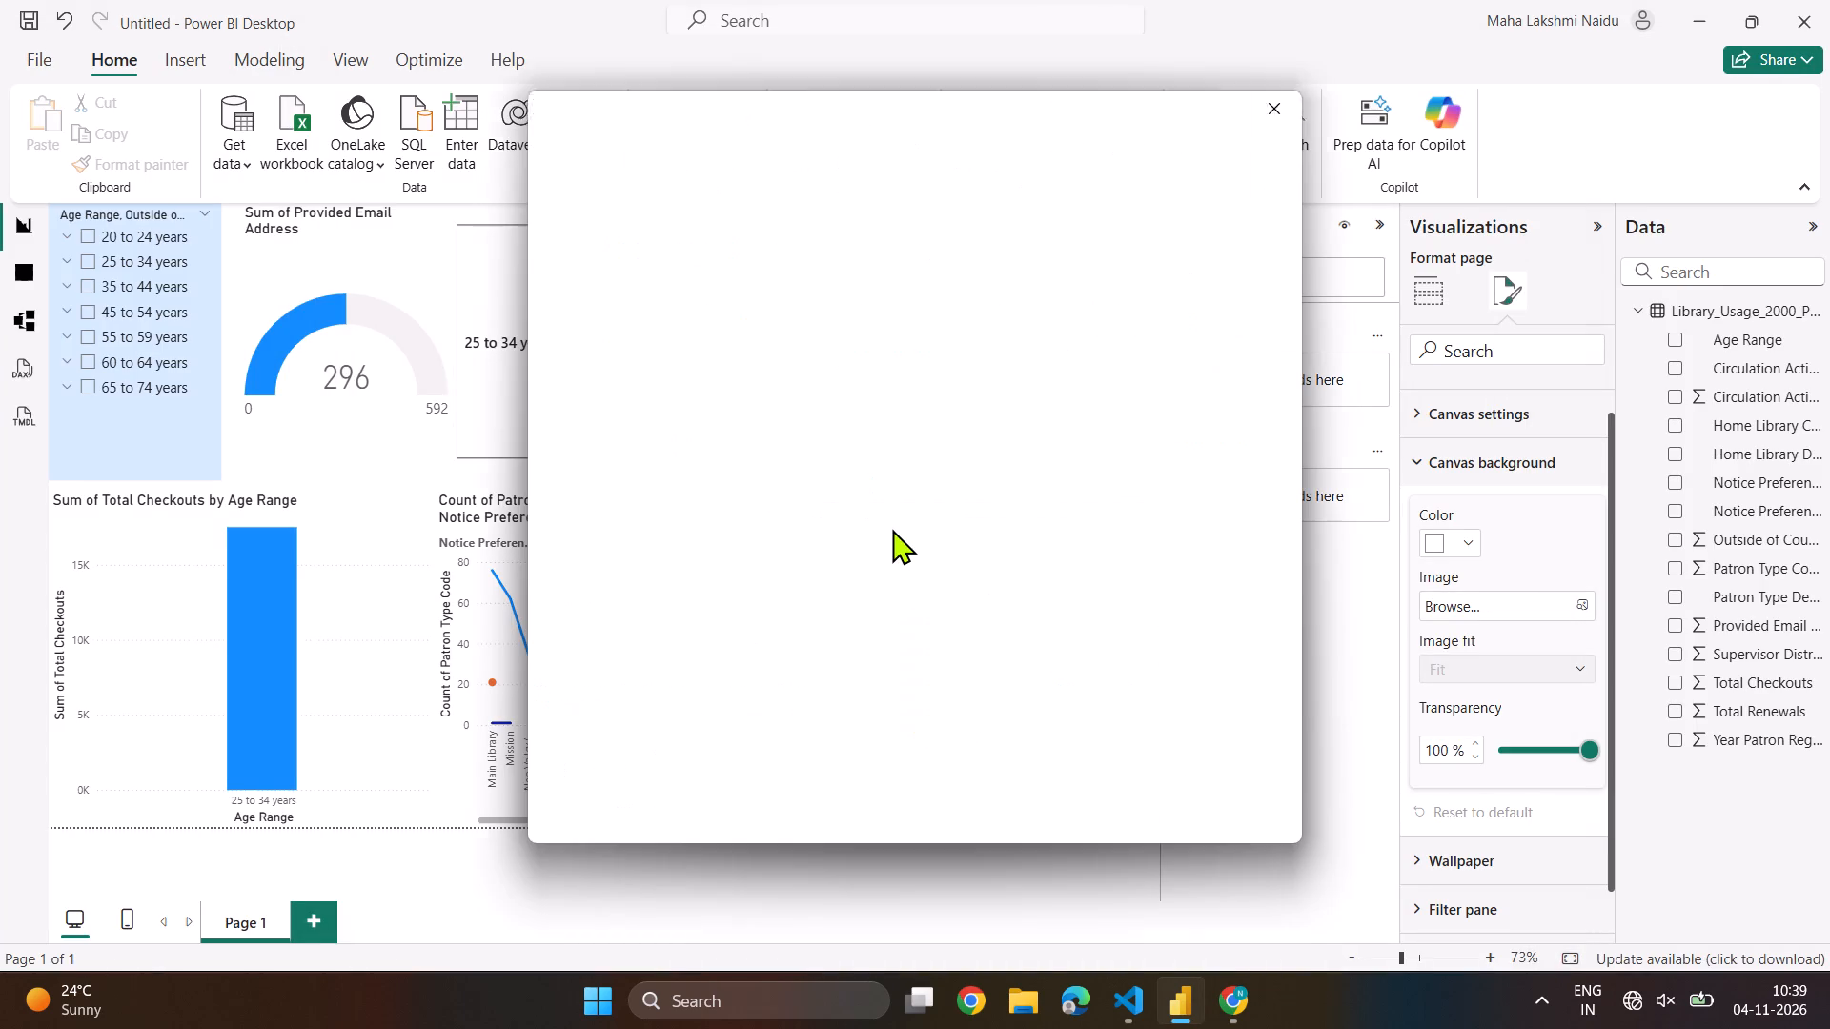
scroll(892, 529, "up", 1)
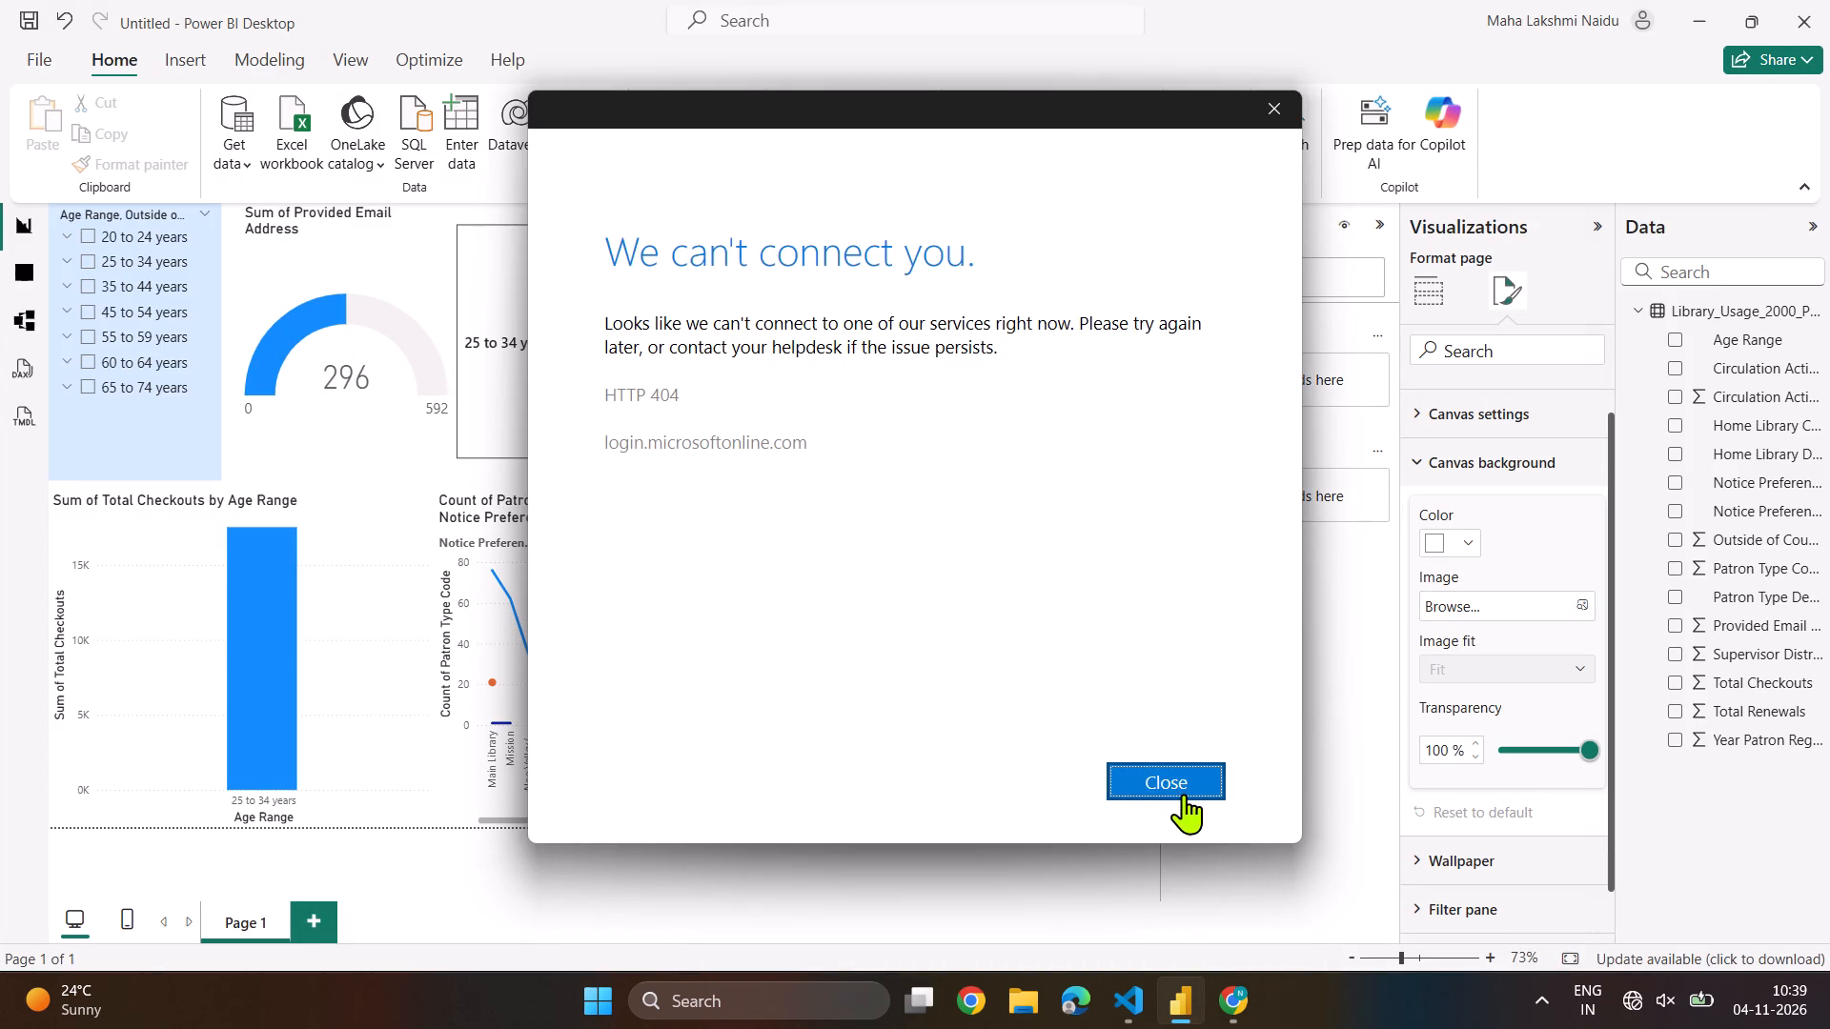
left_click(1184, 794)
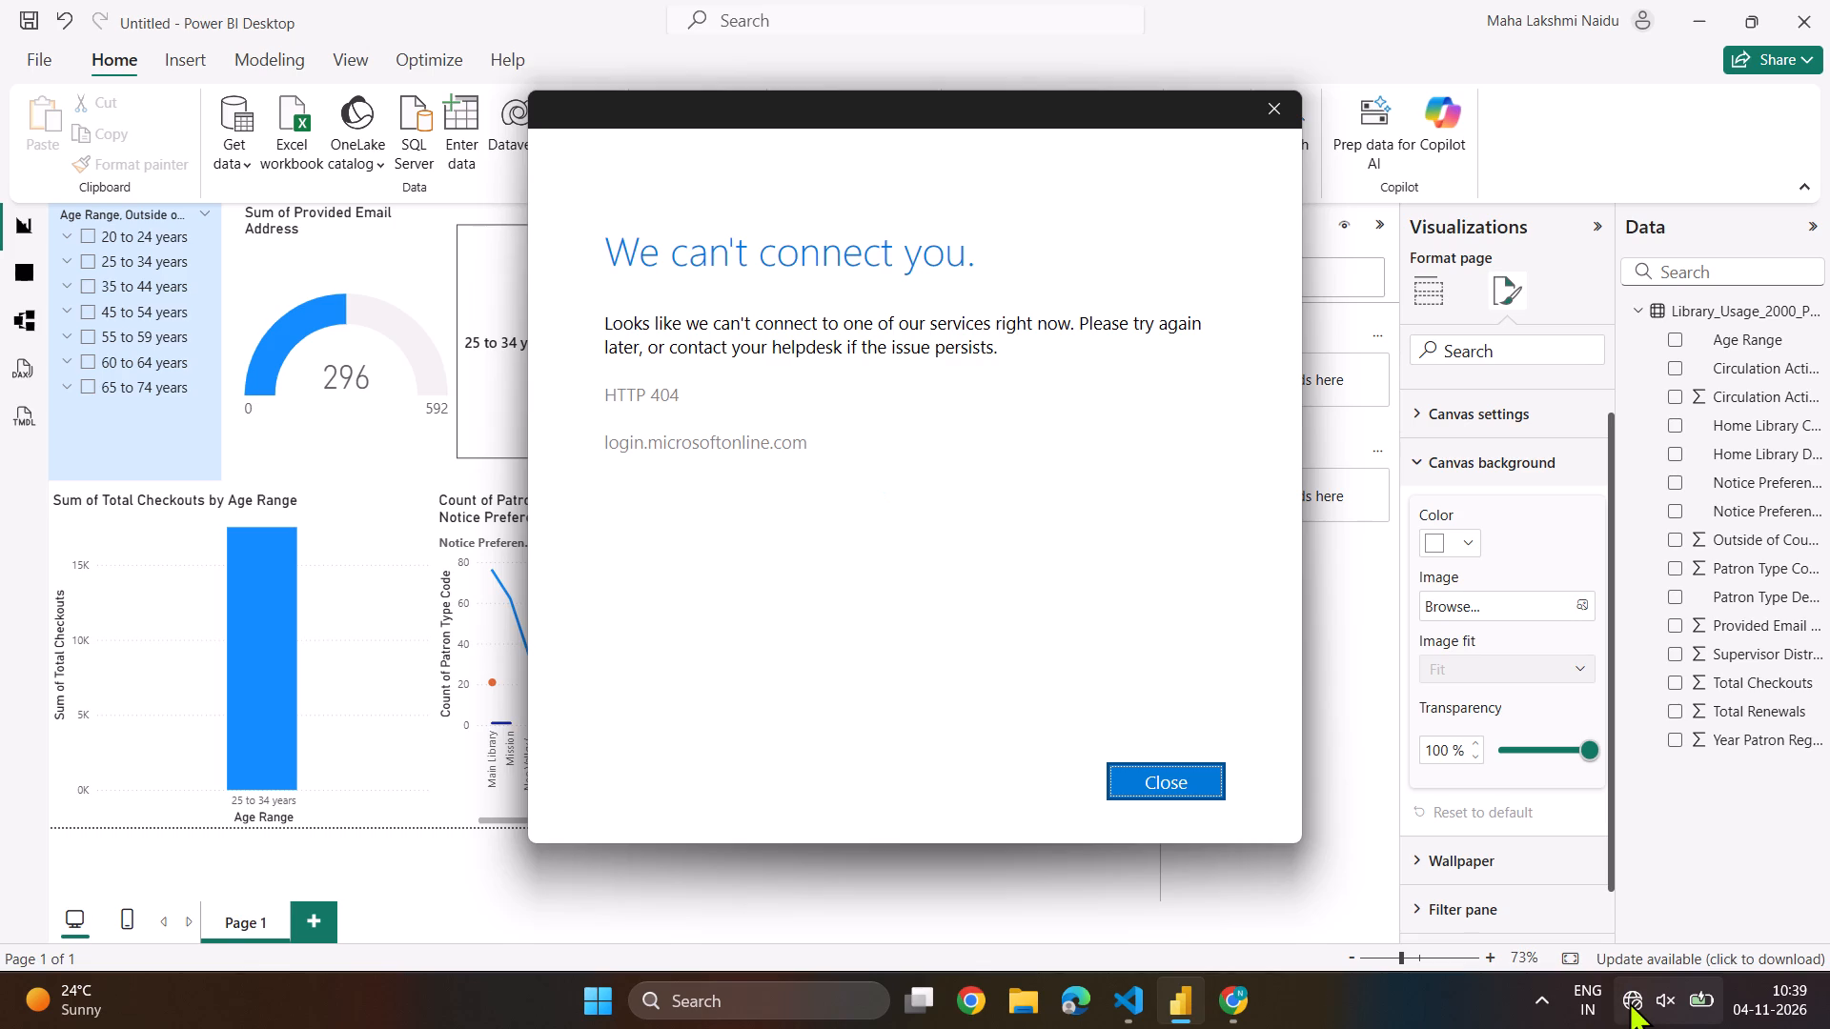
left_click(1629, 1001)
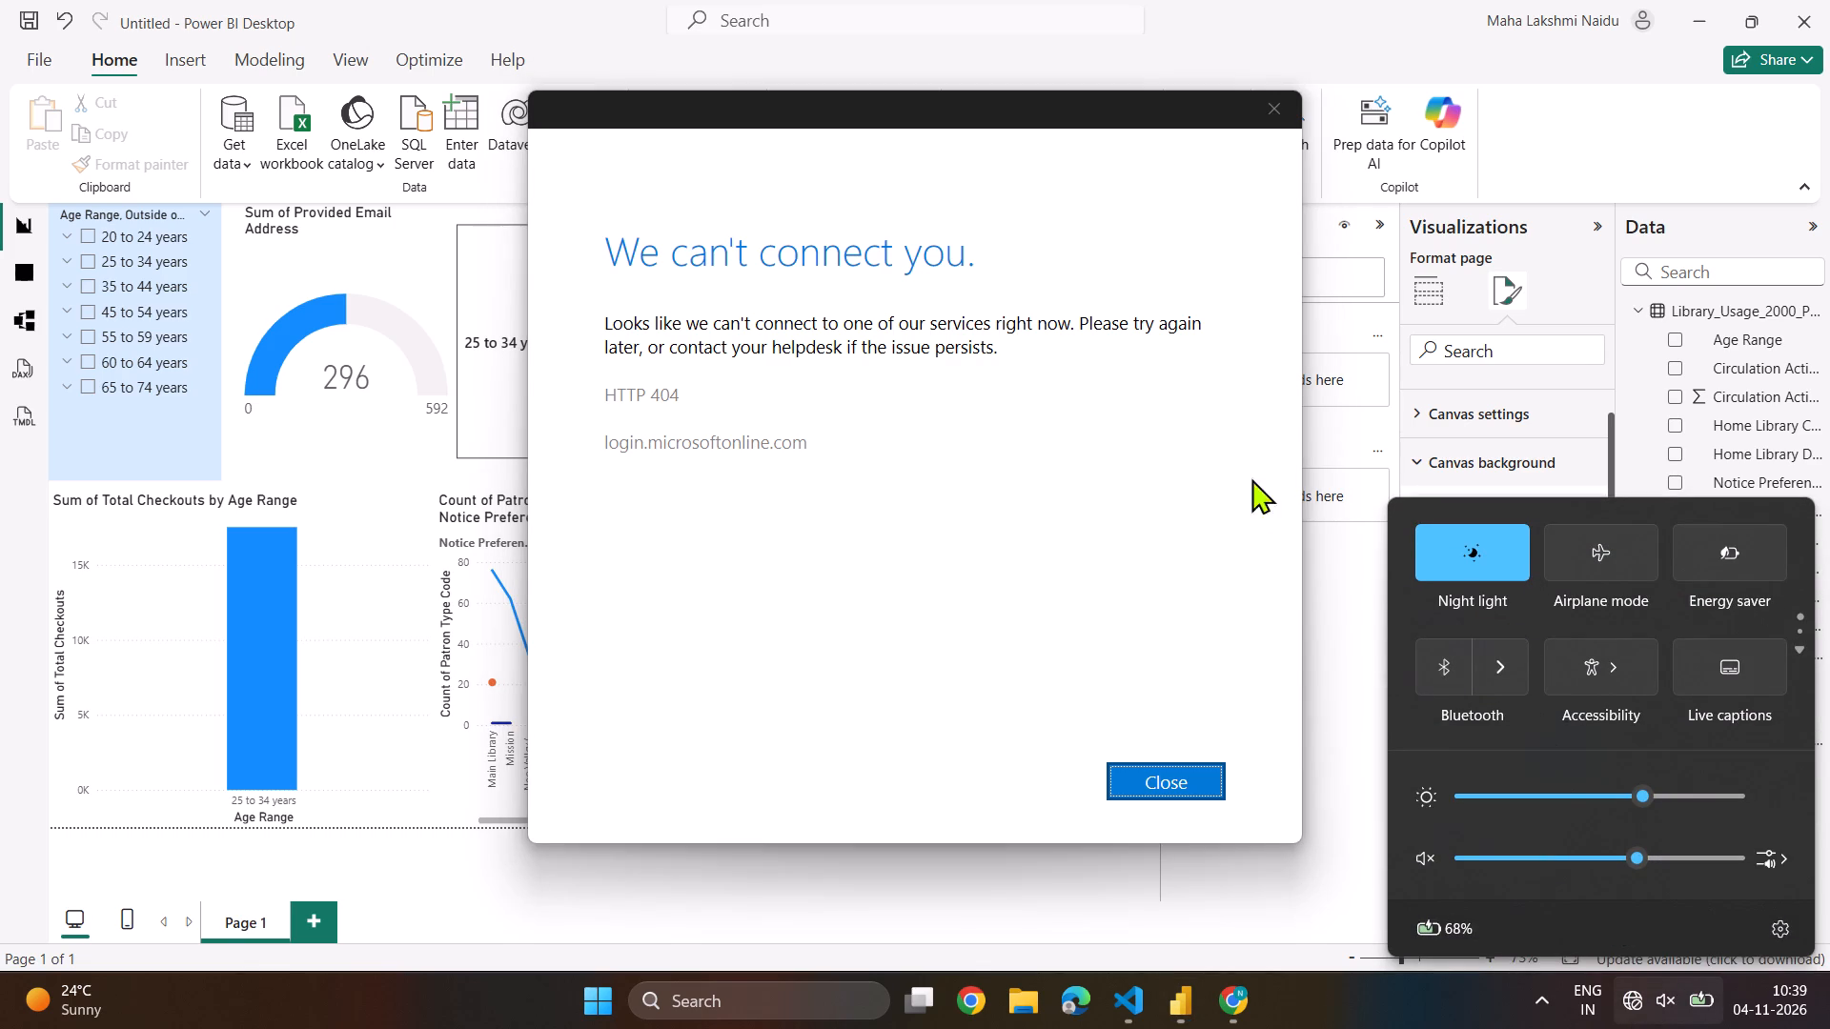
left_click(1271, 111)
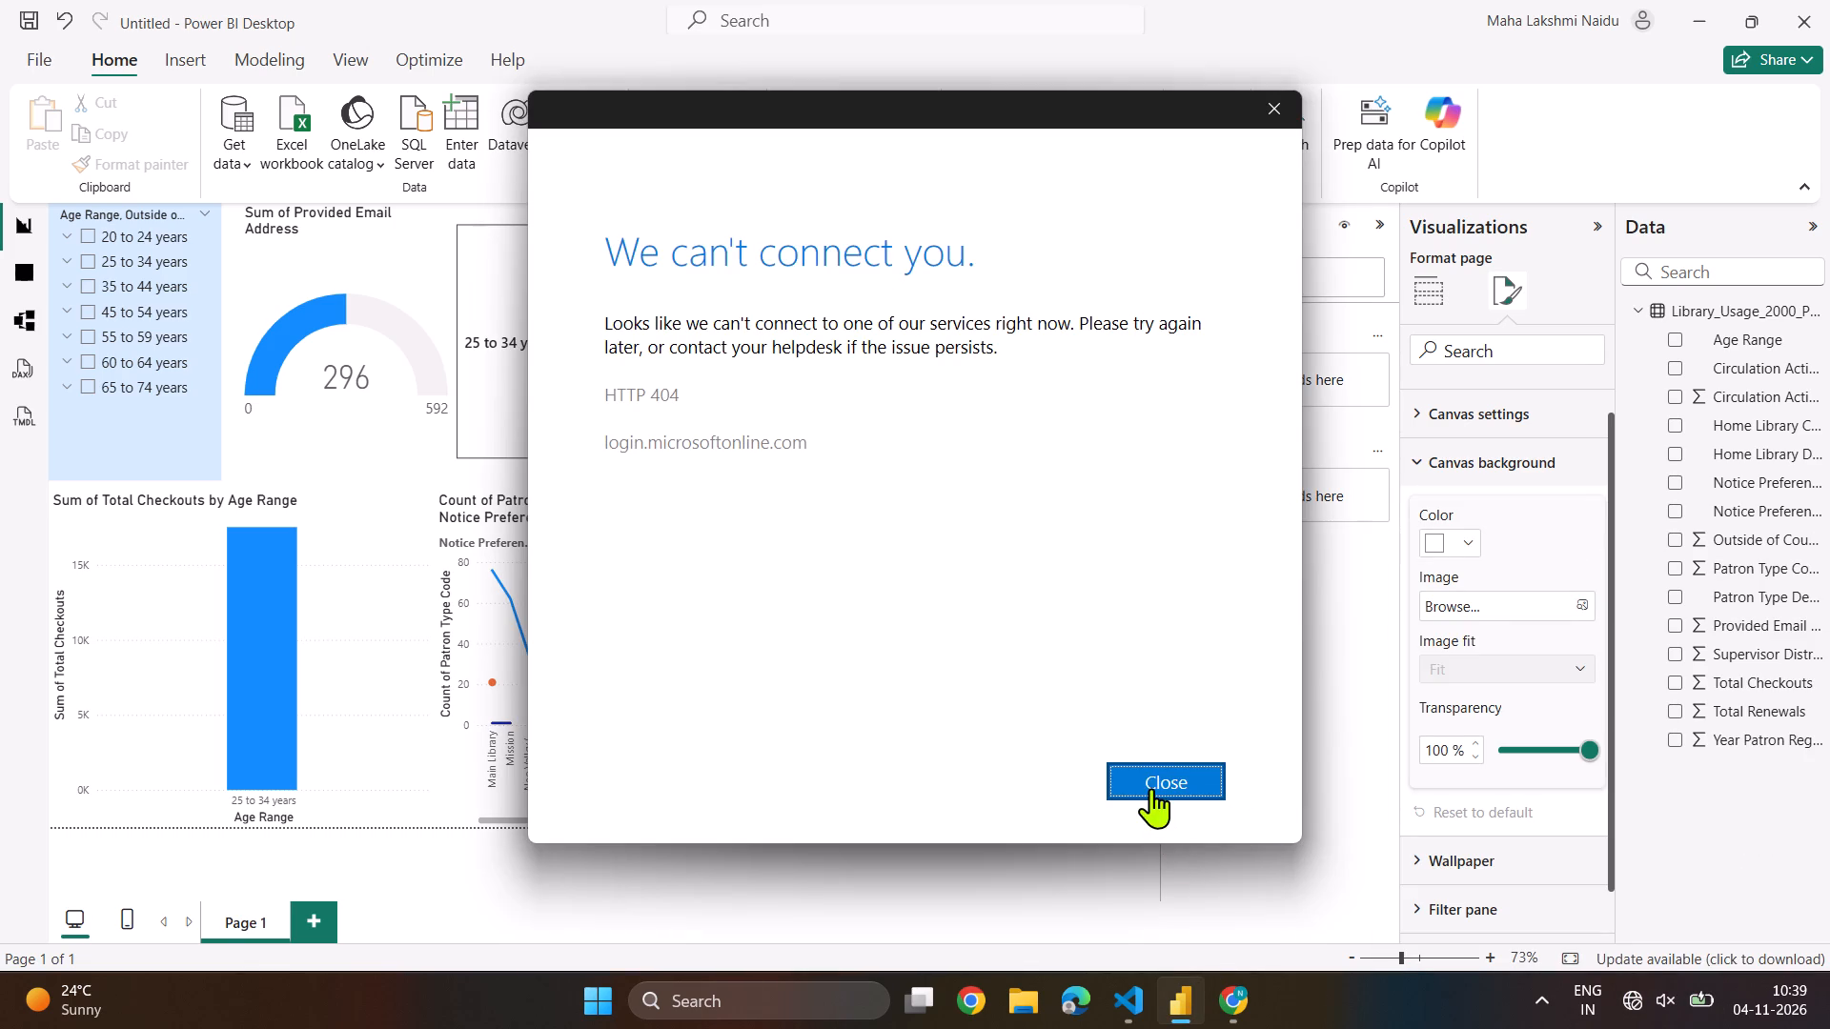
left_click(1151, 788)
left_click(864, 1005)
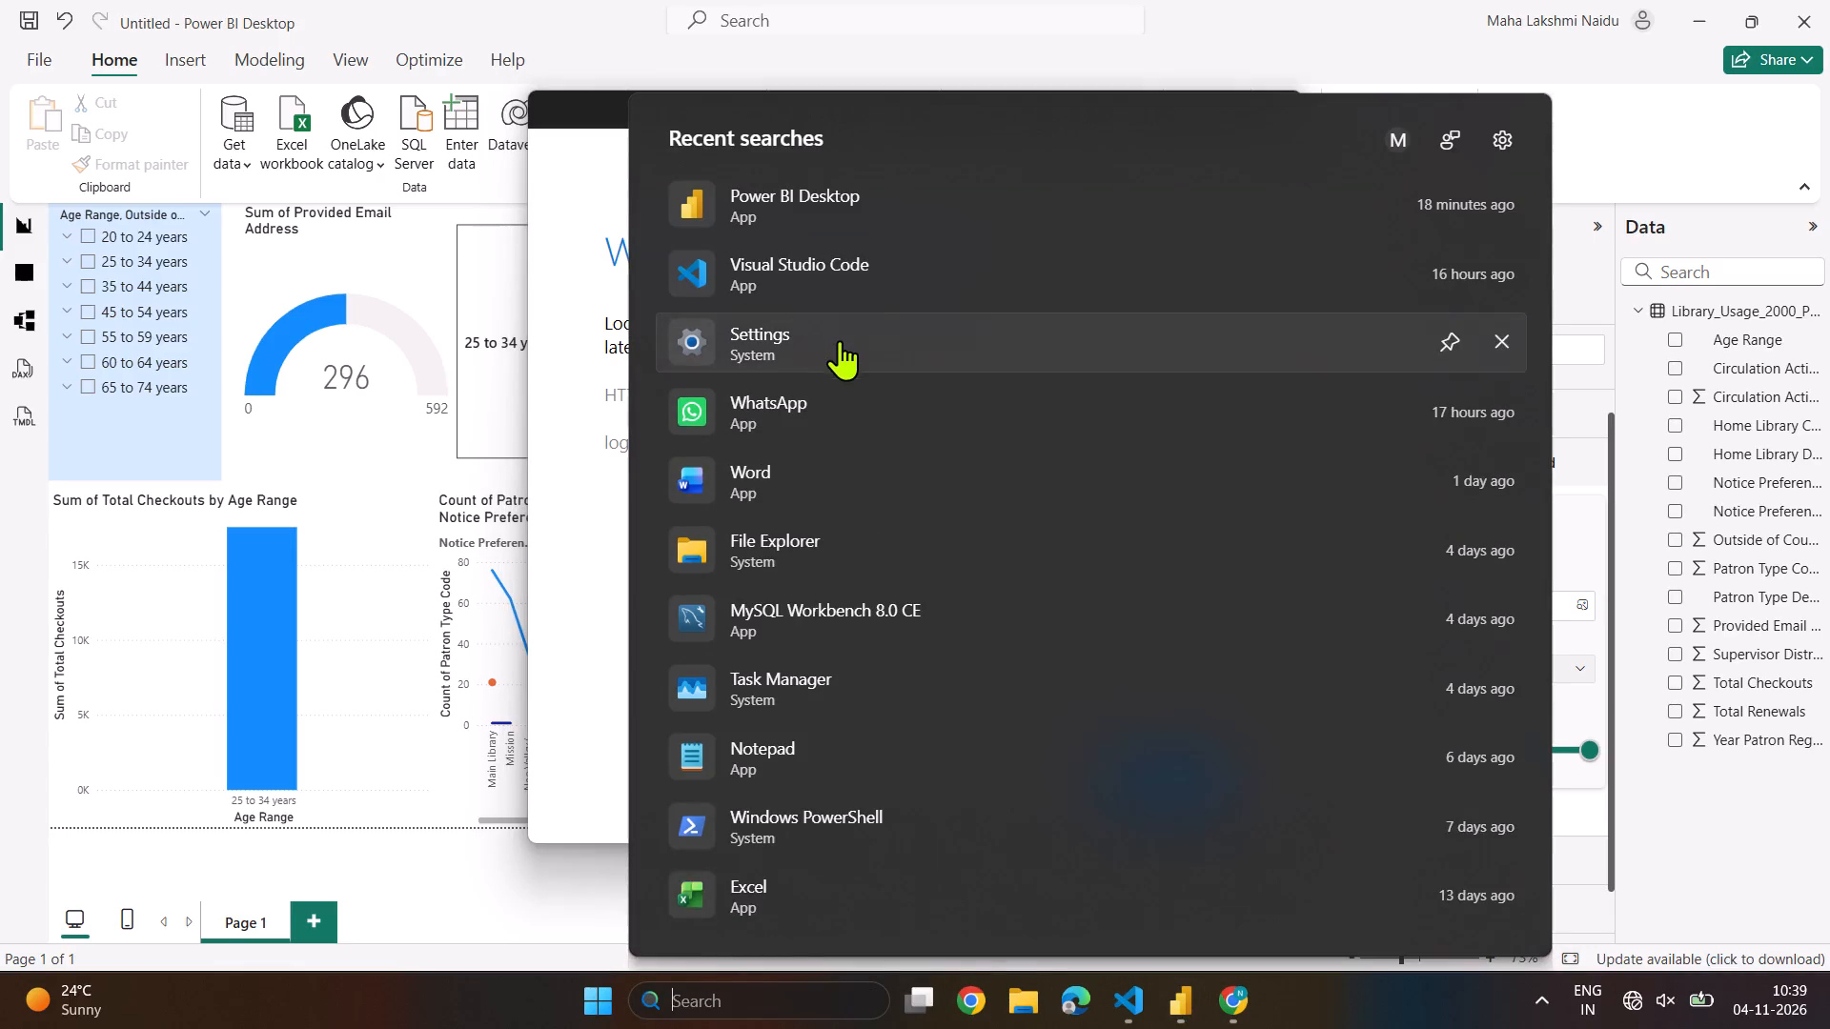
Switch to Windows Settings, search for "wifi", and check the Network & internet page and quick settings for the connection.
left_click(838, 333)
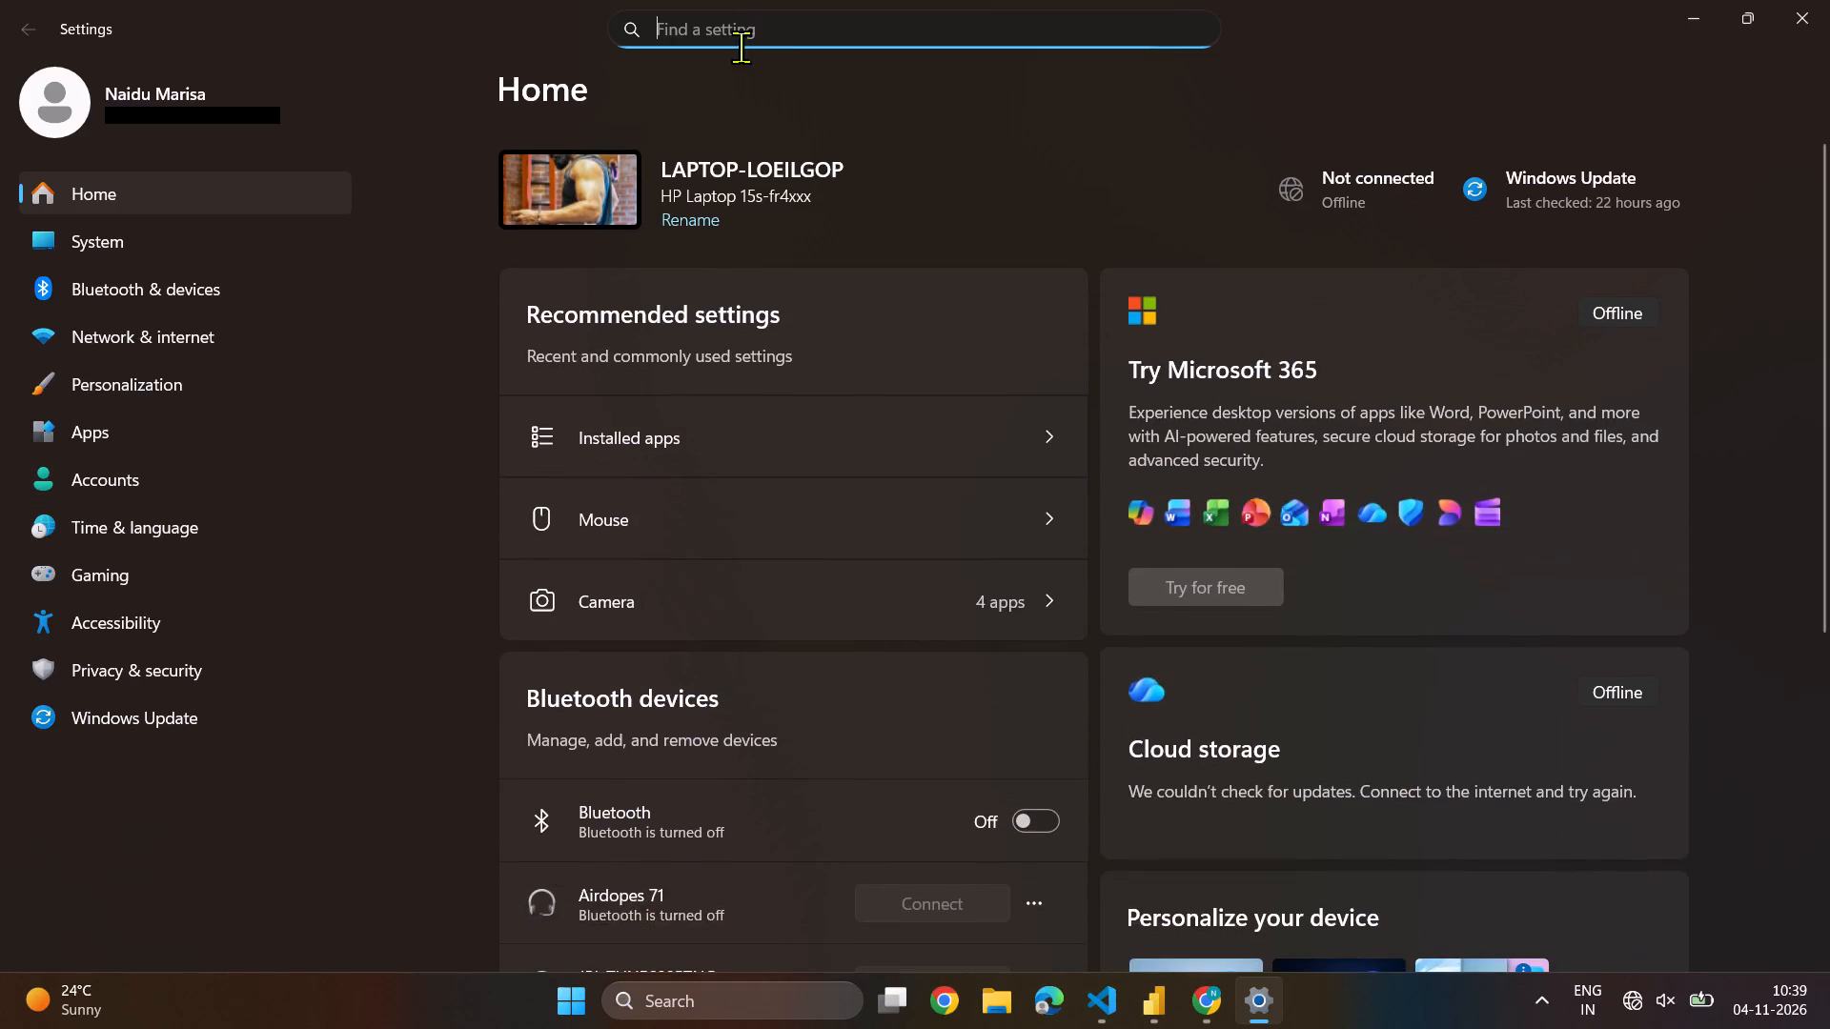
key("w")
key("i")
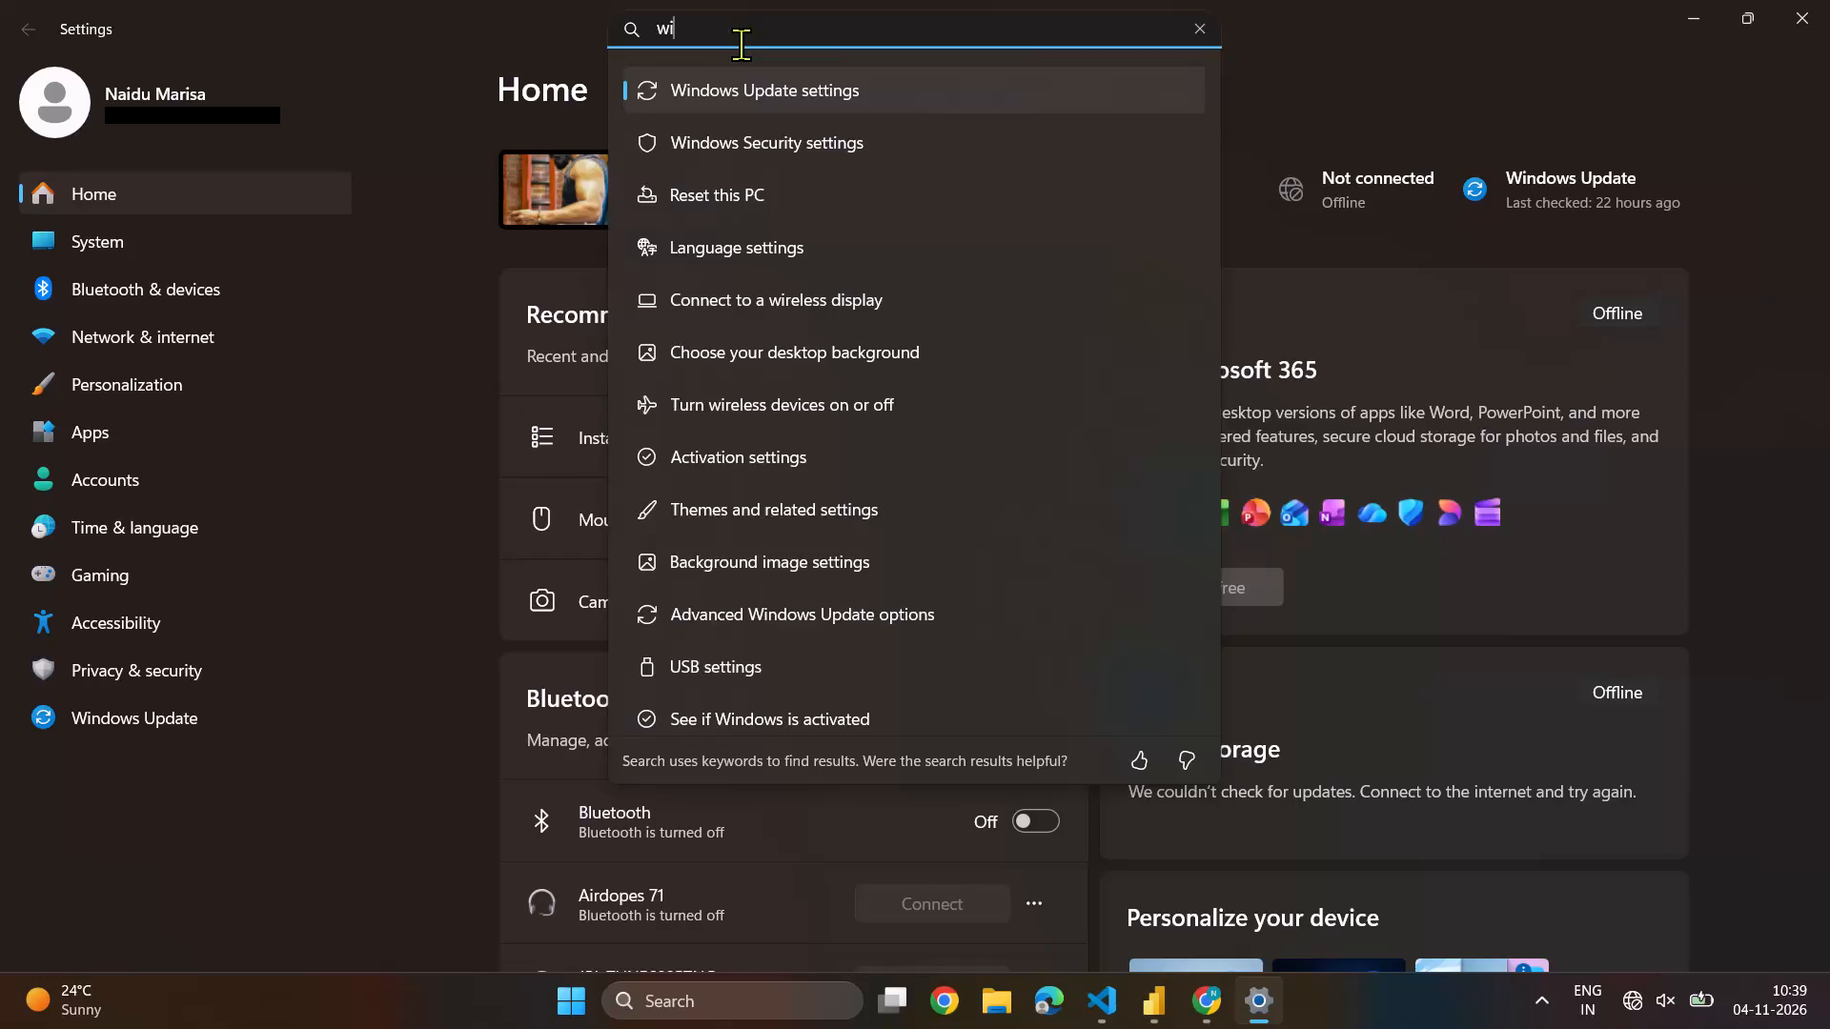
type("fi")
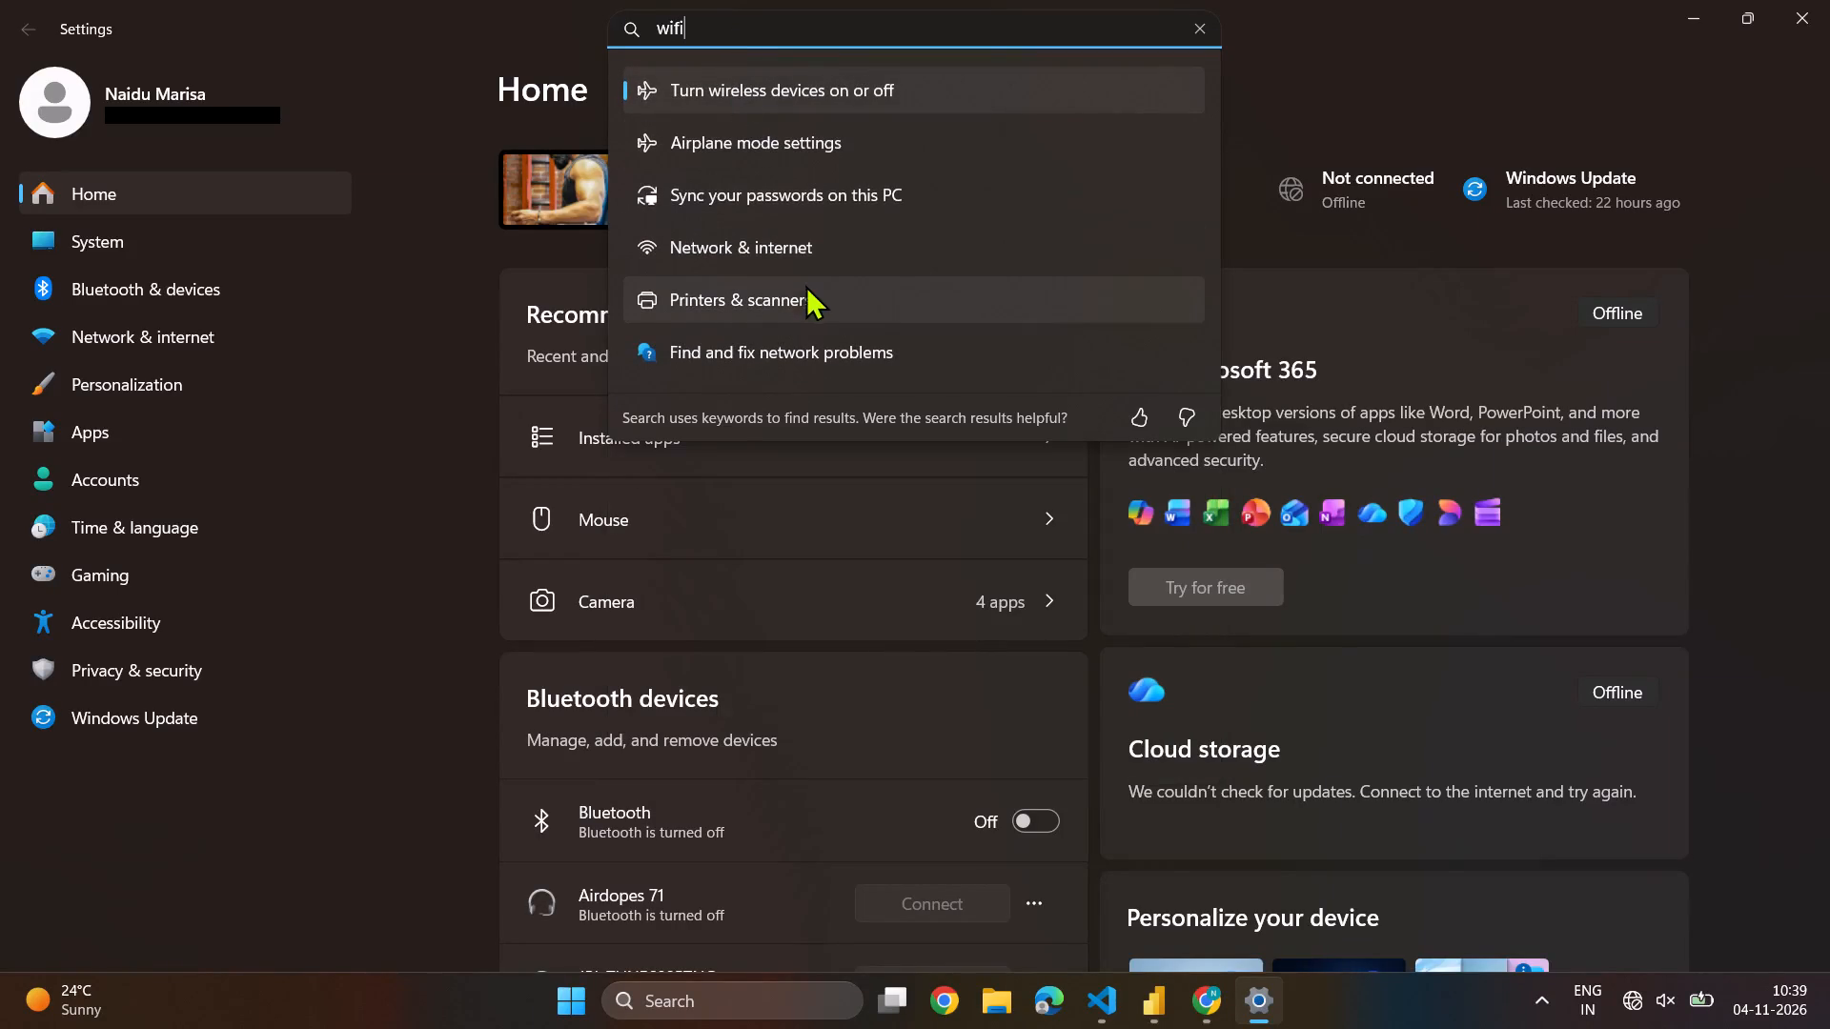
left_click(788, 262)
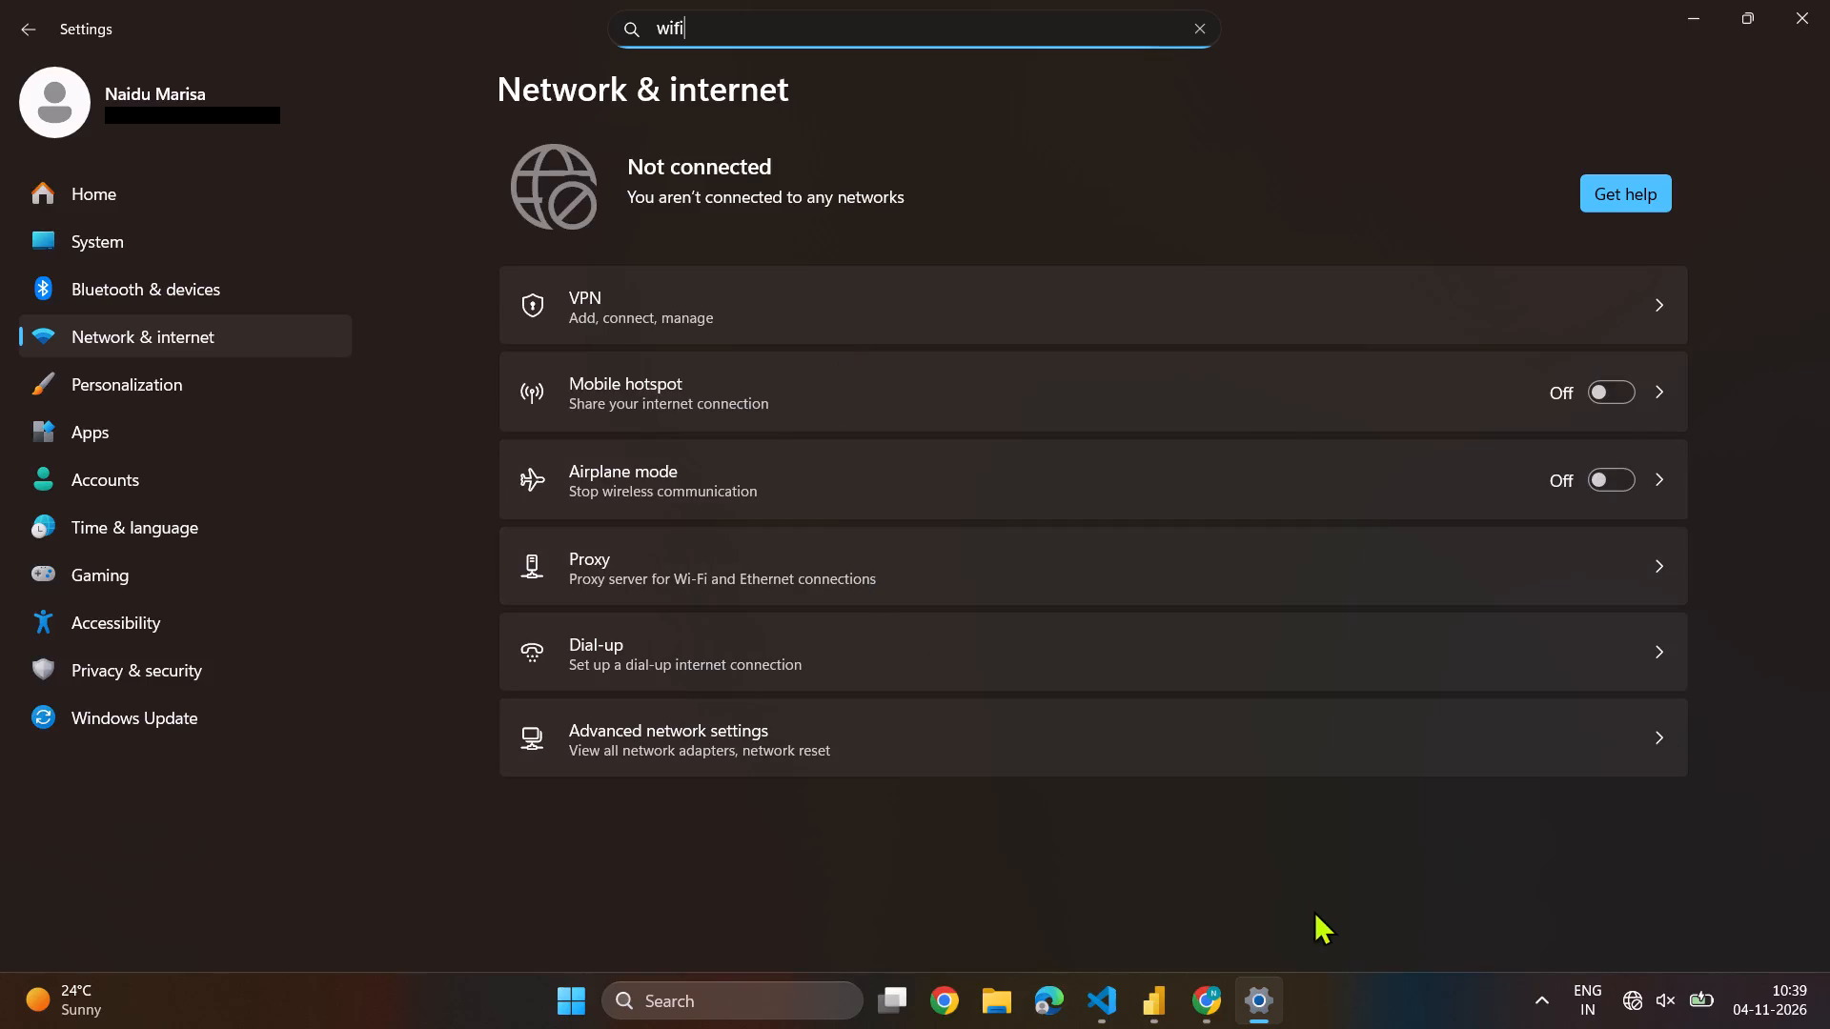
left_click(1624, 995)
left_click(1829, 325)
left_click(1791, 0)
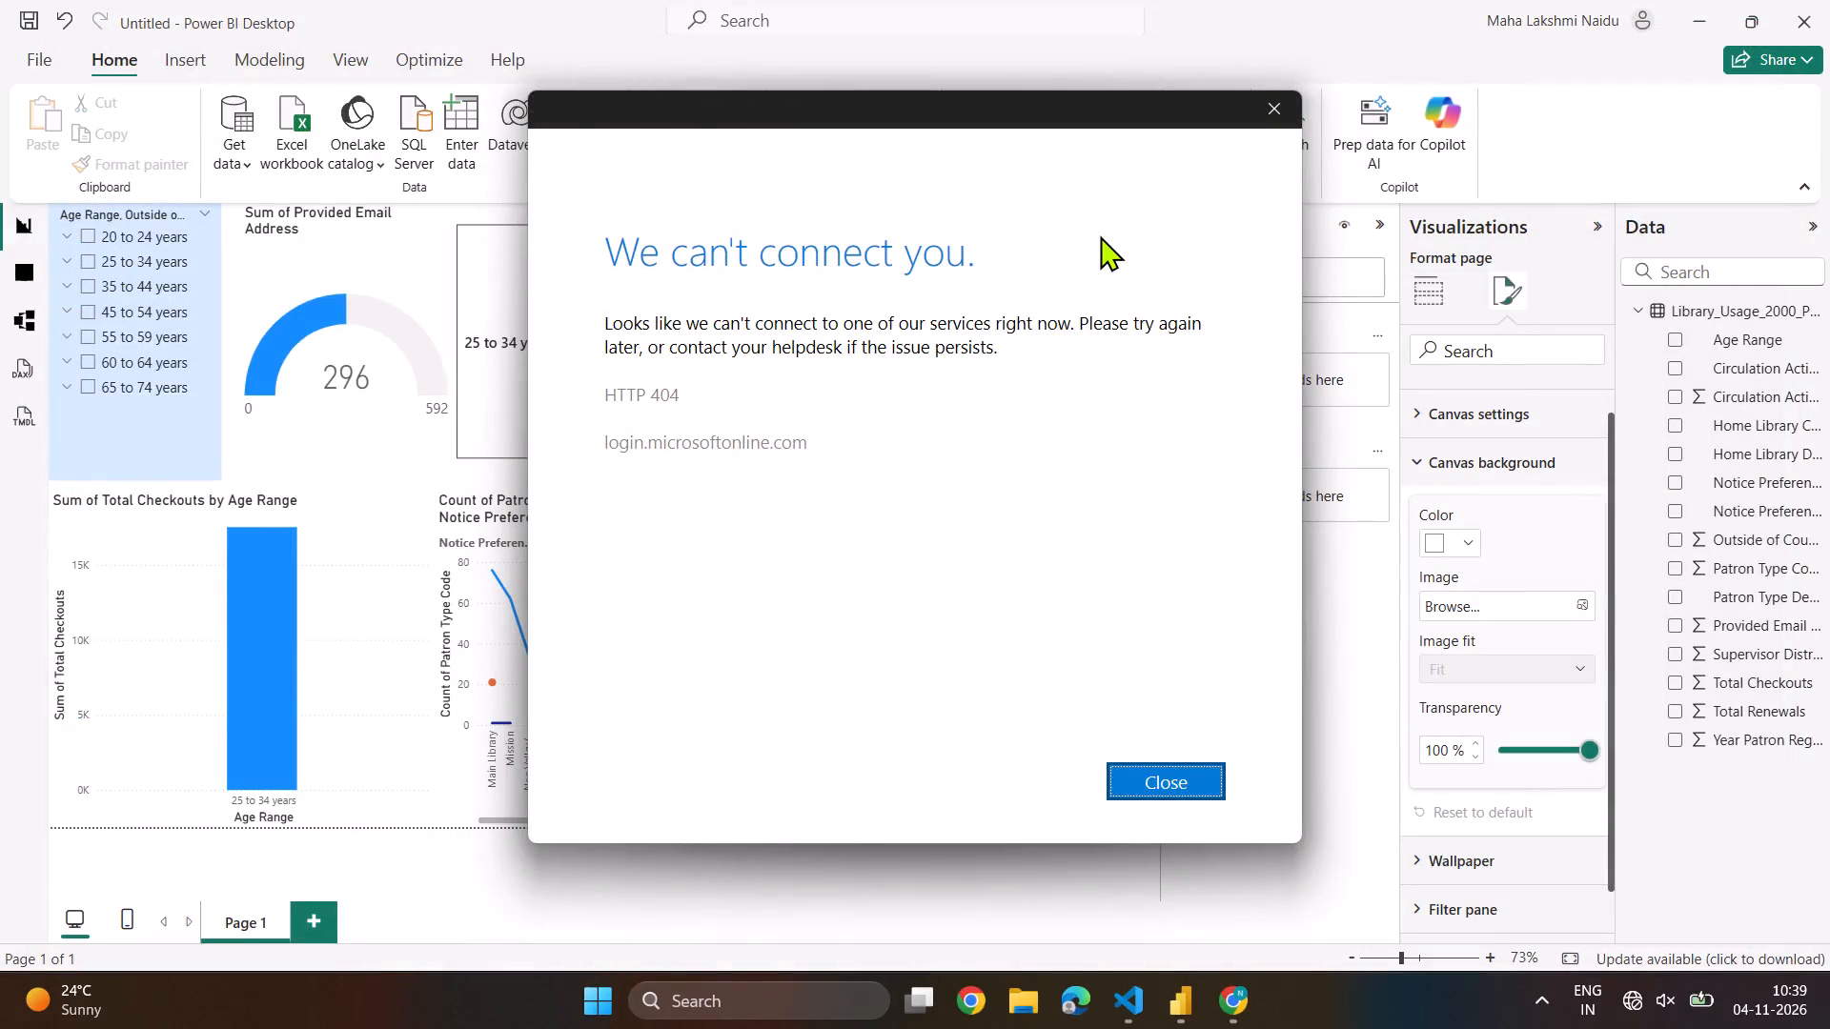
Dismiss the sign-in connection error window in Power BI Desktop.
left_click(1284, 112)
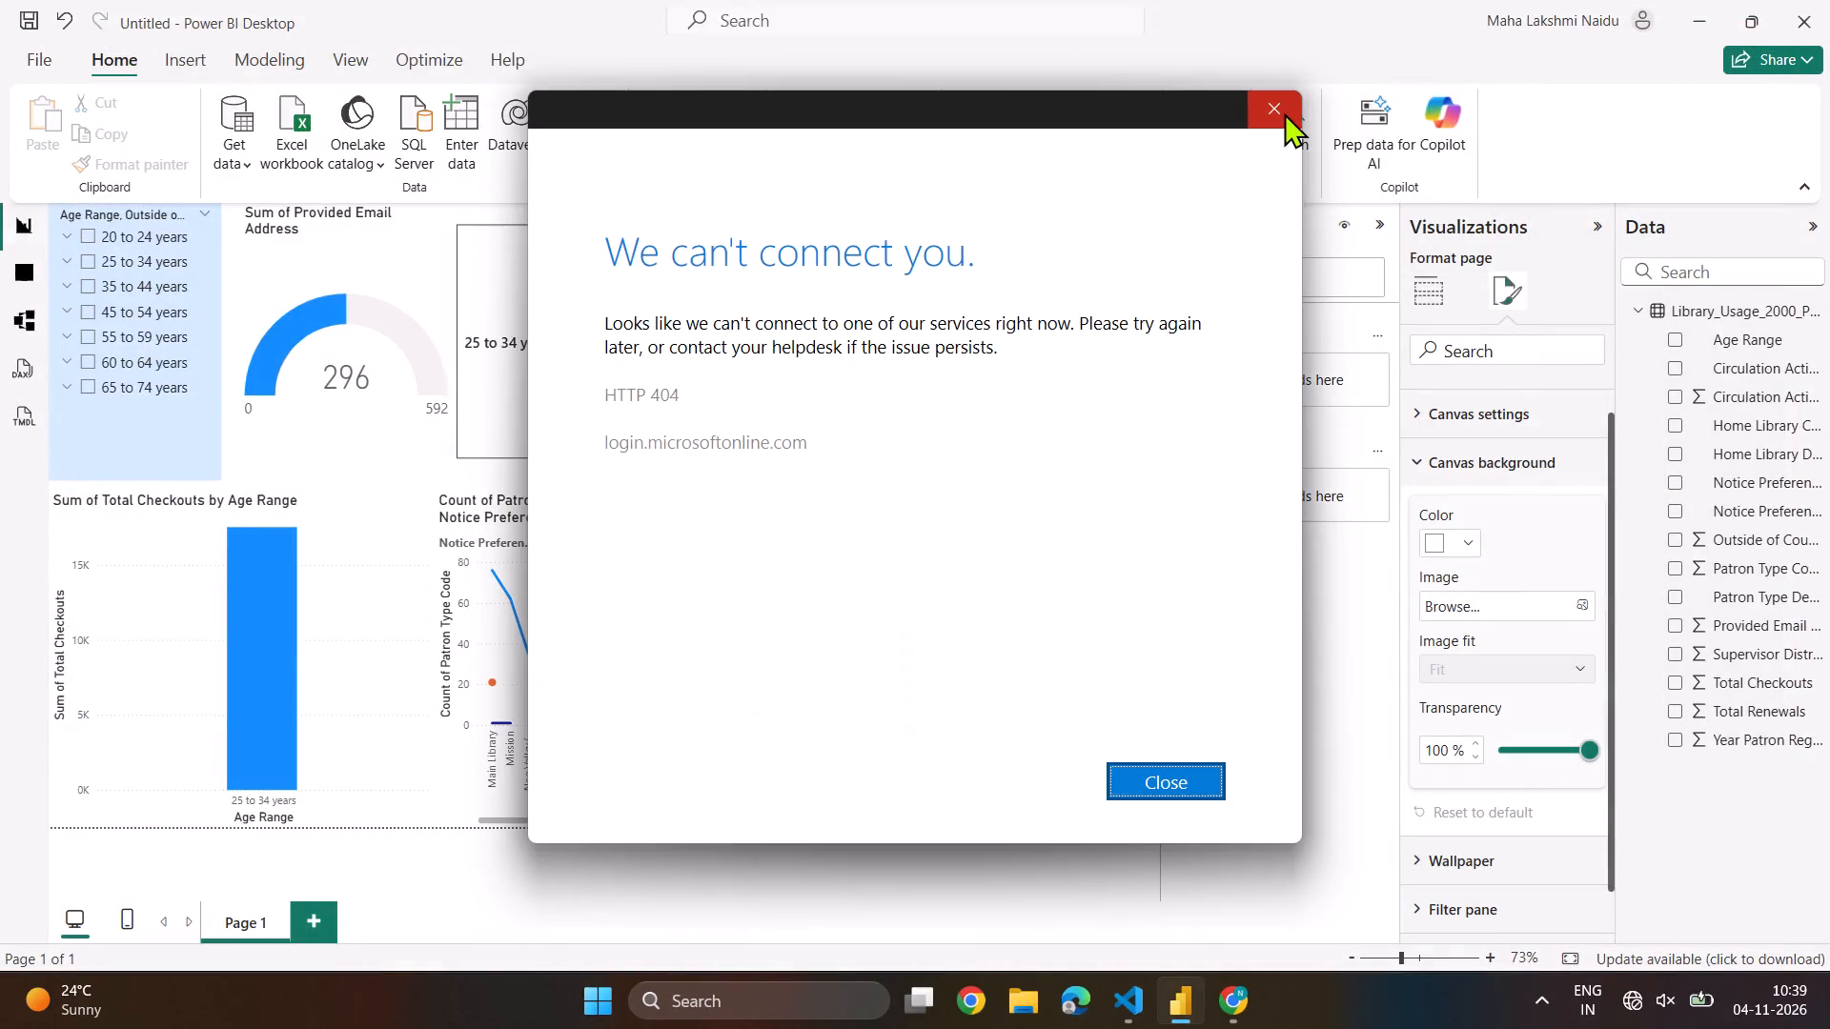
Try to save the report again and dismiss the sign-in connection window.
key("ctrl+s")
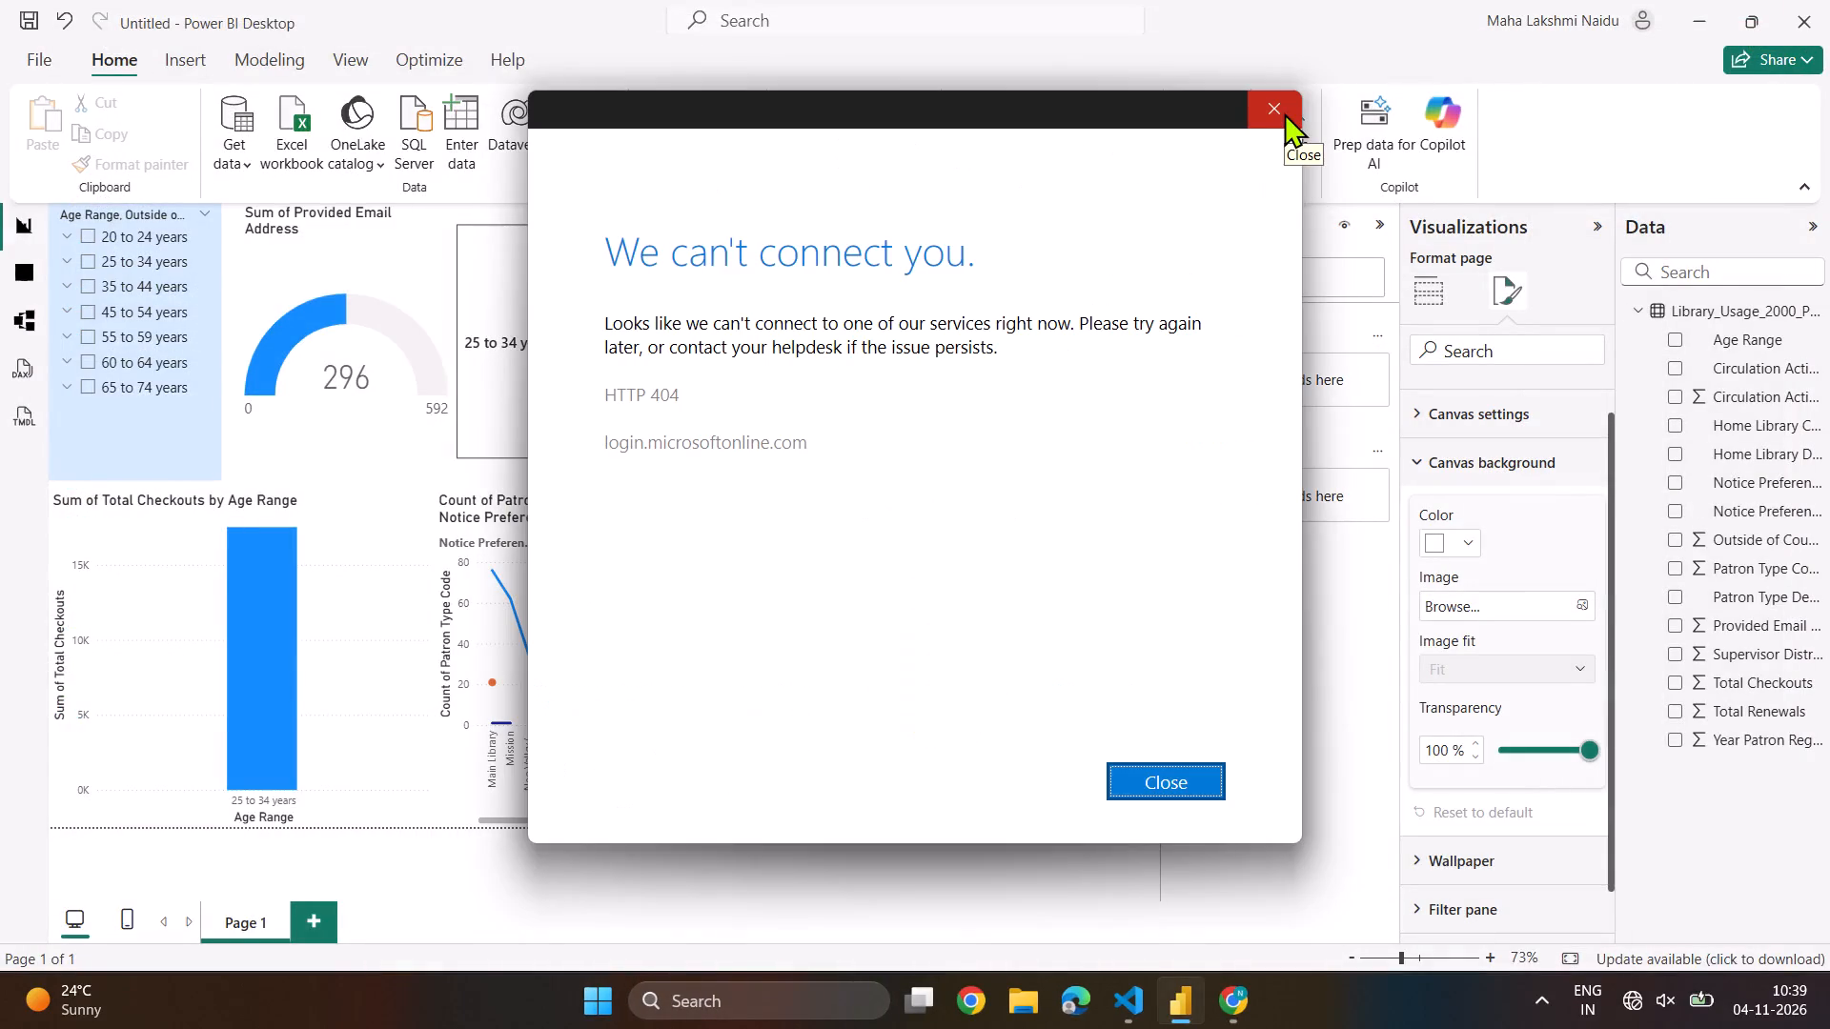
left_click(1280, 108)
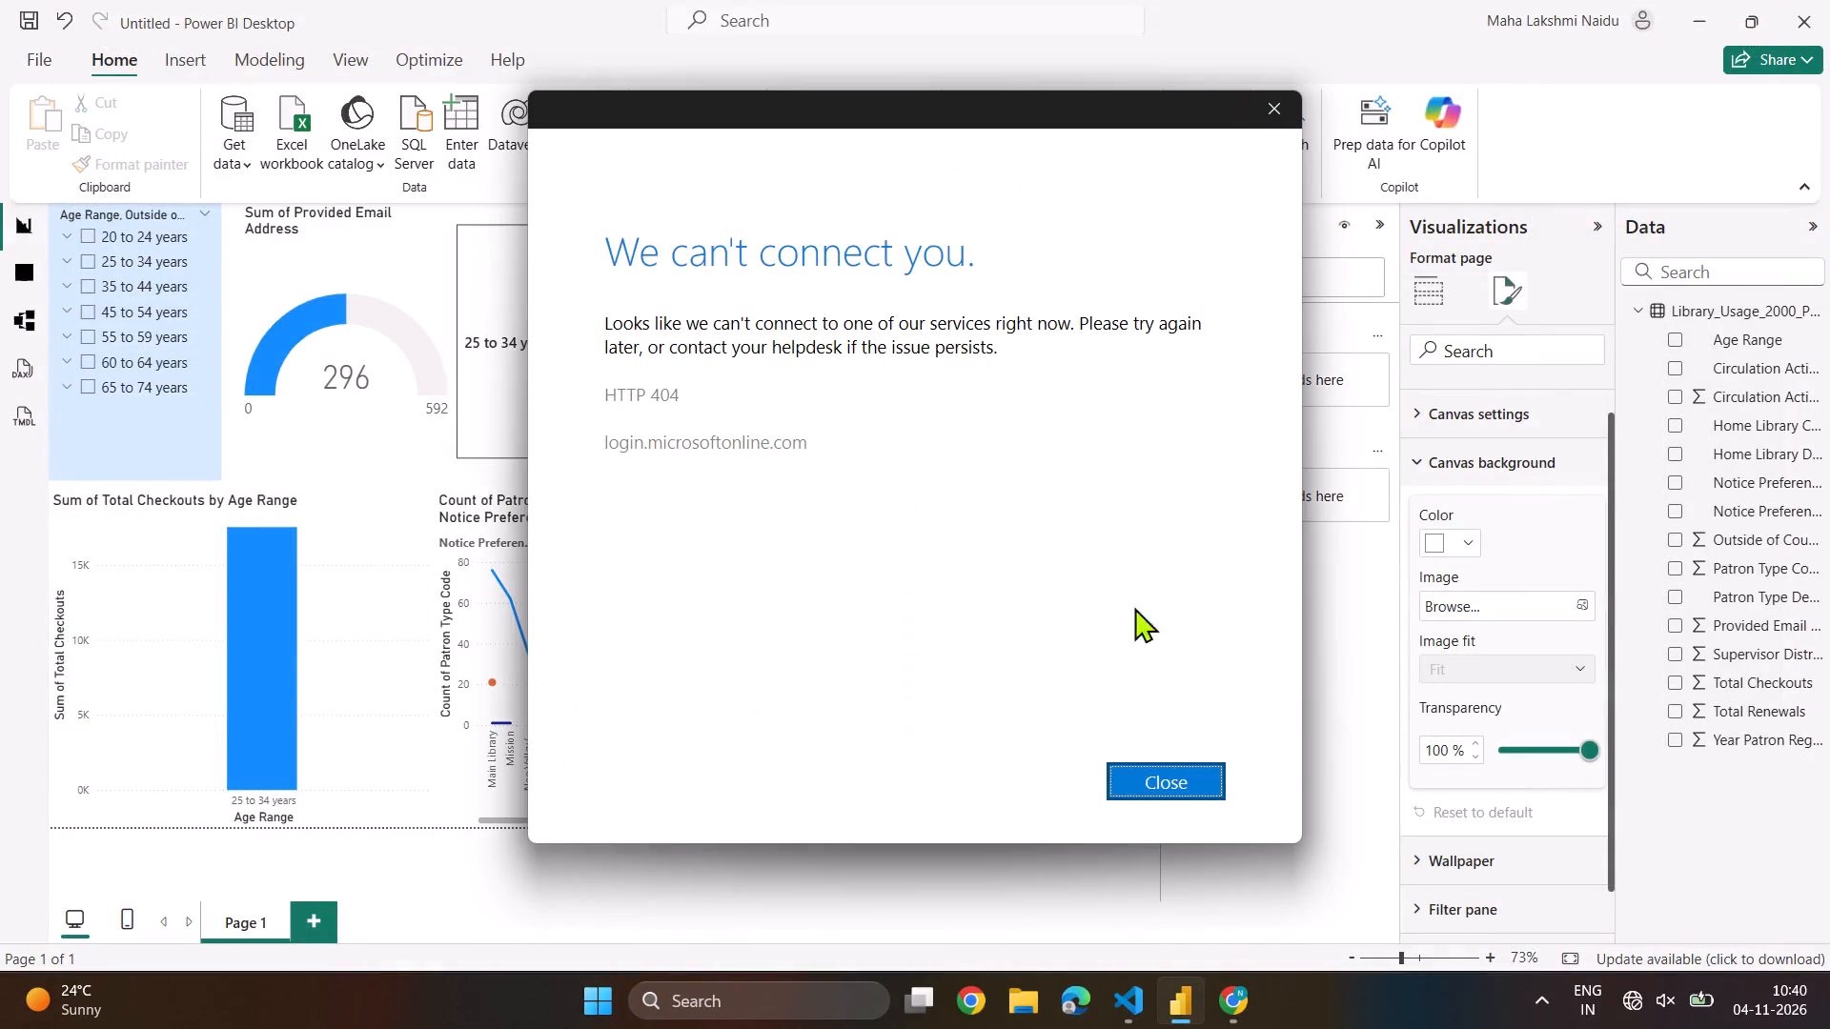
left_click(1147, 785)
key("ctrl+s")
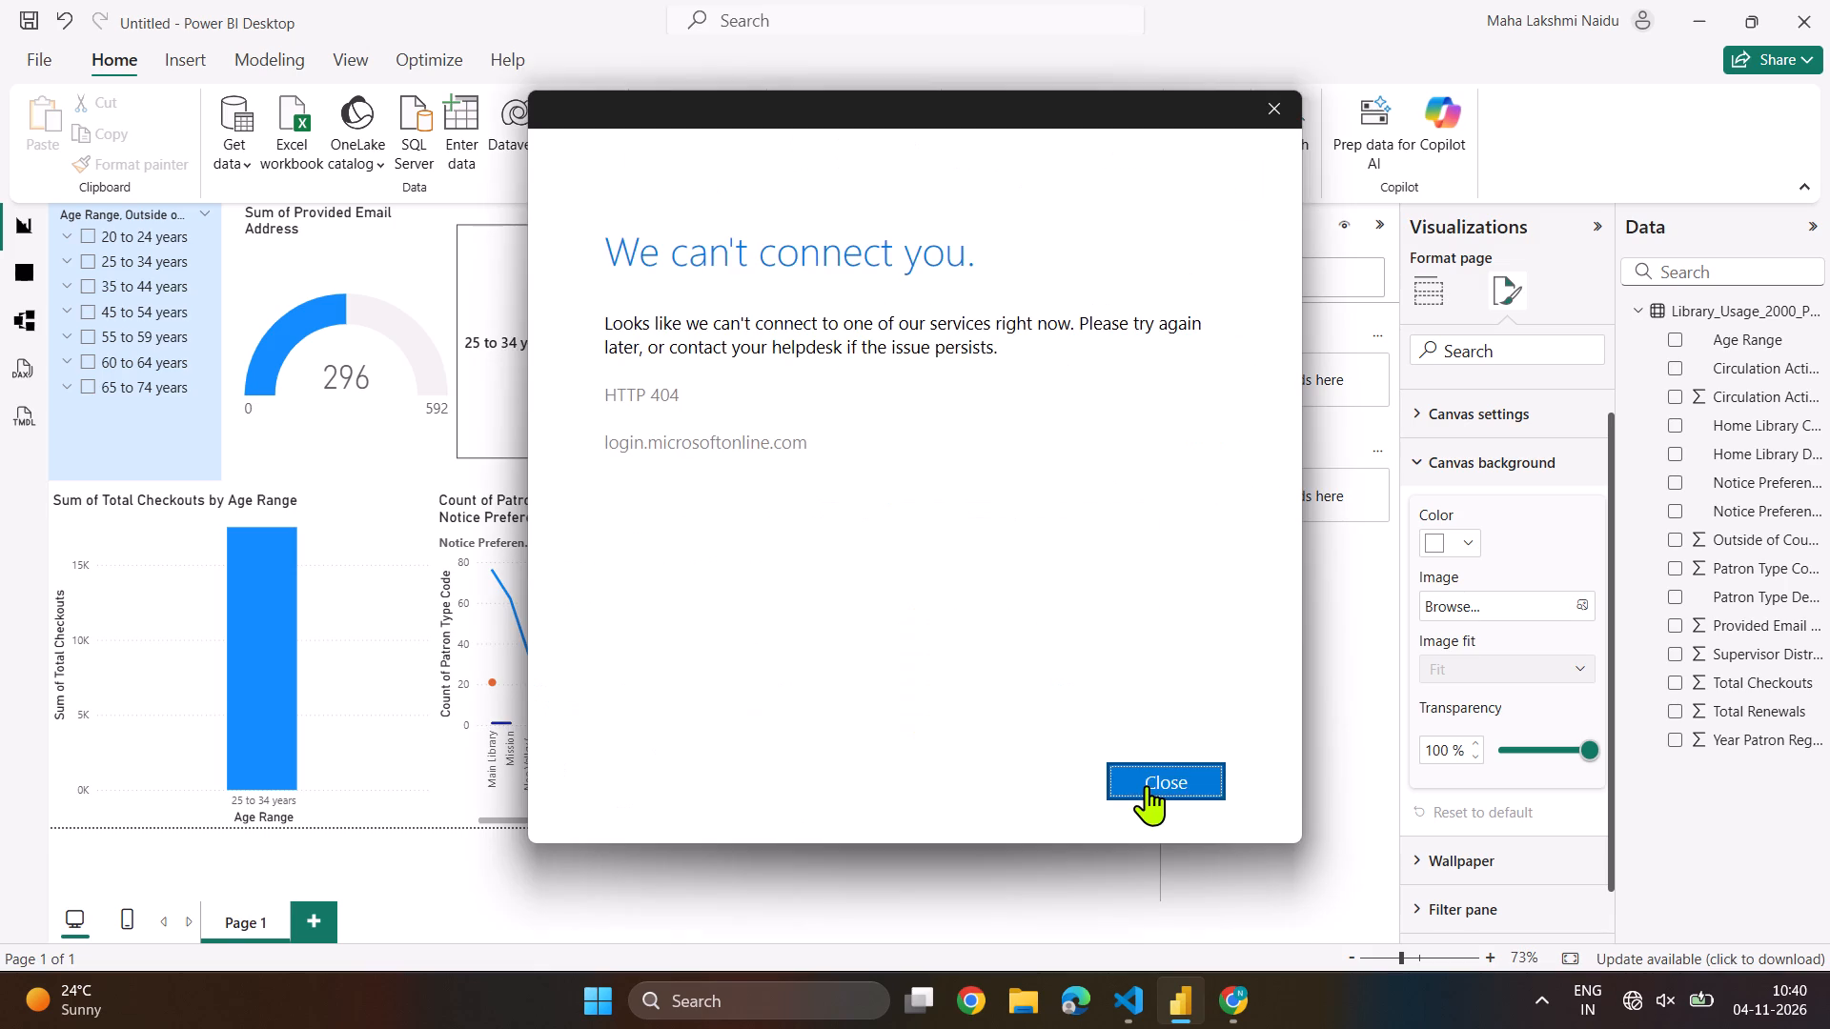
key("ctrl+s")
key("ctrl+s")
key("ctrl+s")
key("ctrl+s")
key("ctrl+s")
Check the system's quick settings for the network connection again.
left_click(1637, 995)
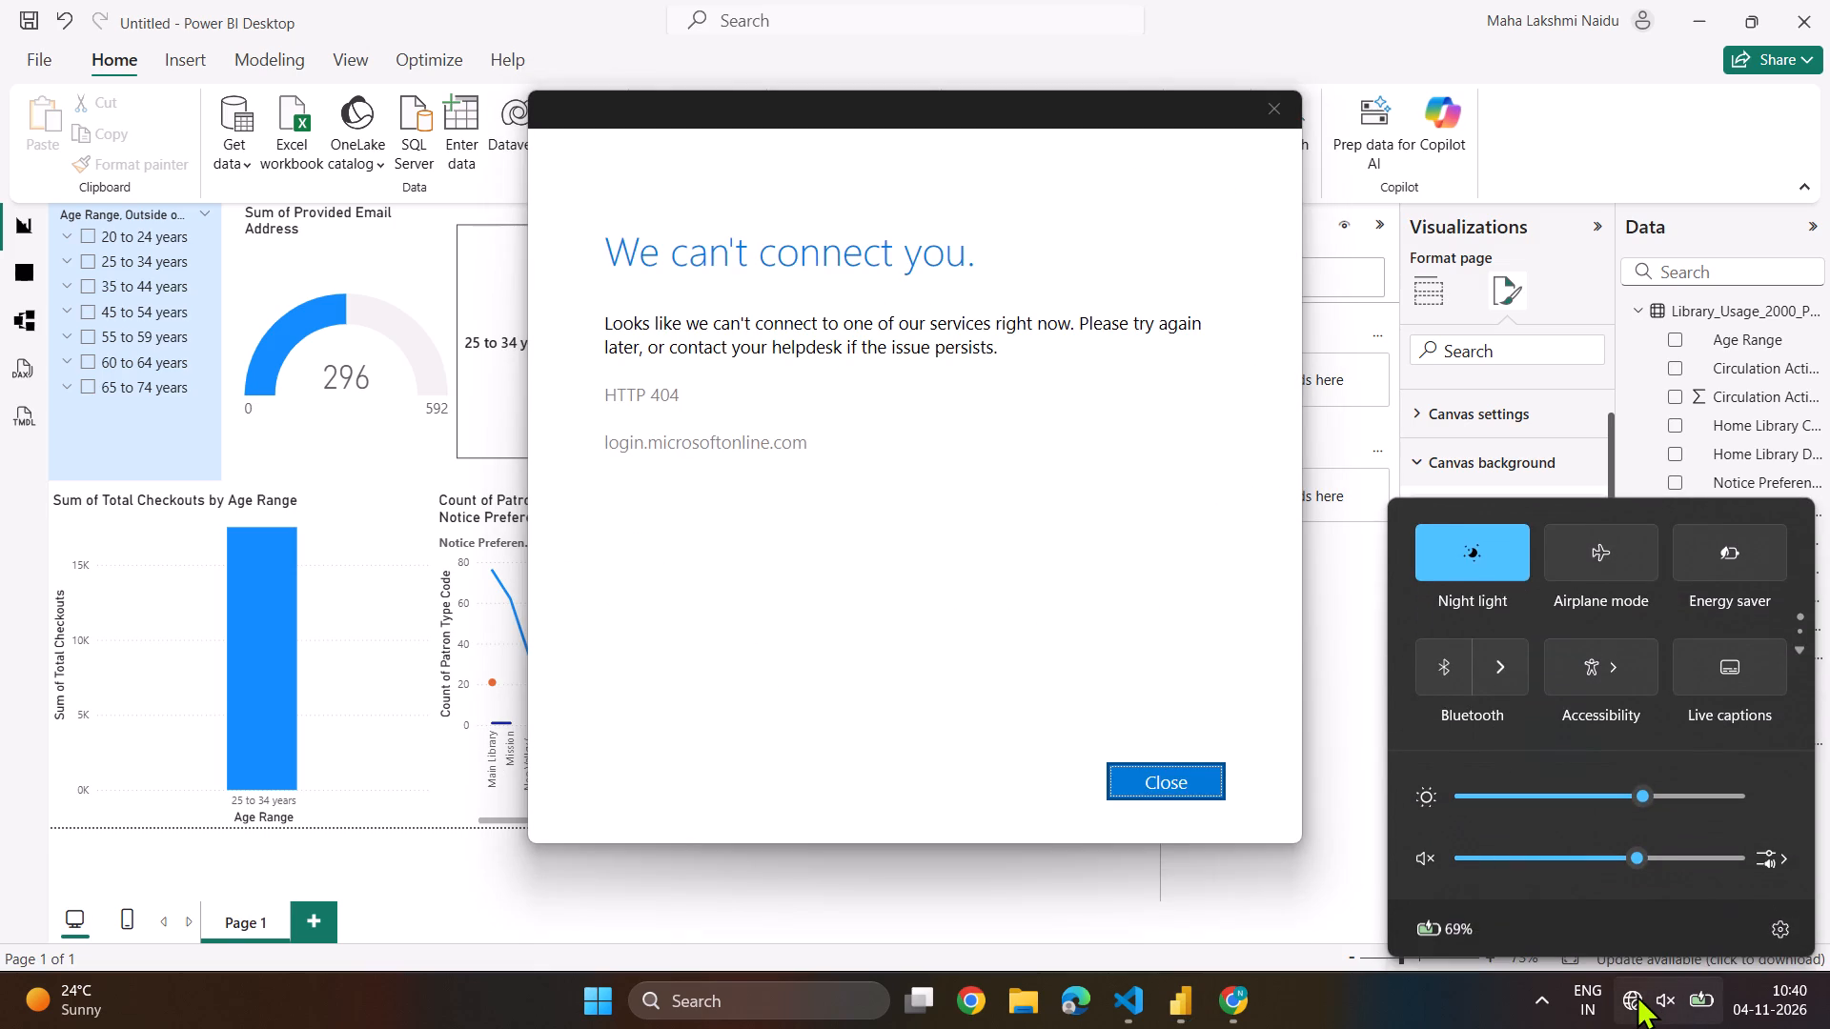
left_click(52, 62)
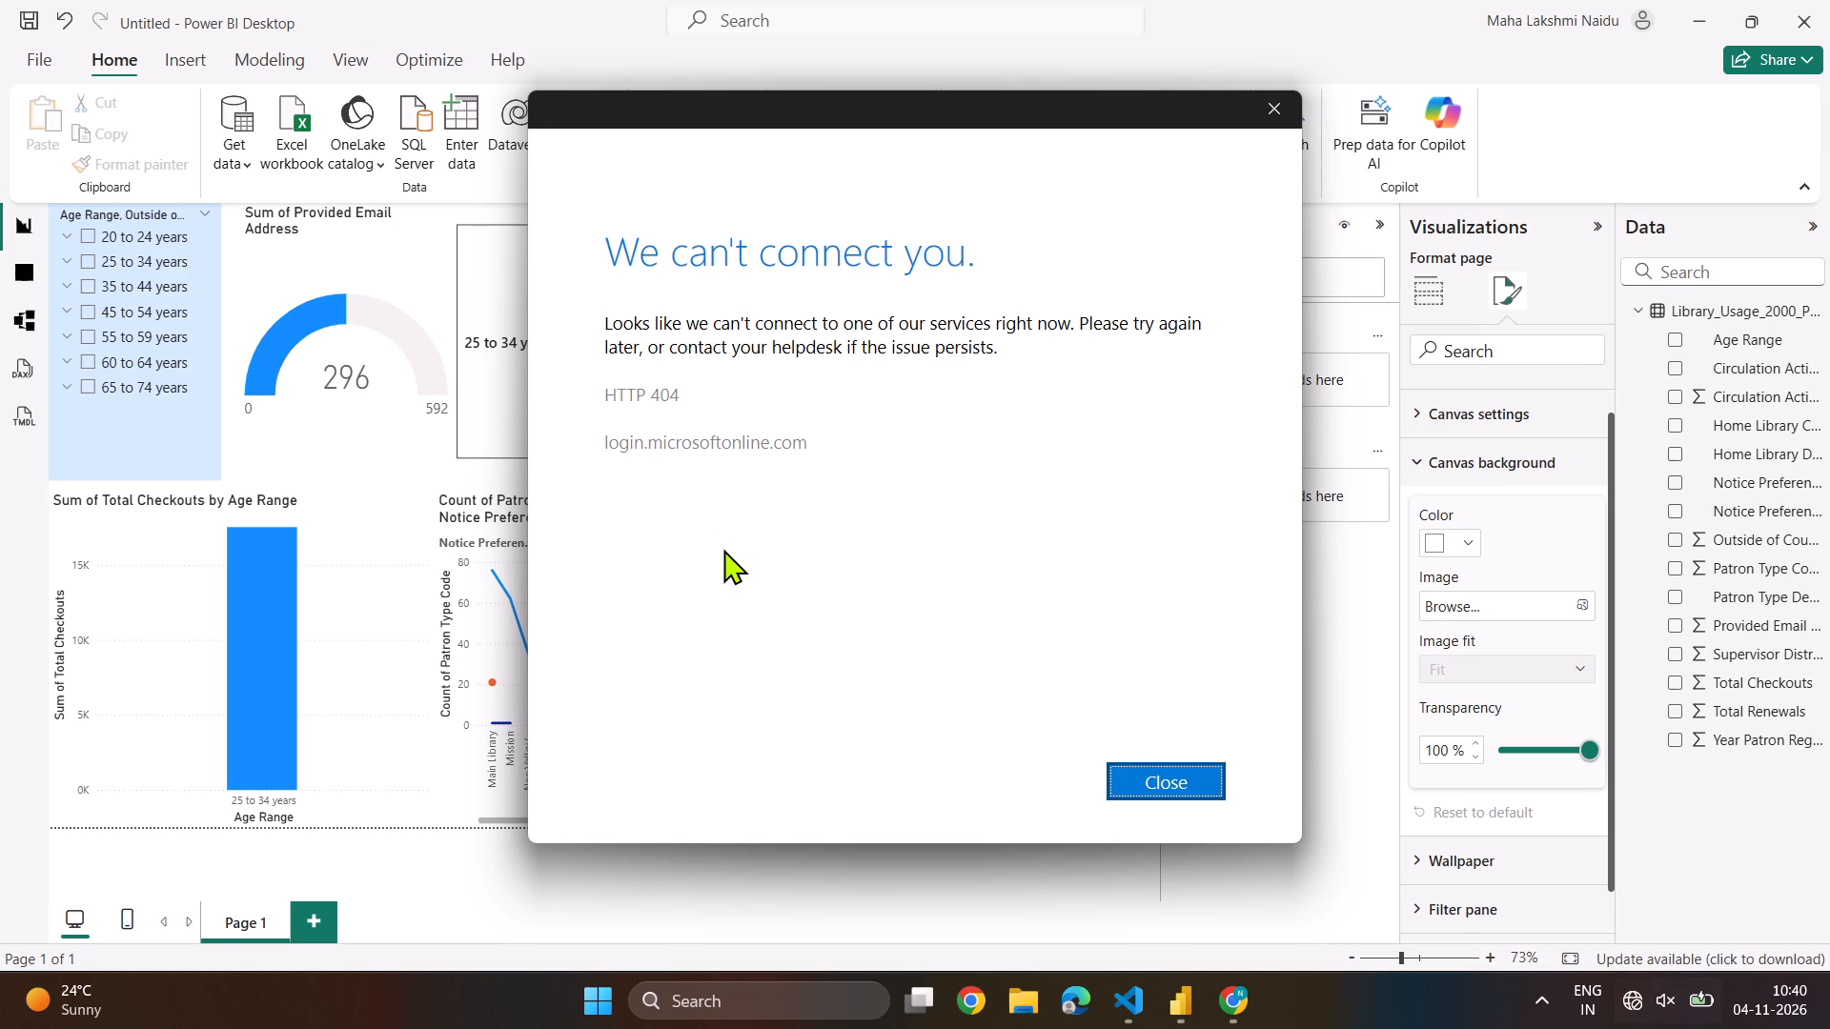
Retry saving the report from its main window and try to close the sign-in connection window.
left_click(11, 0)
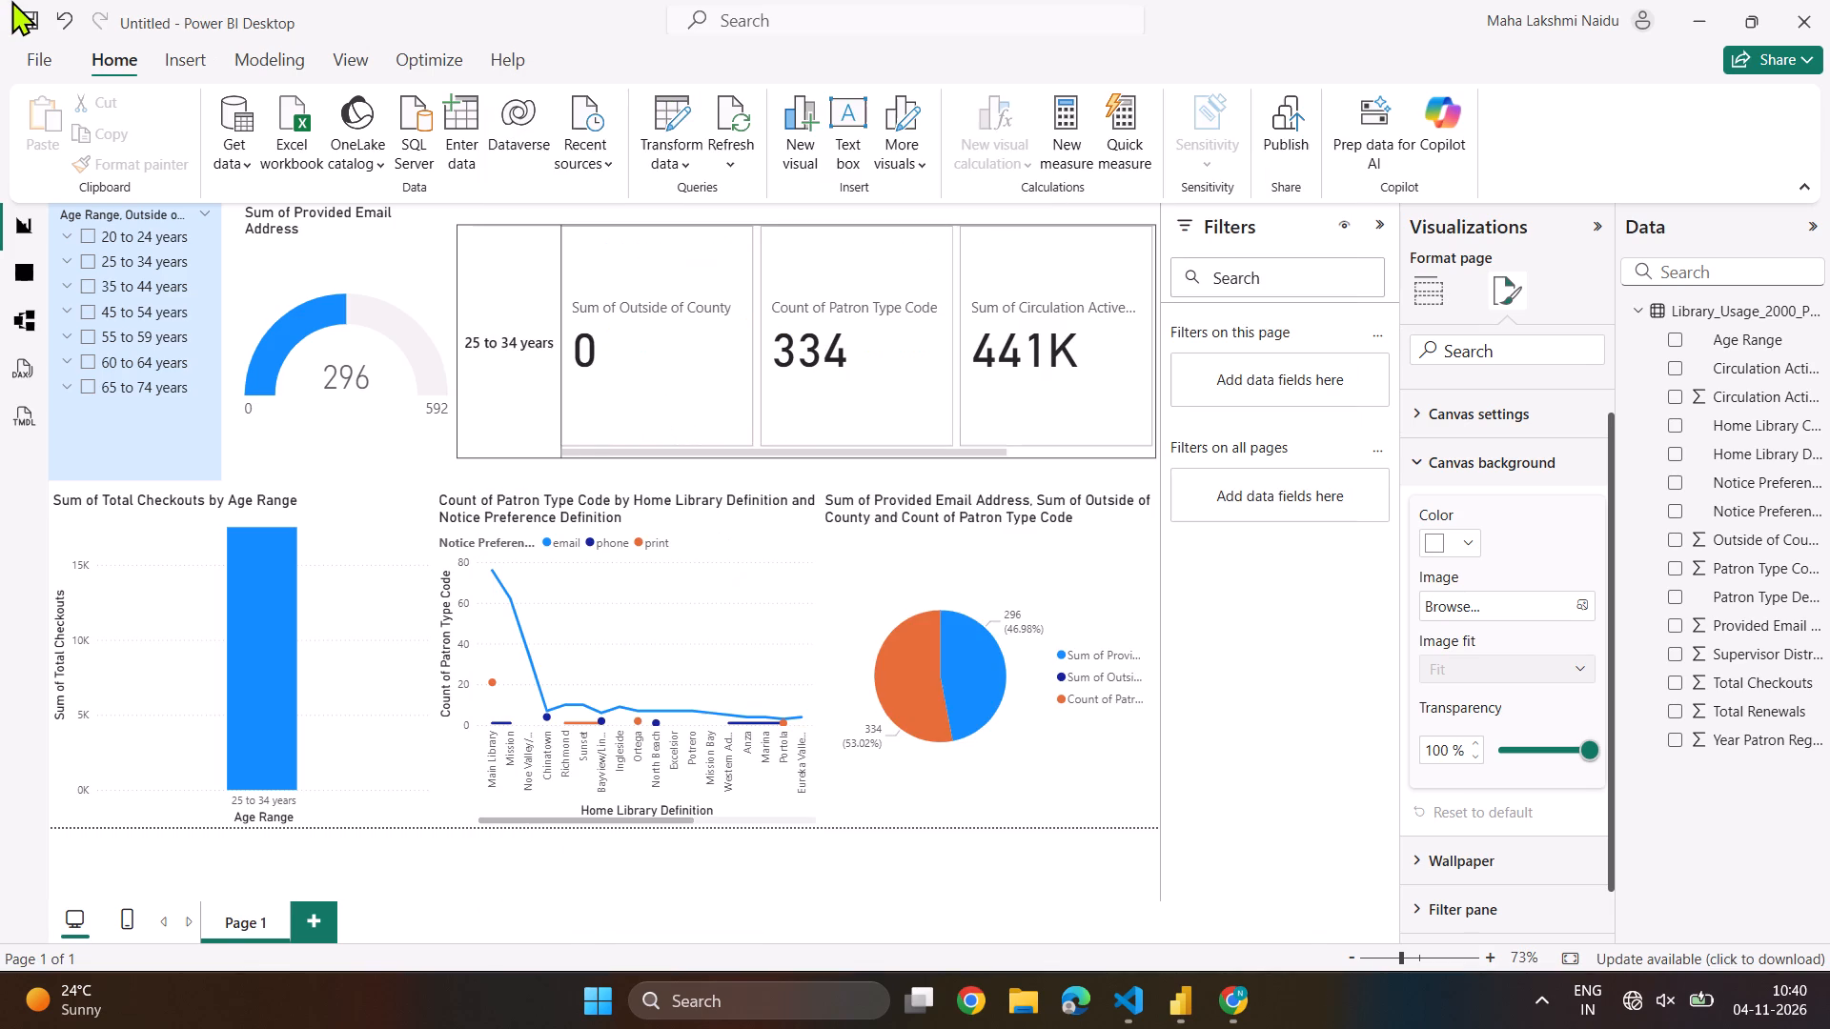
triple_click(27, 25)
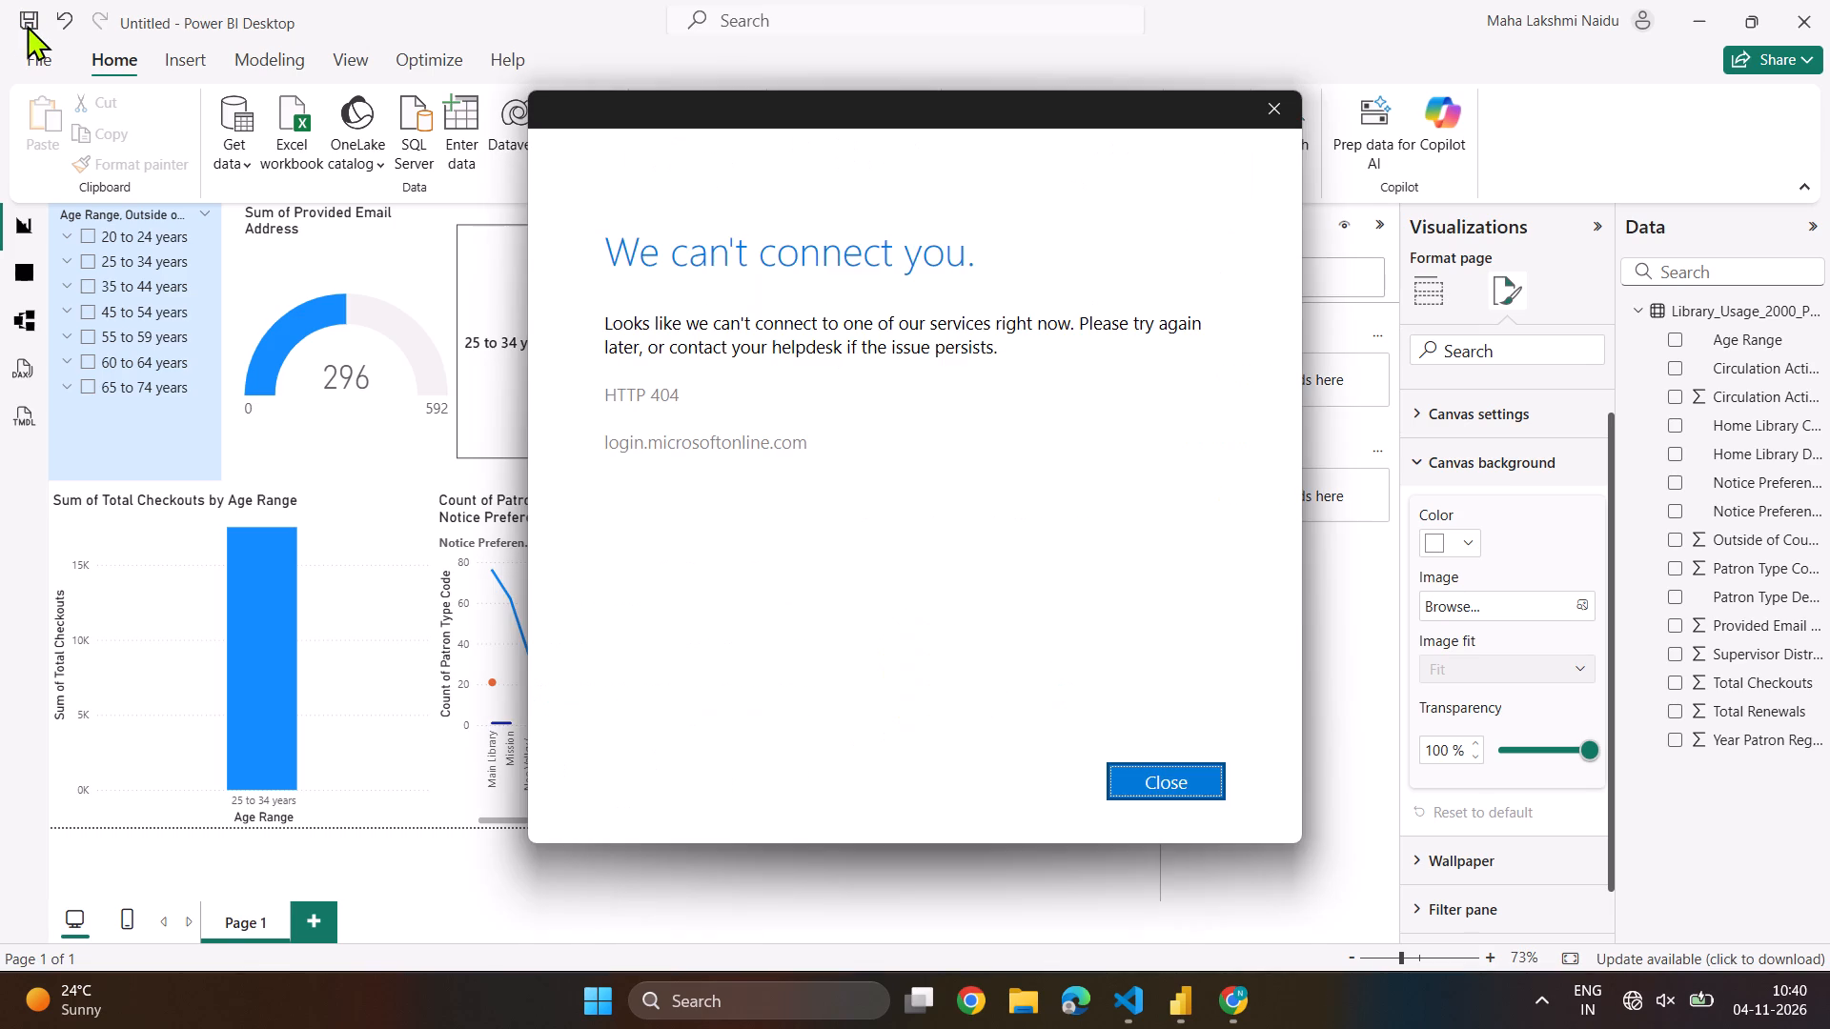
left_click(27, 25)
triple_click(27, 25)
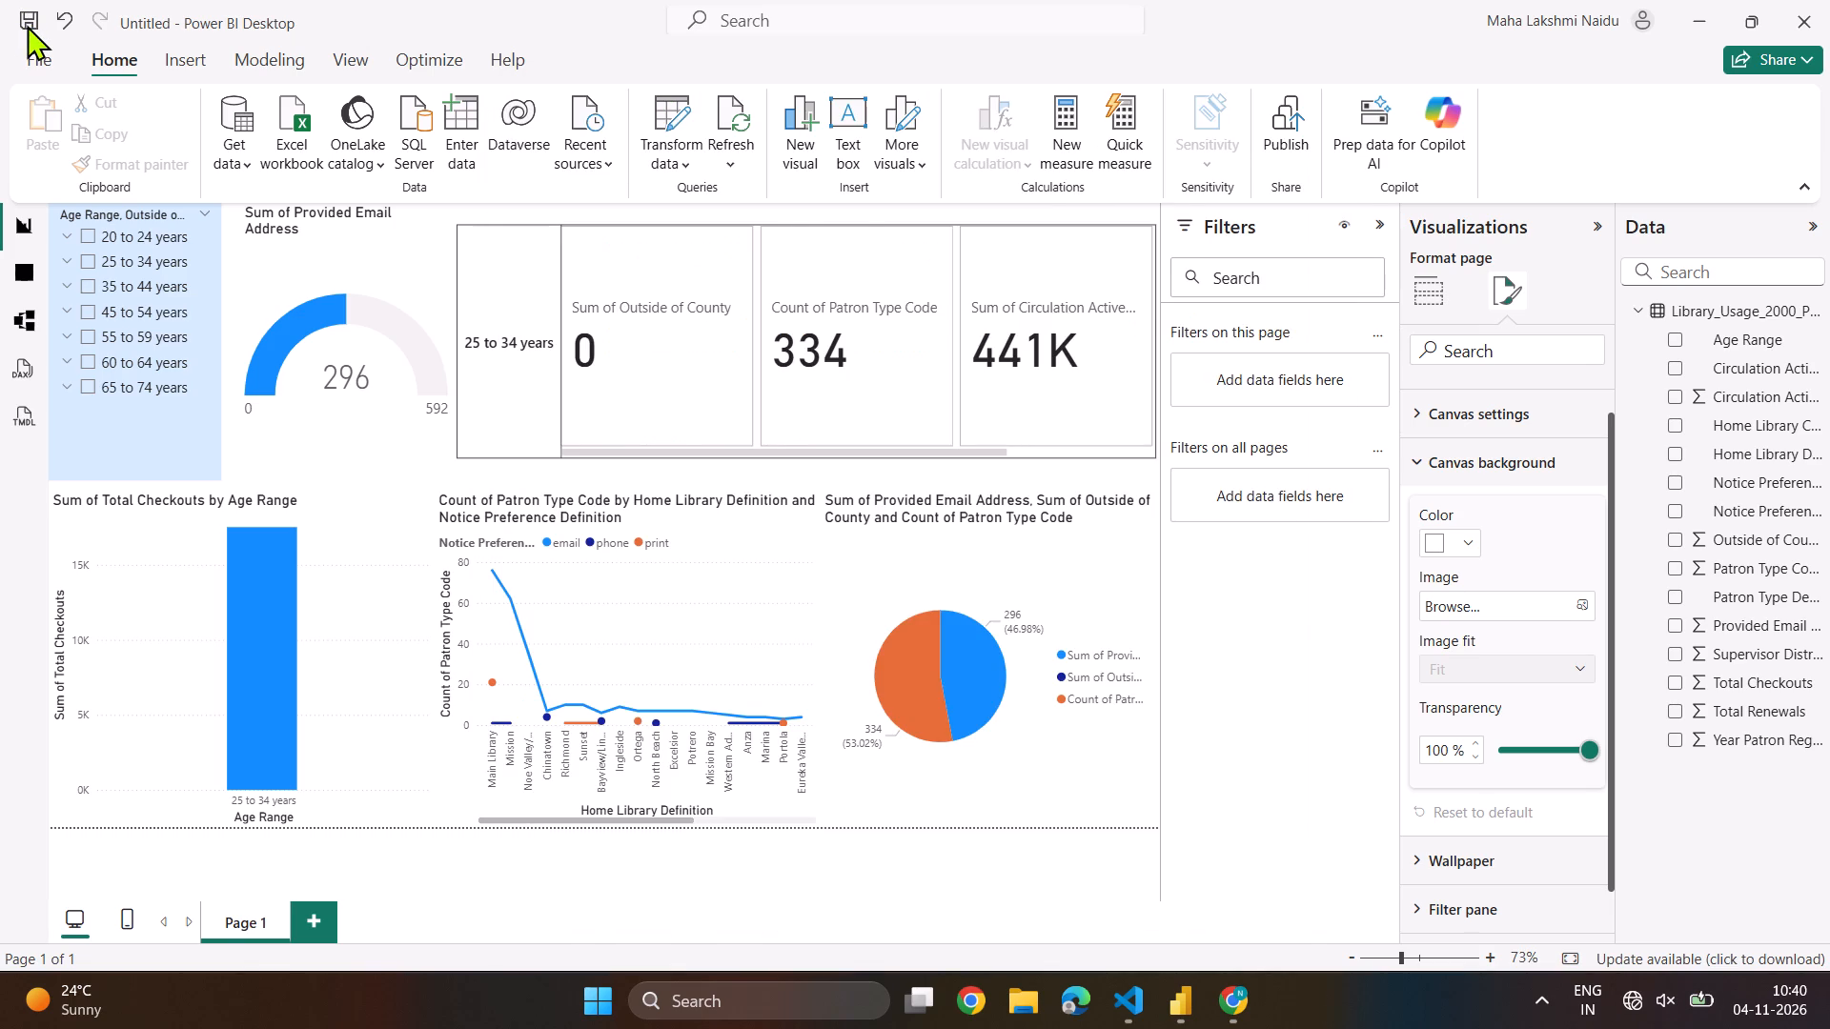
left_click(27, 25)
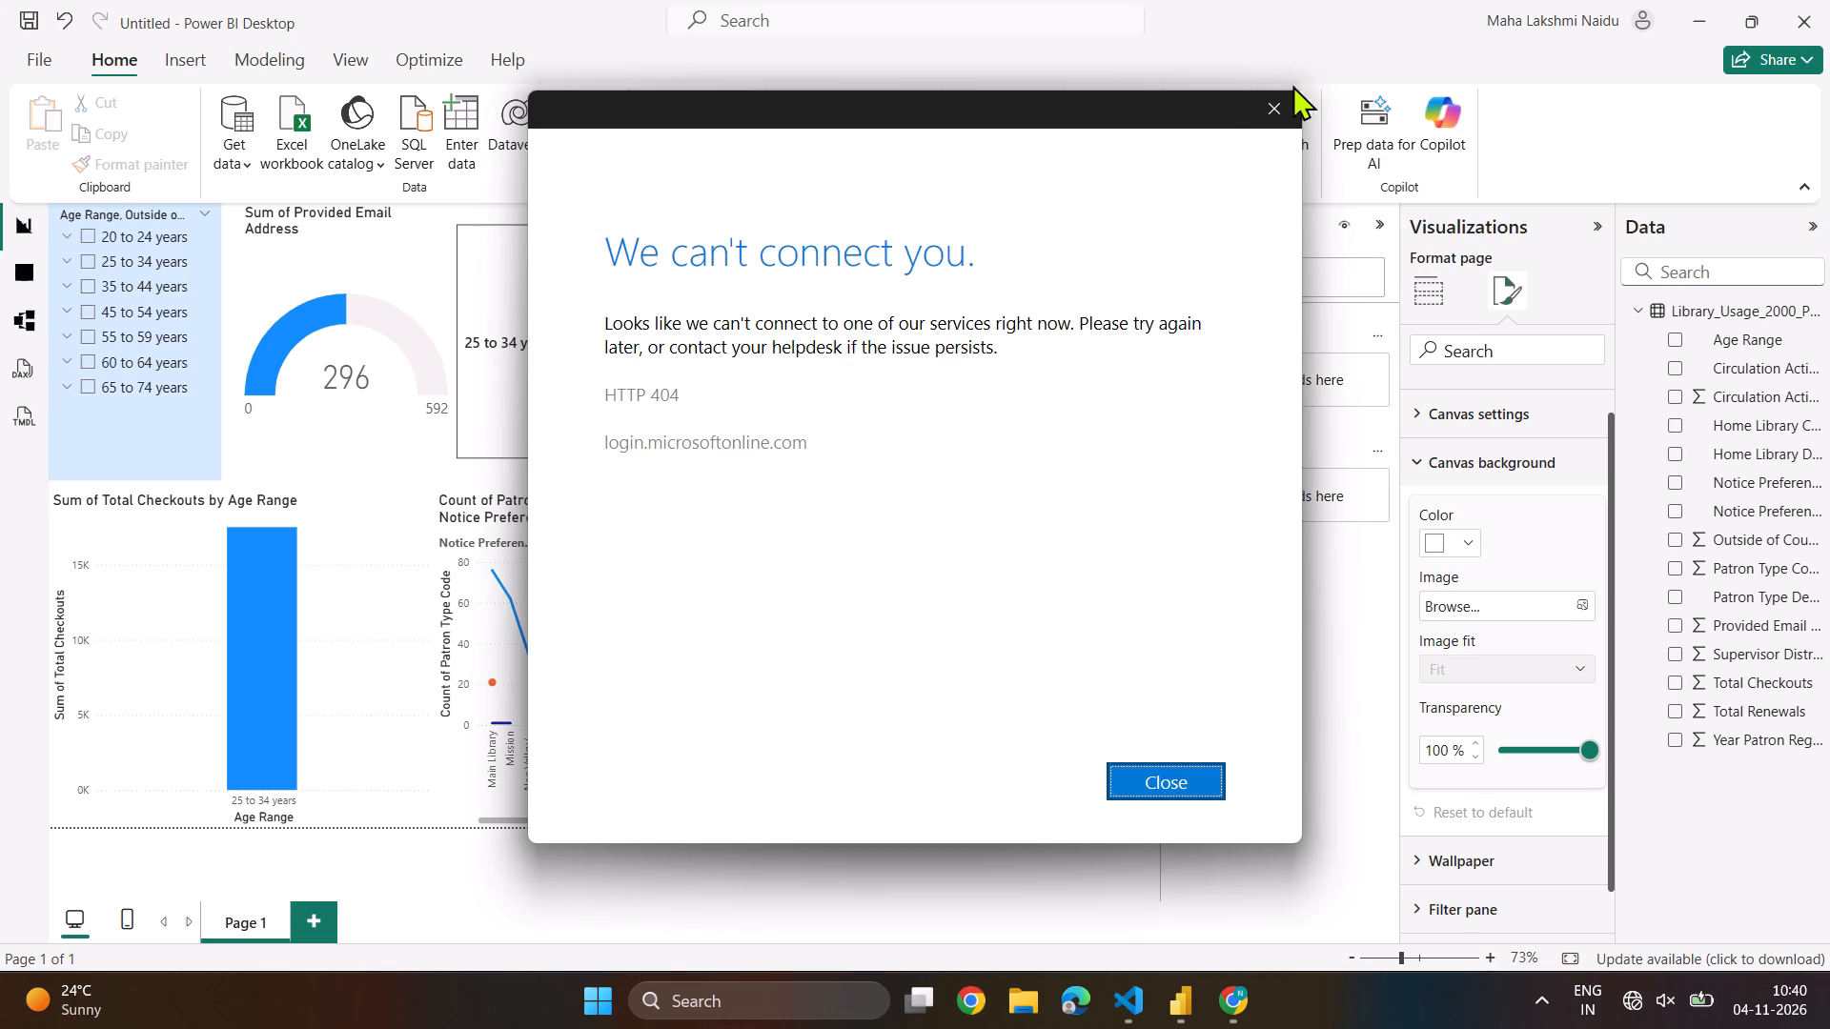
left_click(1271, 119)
Dismiss the sign-in connection window to return to the report.
left_click(1276, 98)
left_click(1173, 799)
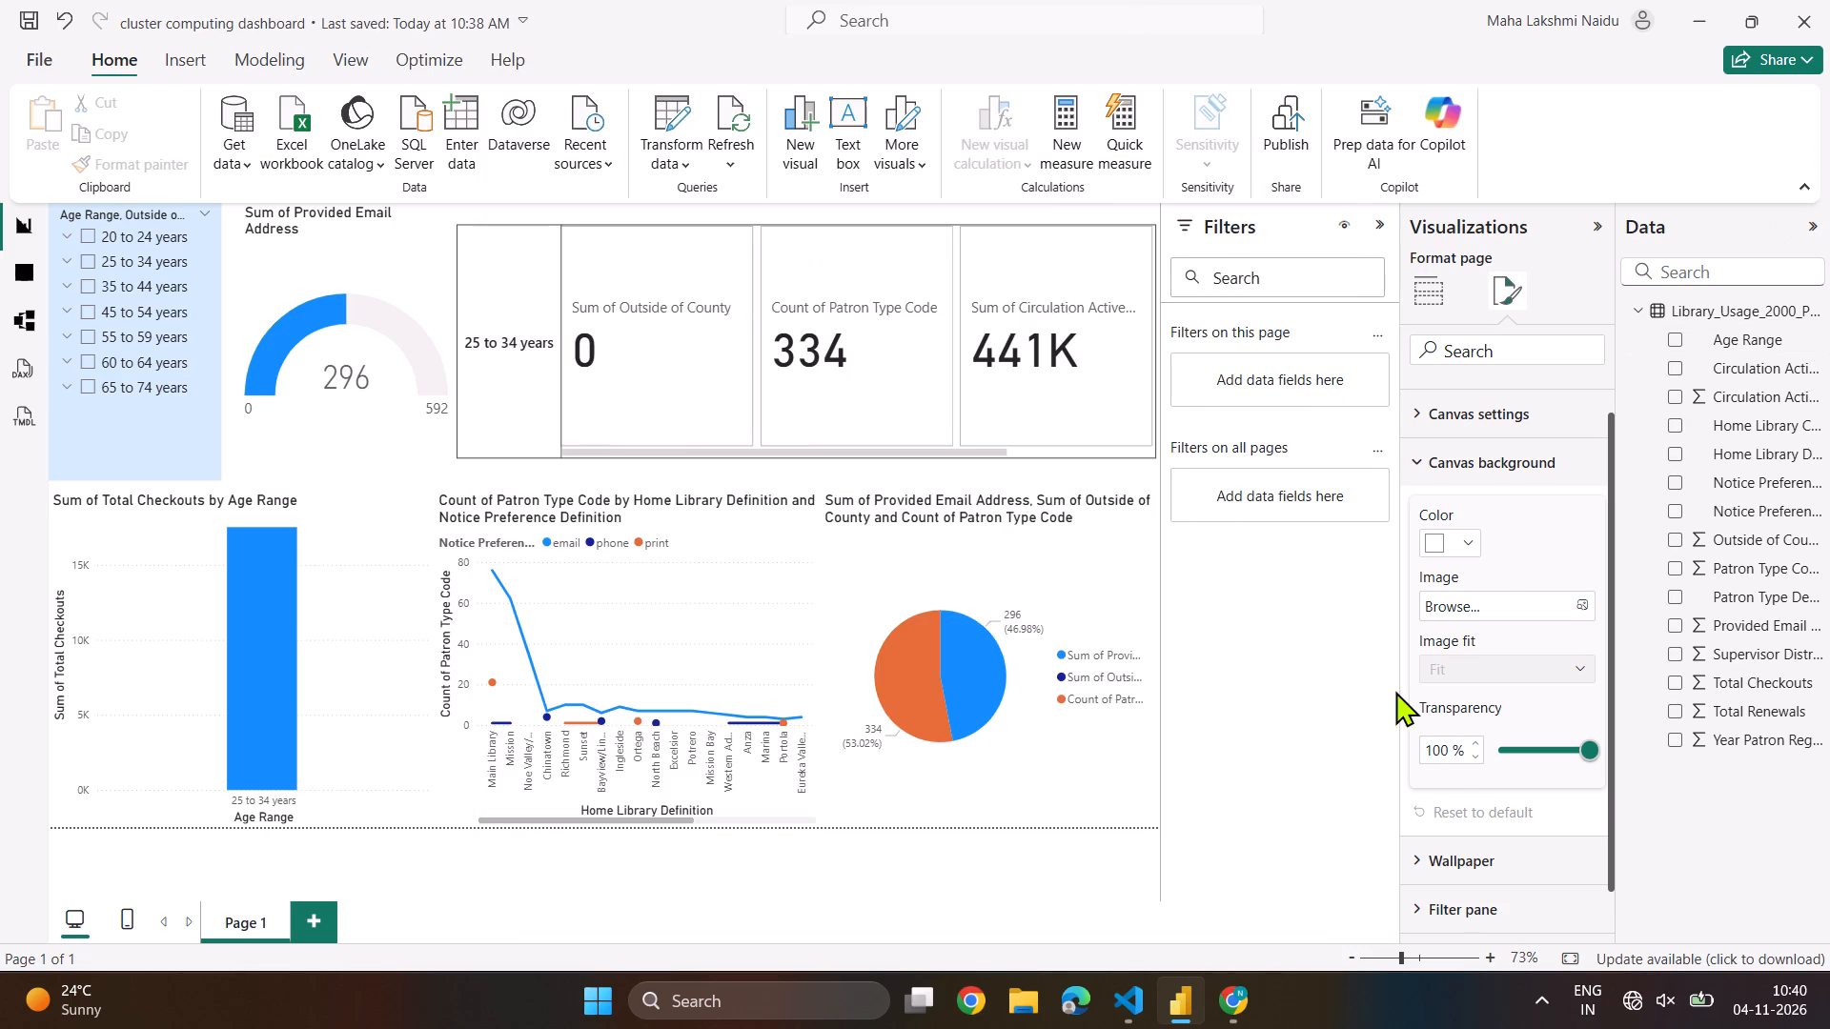
Check the system's quick settings for the network connection.
left_click(1635, 1011)
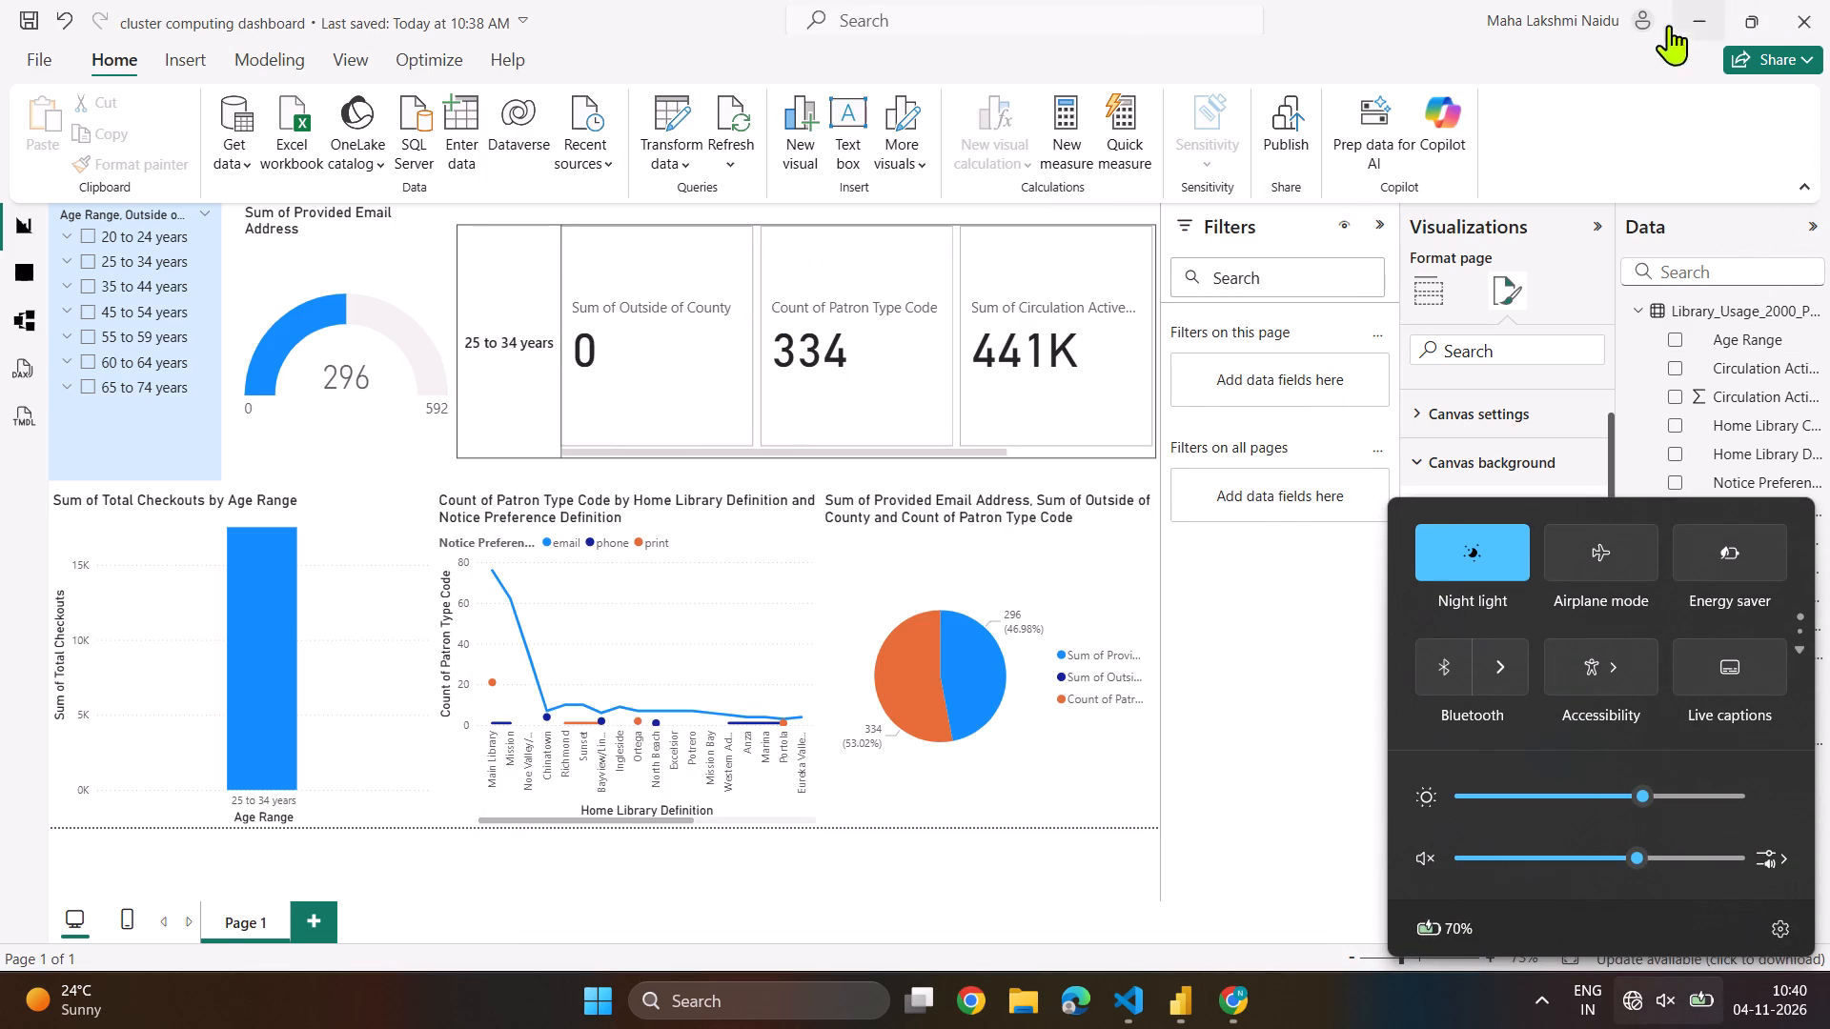
Close the cluster computing dashboard report in Power BI Desktop and the Chrome browser window behind it.
left_click(1807, 11)
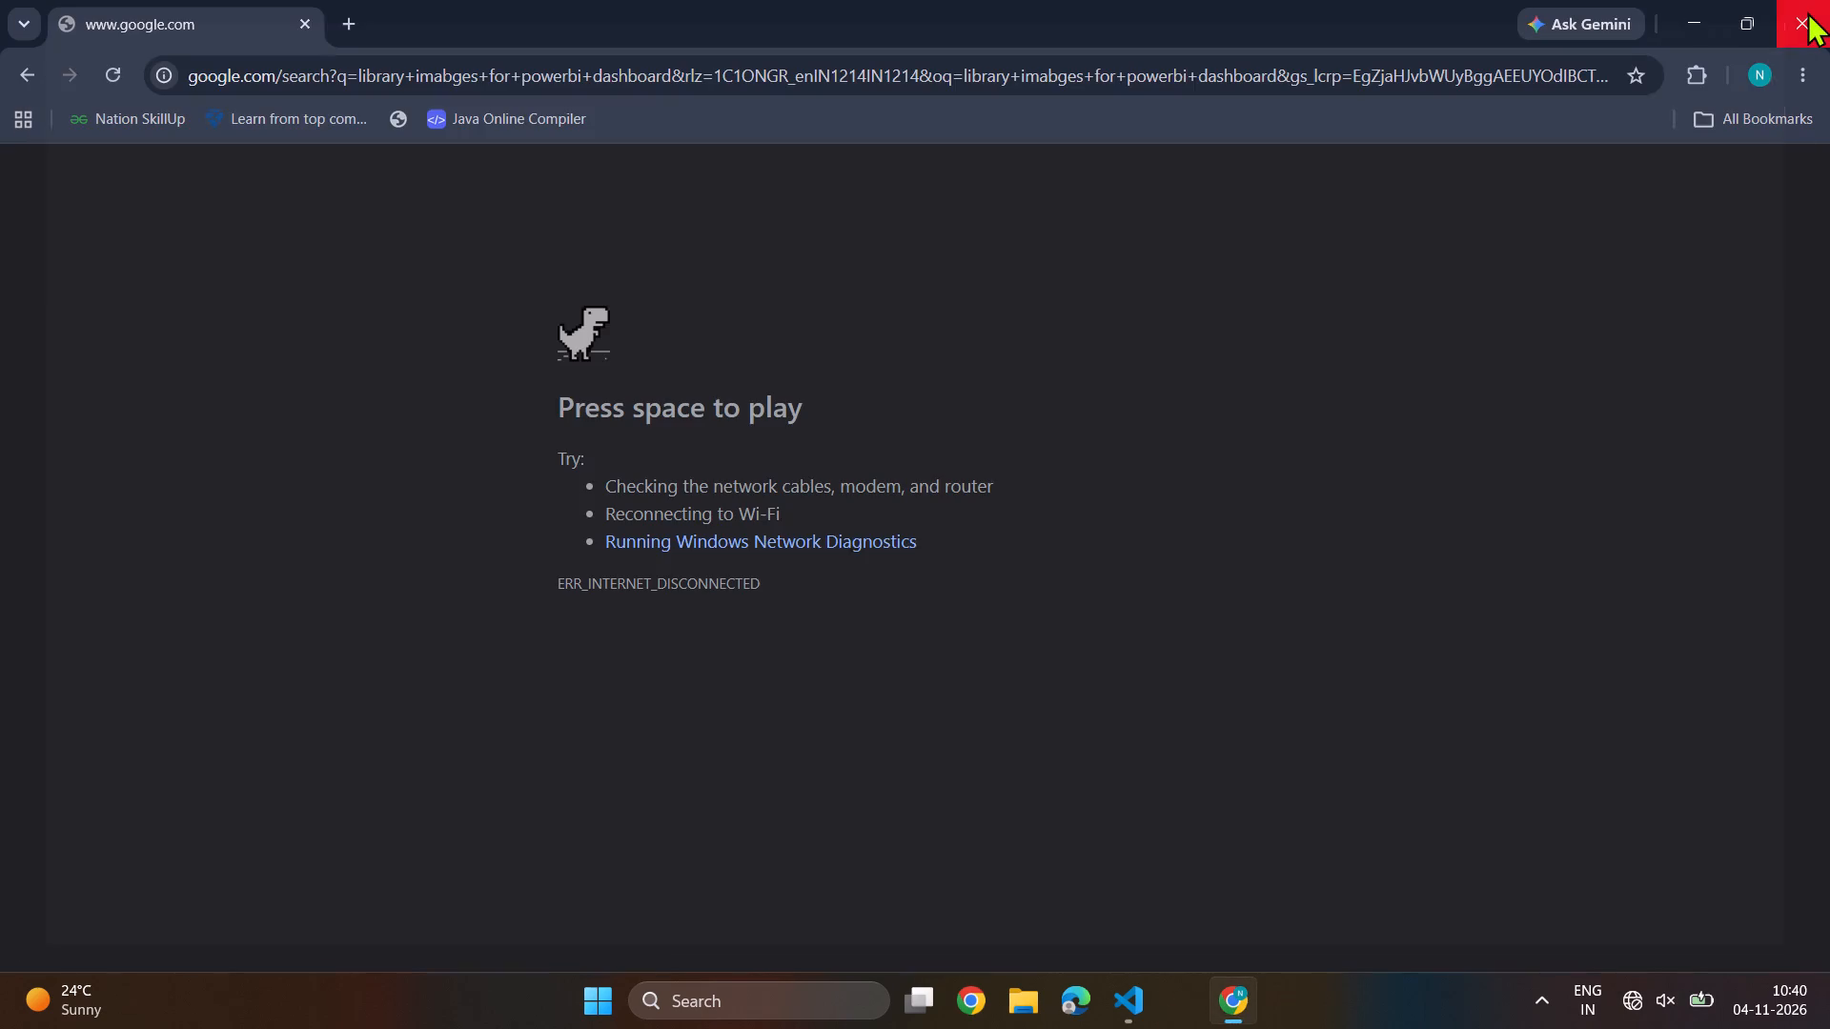
left_click(1807, 11)
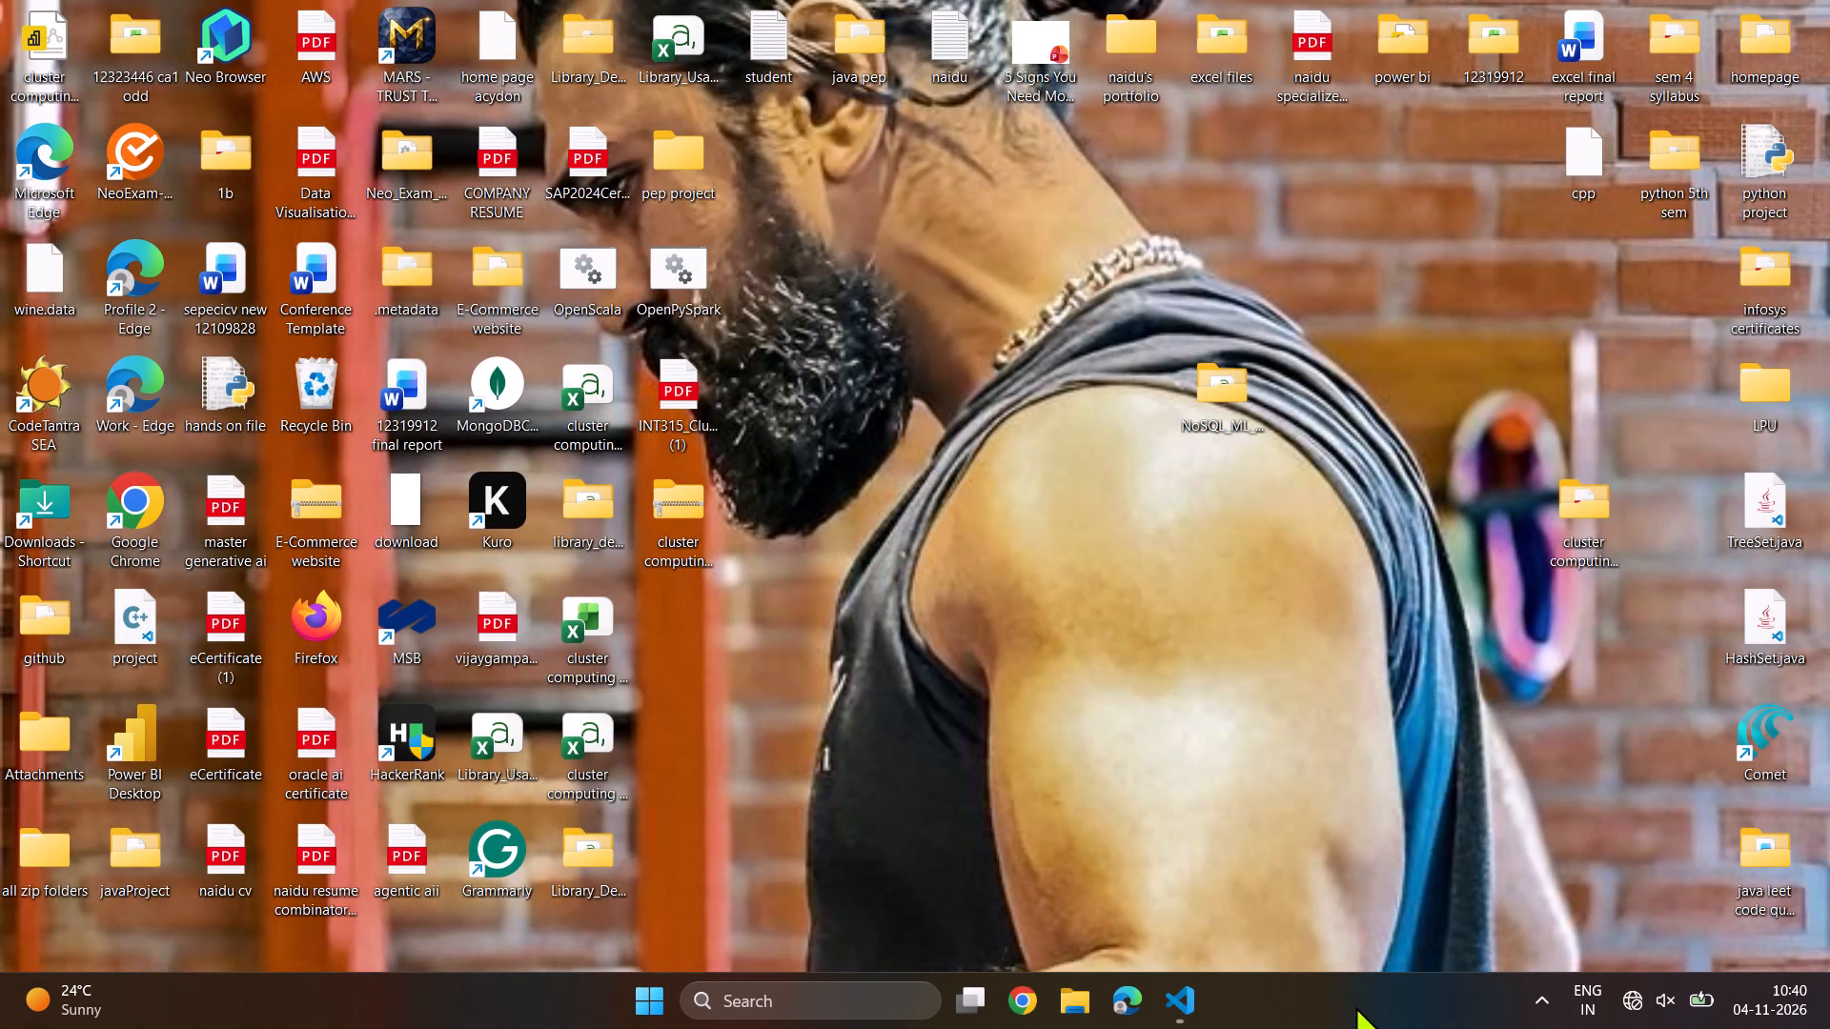
Bring up the Windows shutdown options from the desktop and choose Restart for the computer.
key("alt+F4")
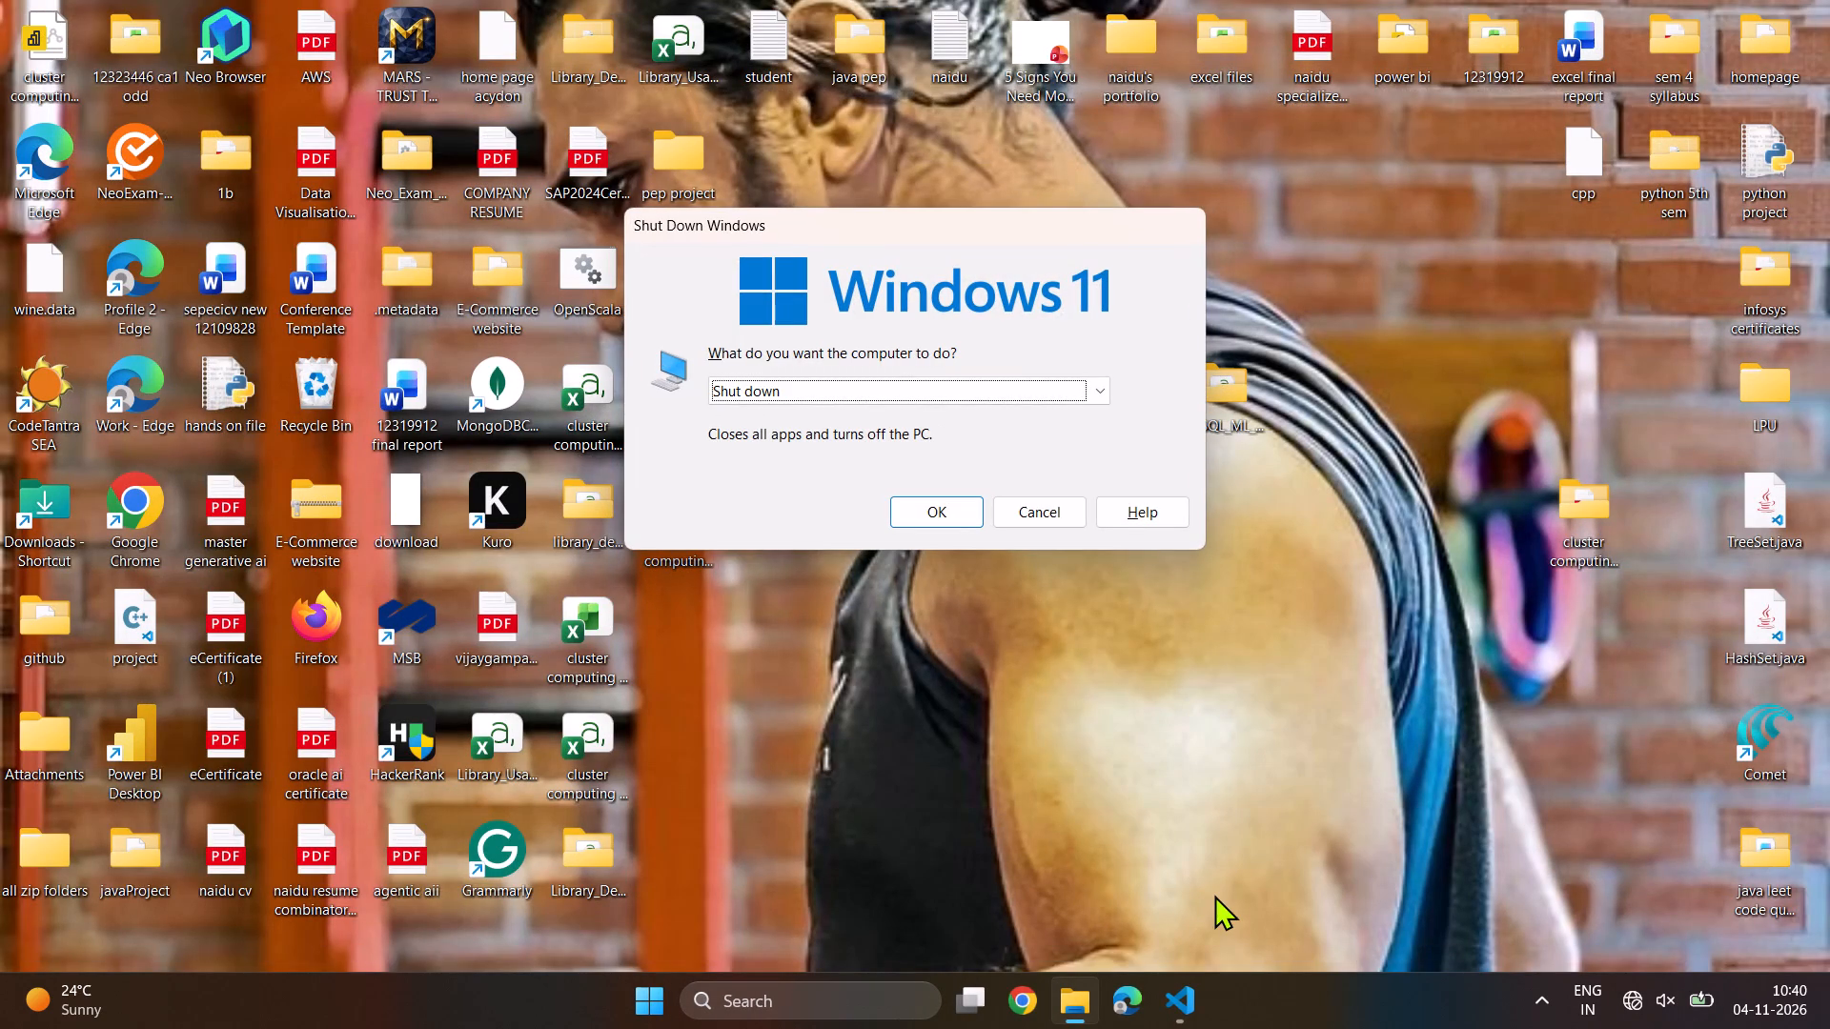
left_click(1094, 385)
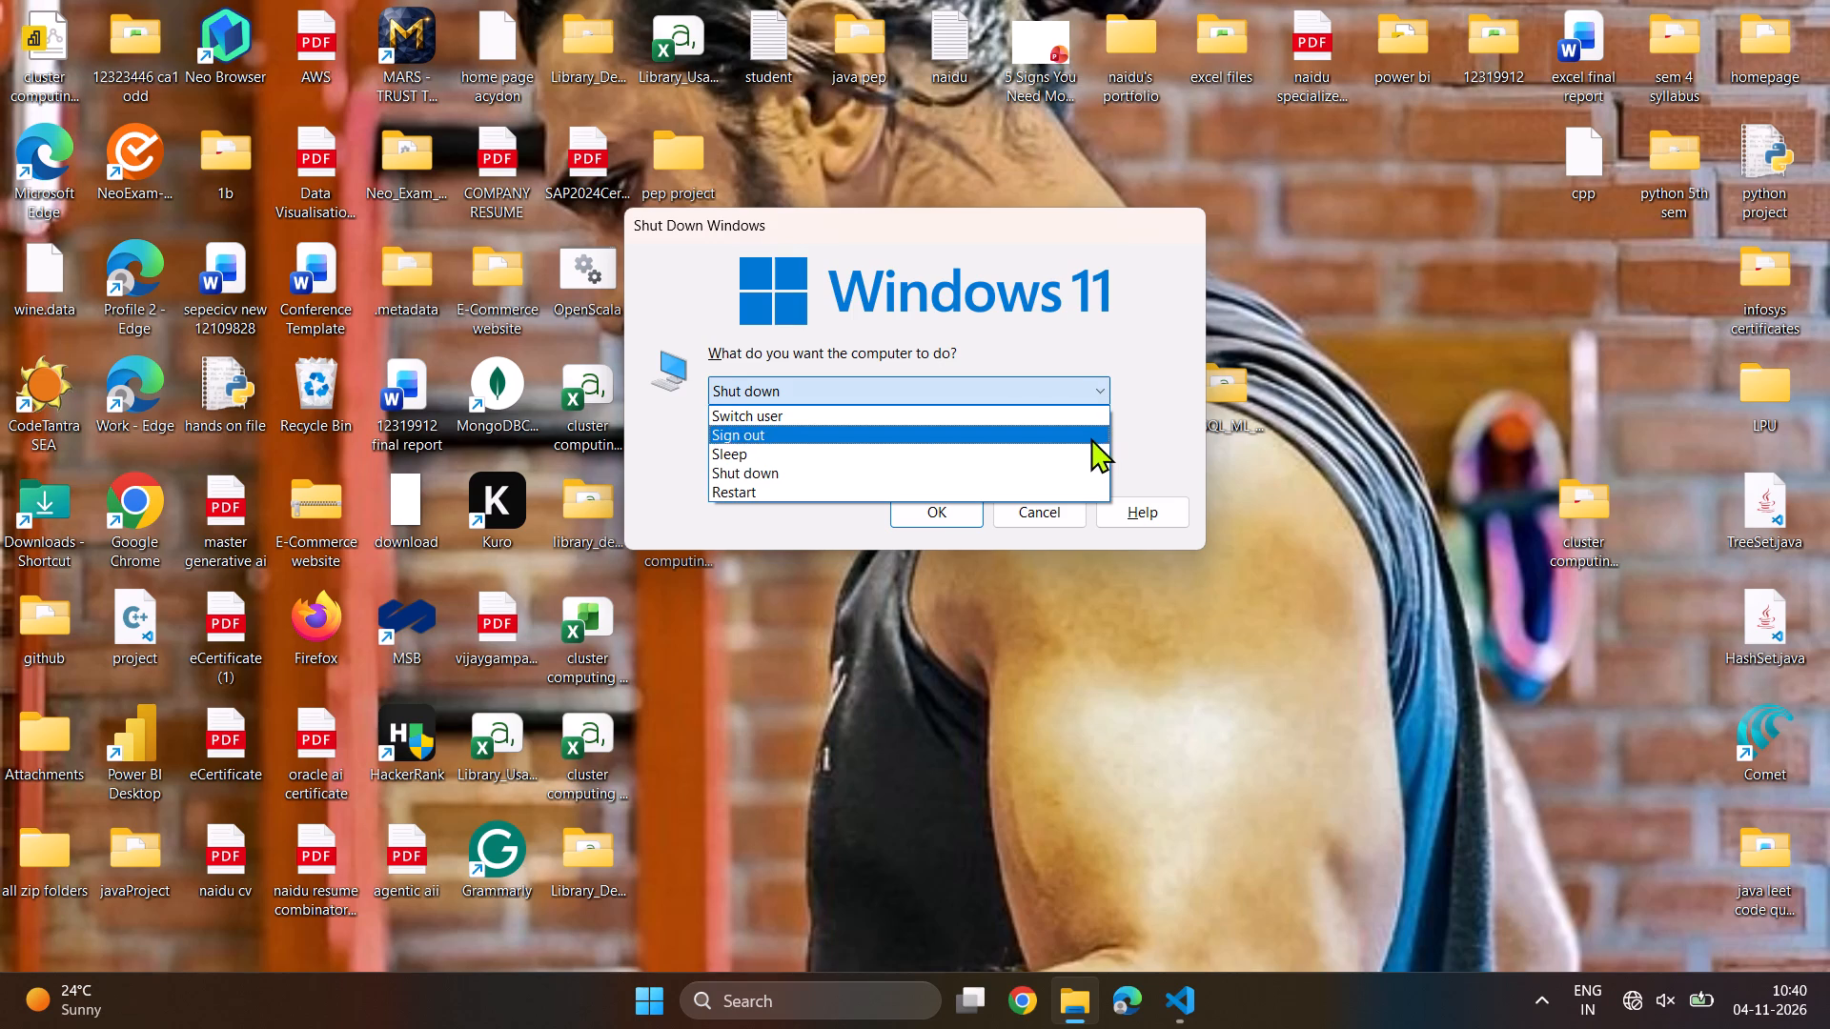
left_click(1088, 499)
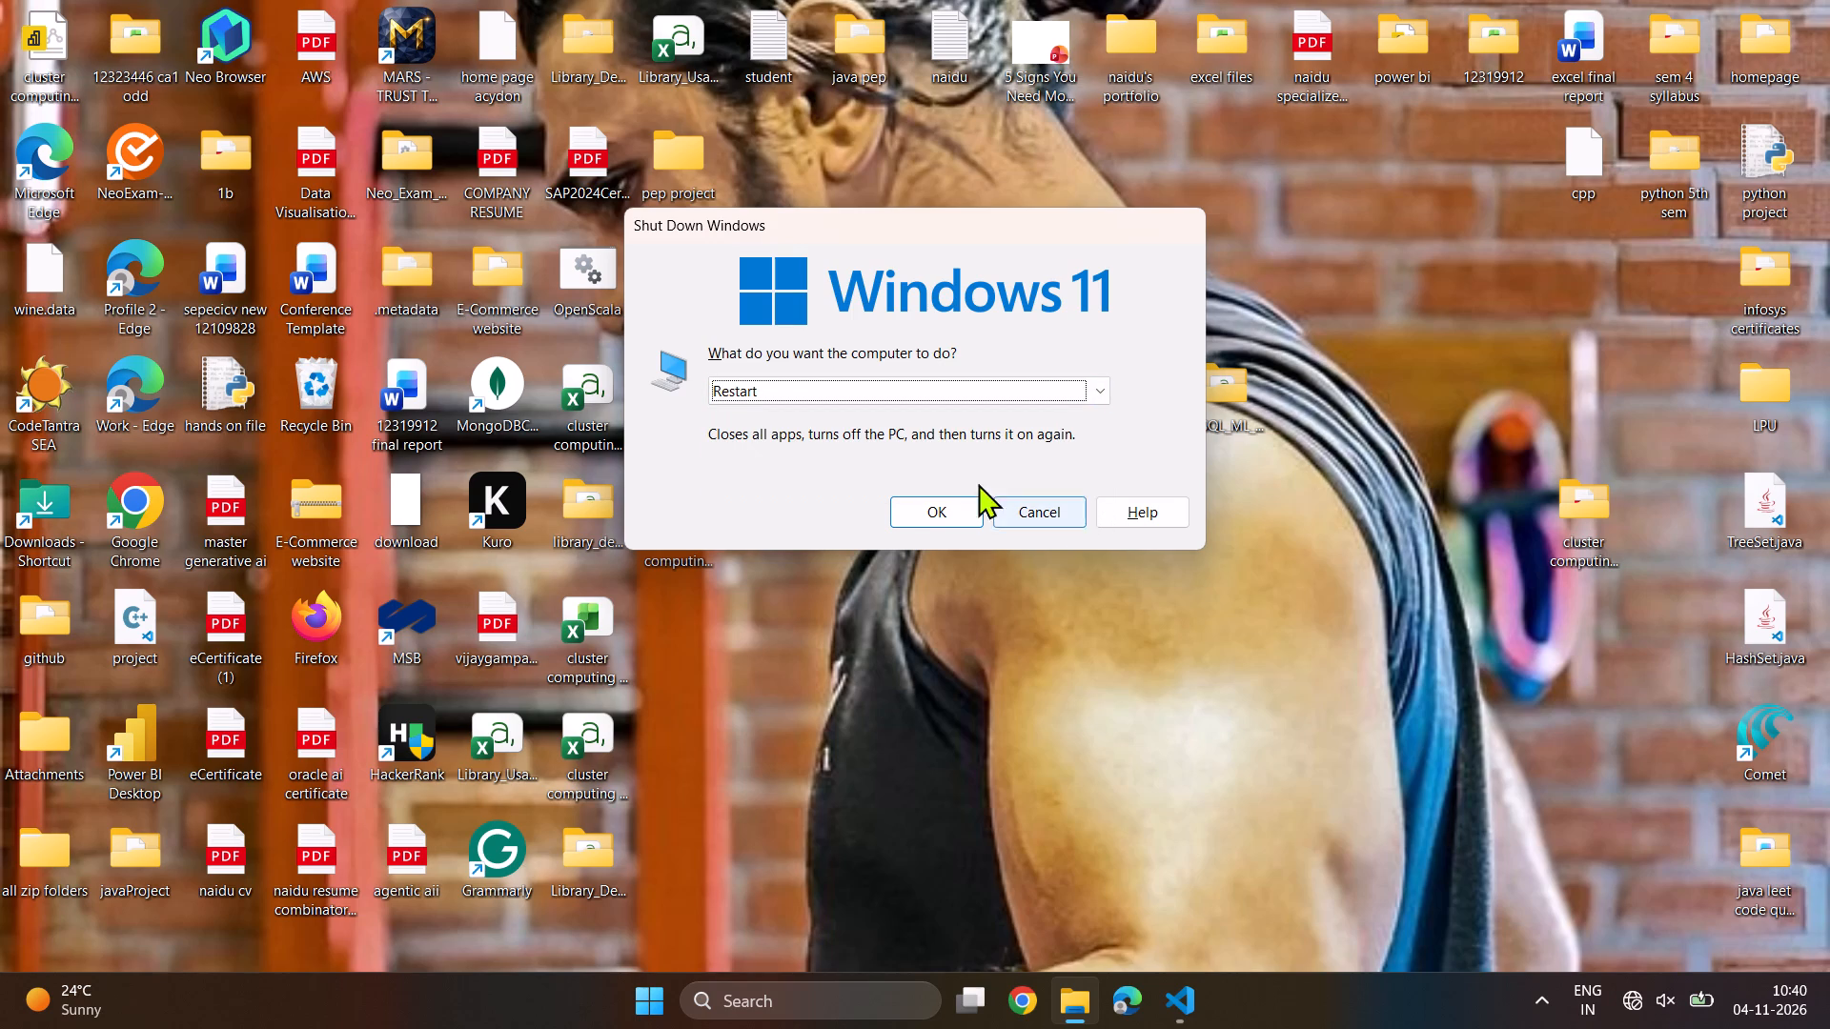